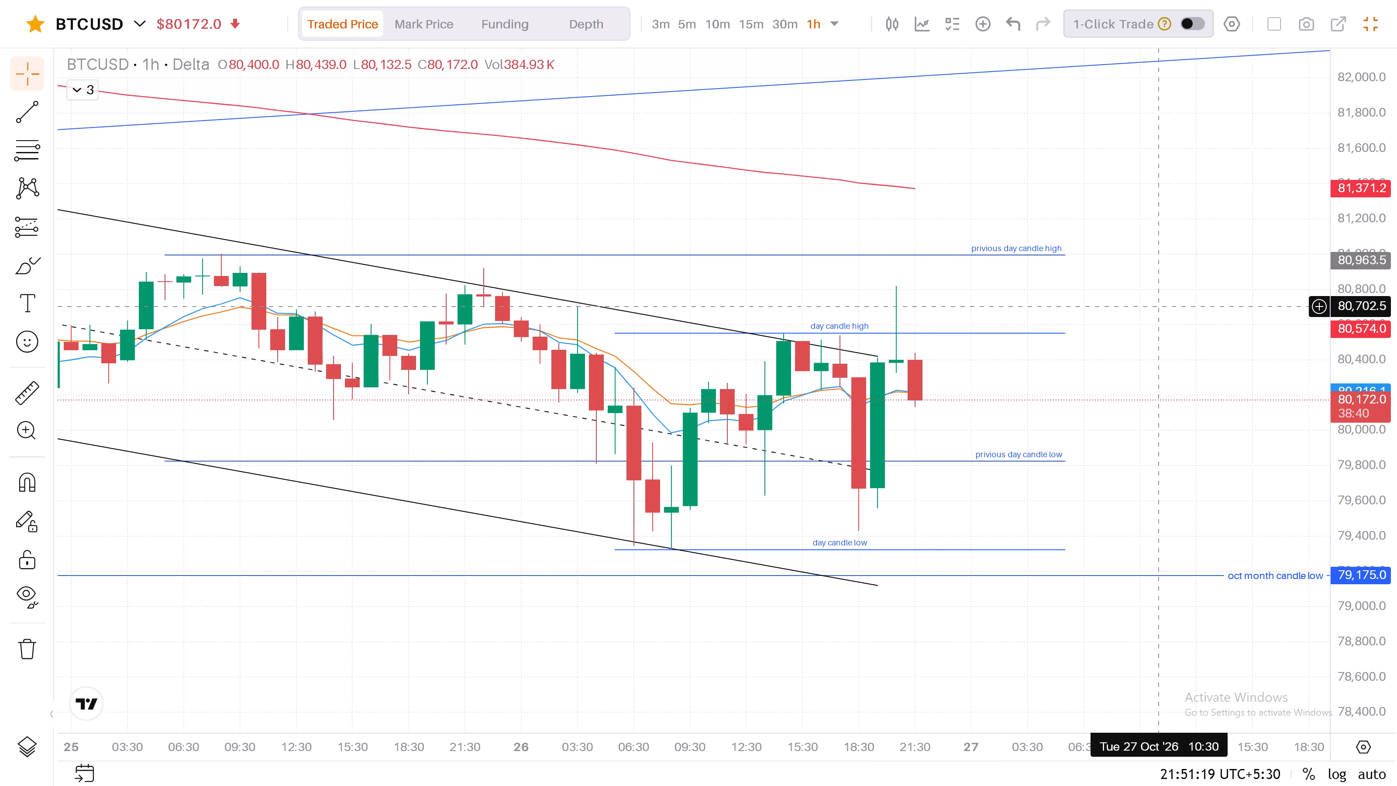
Check the BTCUSD chart on the 30-minute timeframe, return to the 1-hour timeframe and compress its price scale.
left_click_drag(1150, 280, 1149, 252)
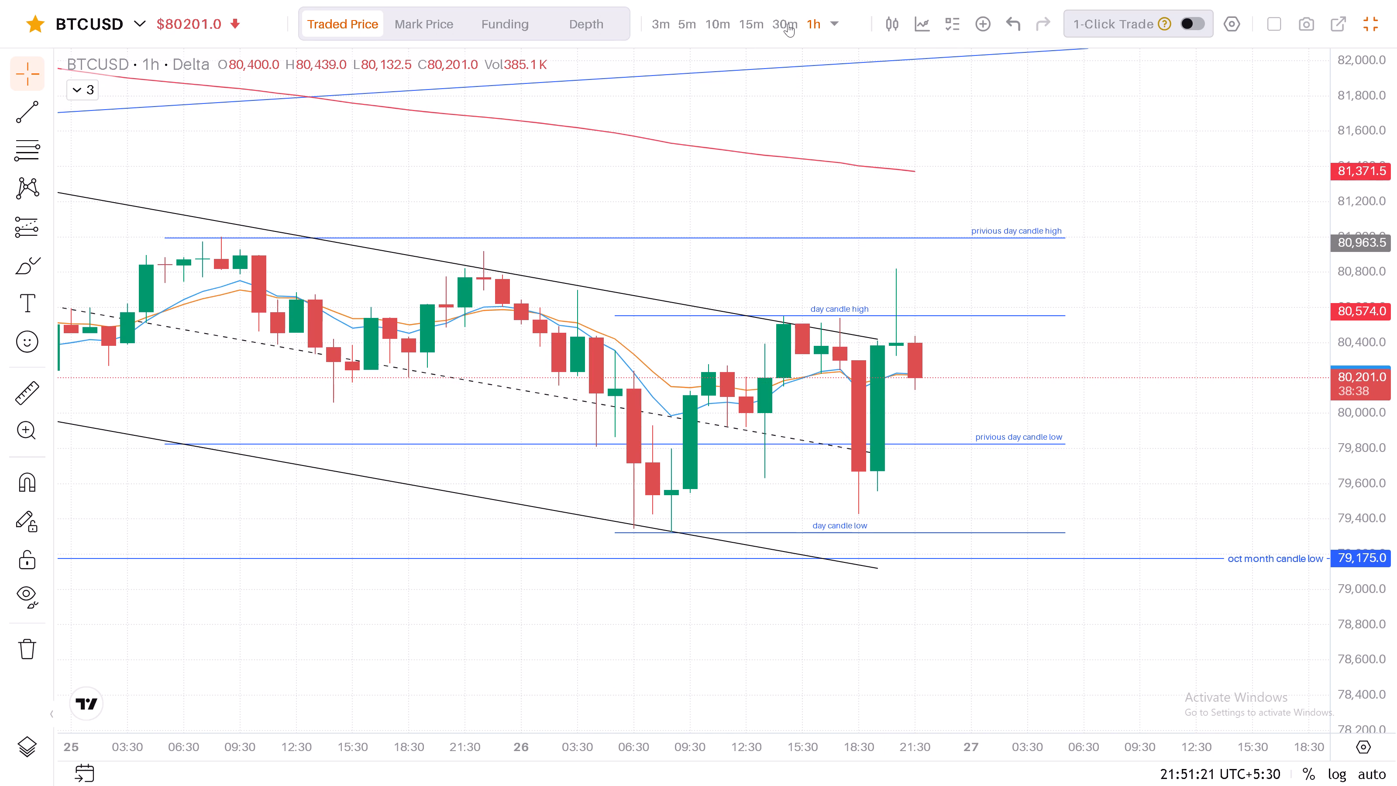
left_click(788, 24)
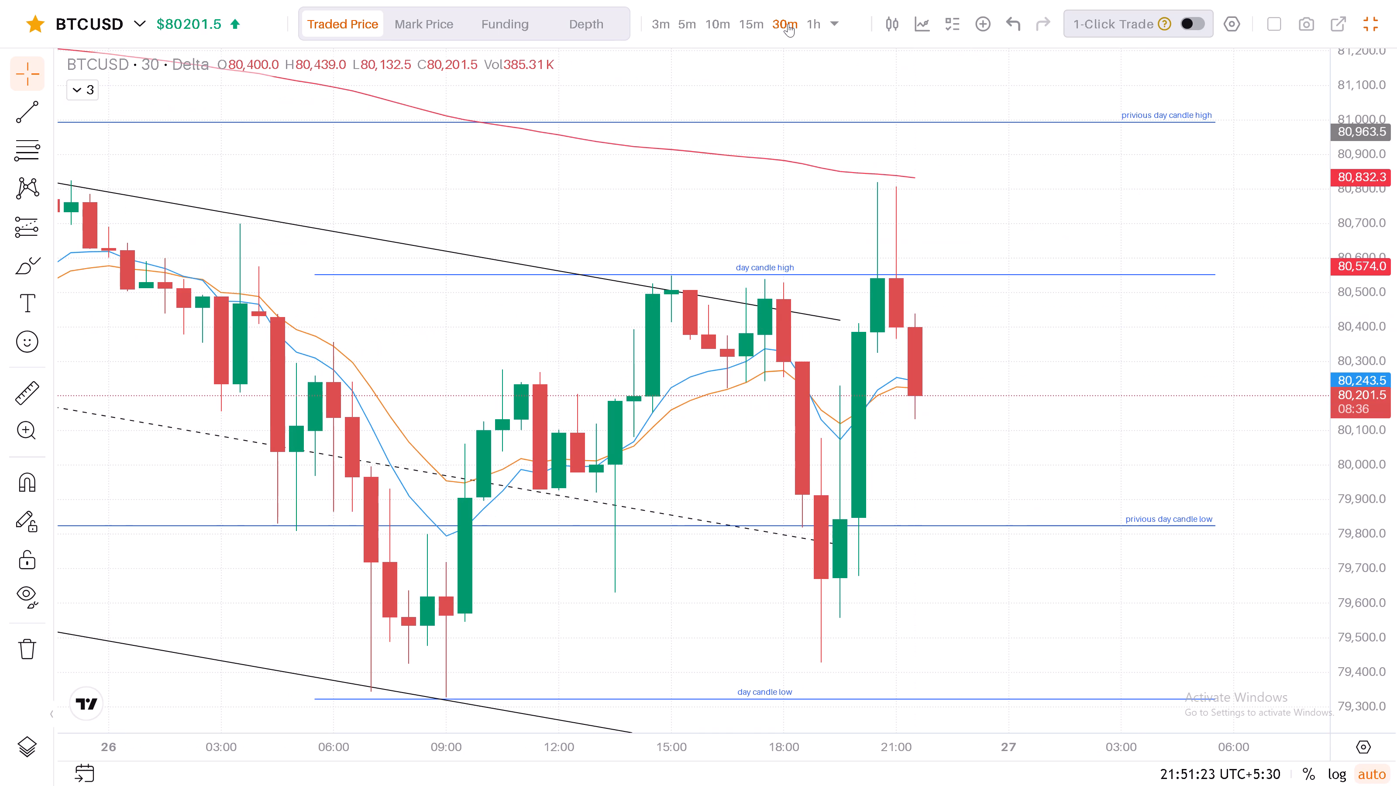
left_click(816, 24)
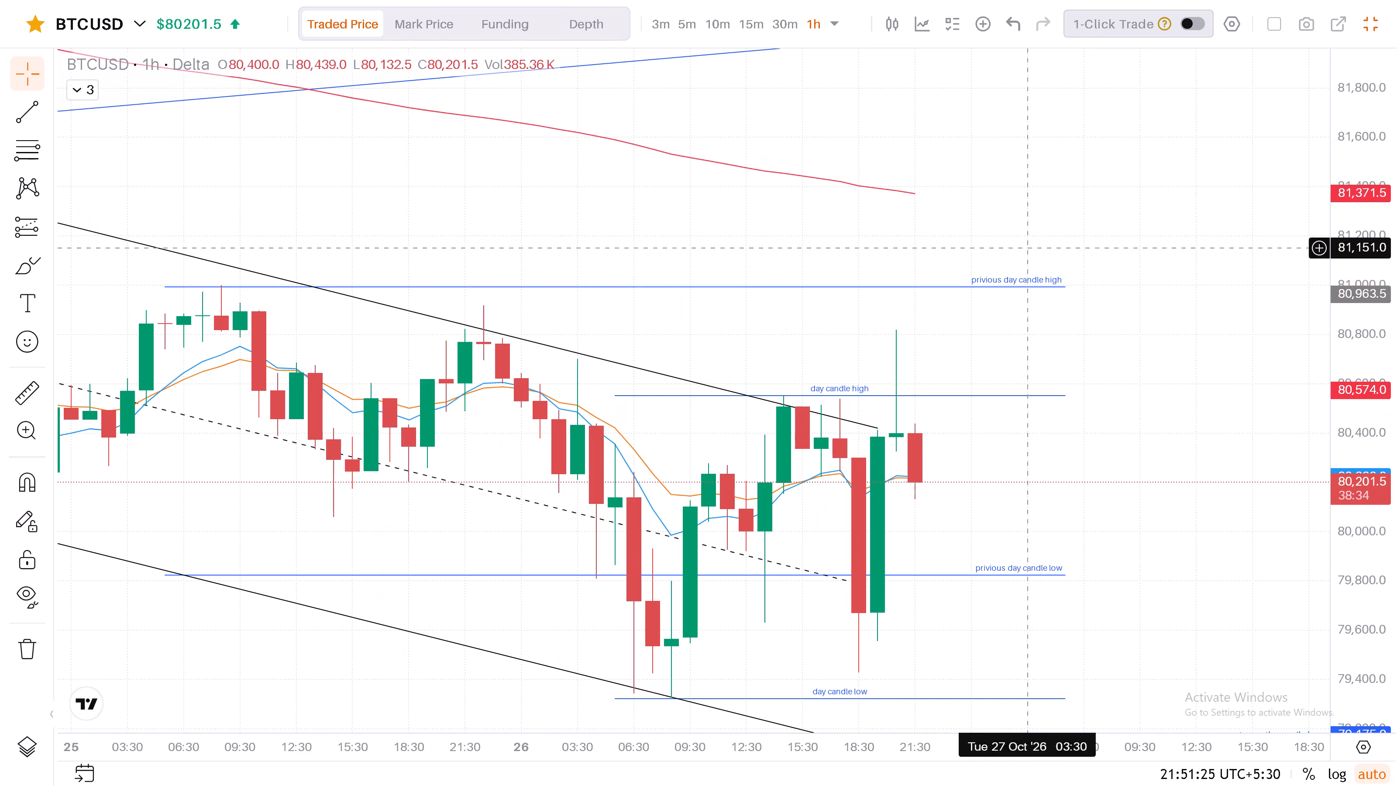
left_click_drag(1381, 365, 1376, 409)
left_click(1376, 409)
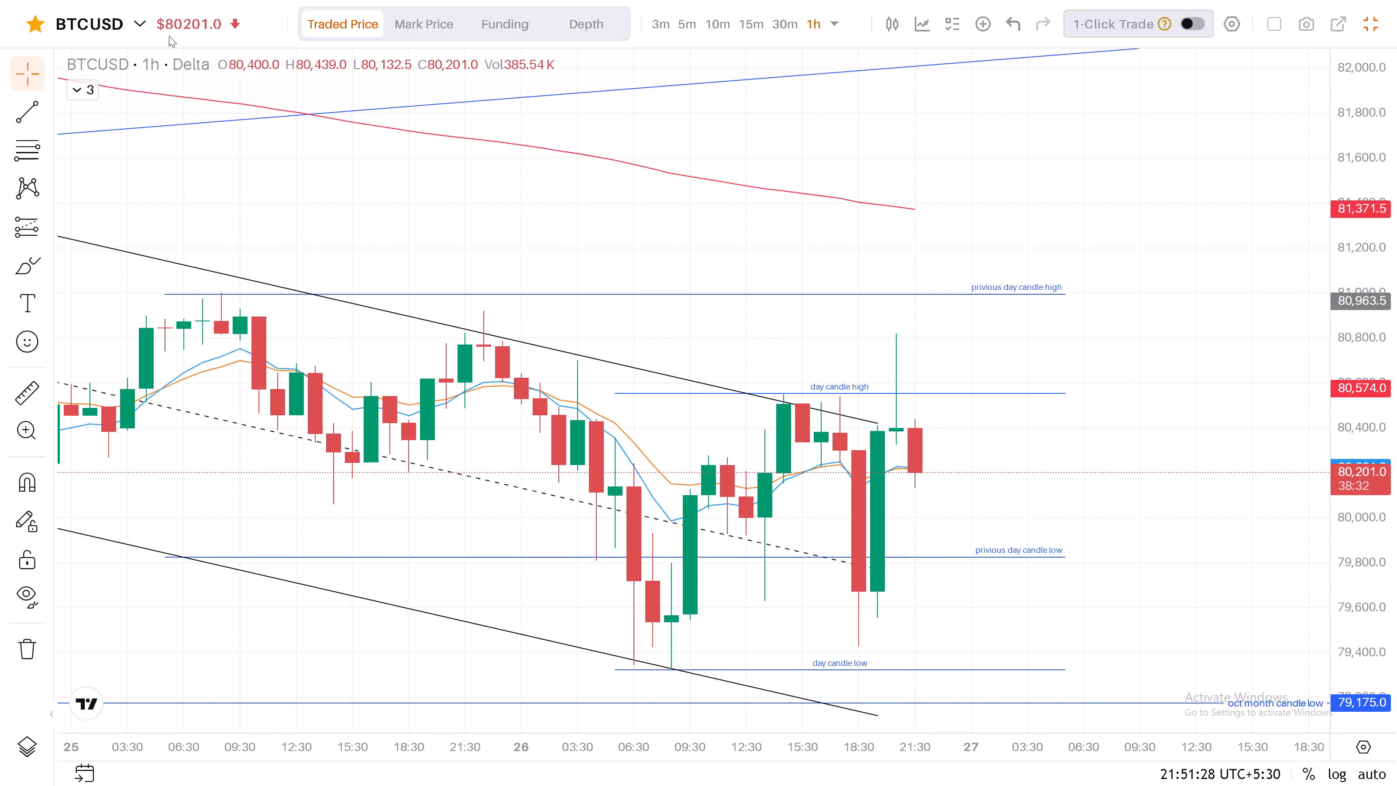
Open the SOLUSD perpetual chart from the watchlist and fit more of its recent 1-hour candles into view.
left_click(138, 28)
left_click(46, 79)
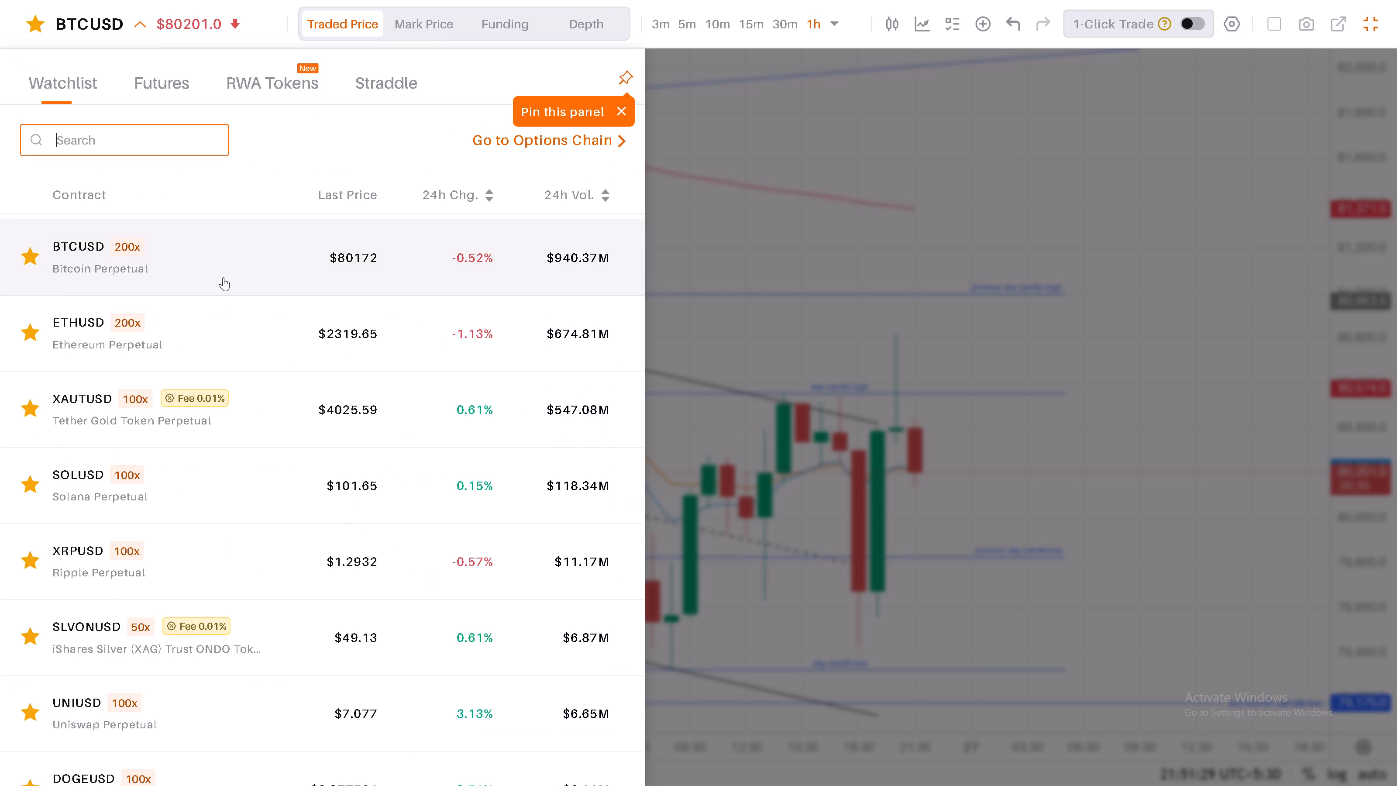
scroll(237, 307, "down", 1)
left_click(229, 368)
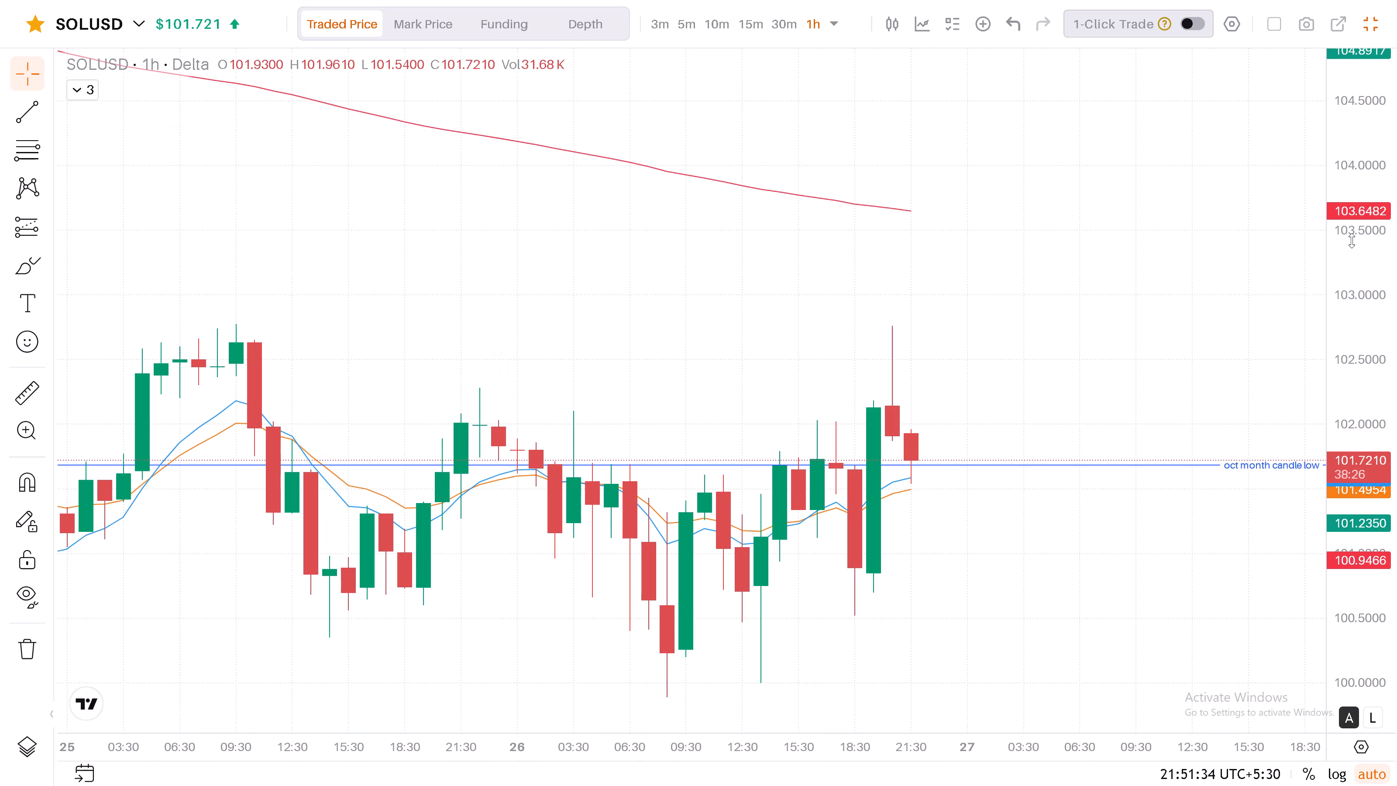
left_click_drag(1352, 241, 1359, 357)
scroll(1046, 313, "down", 5)
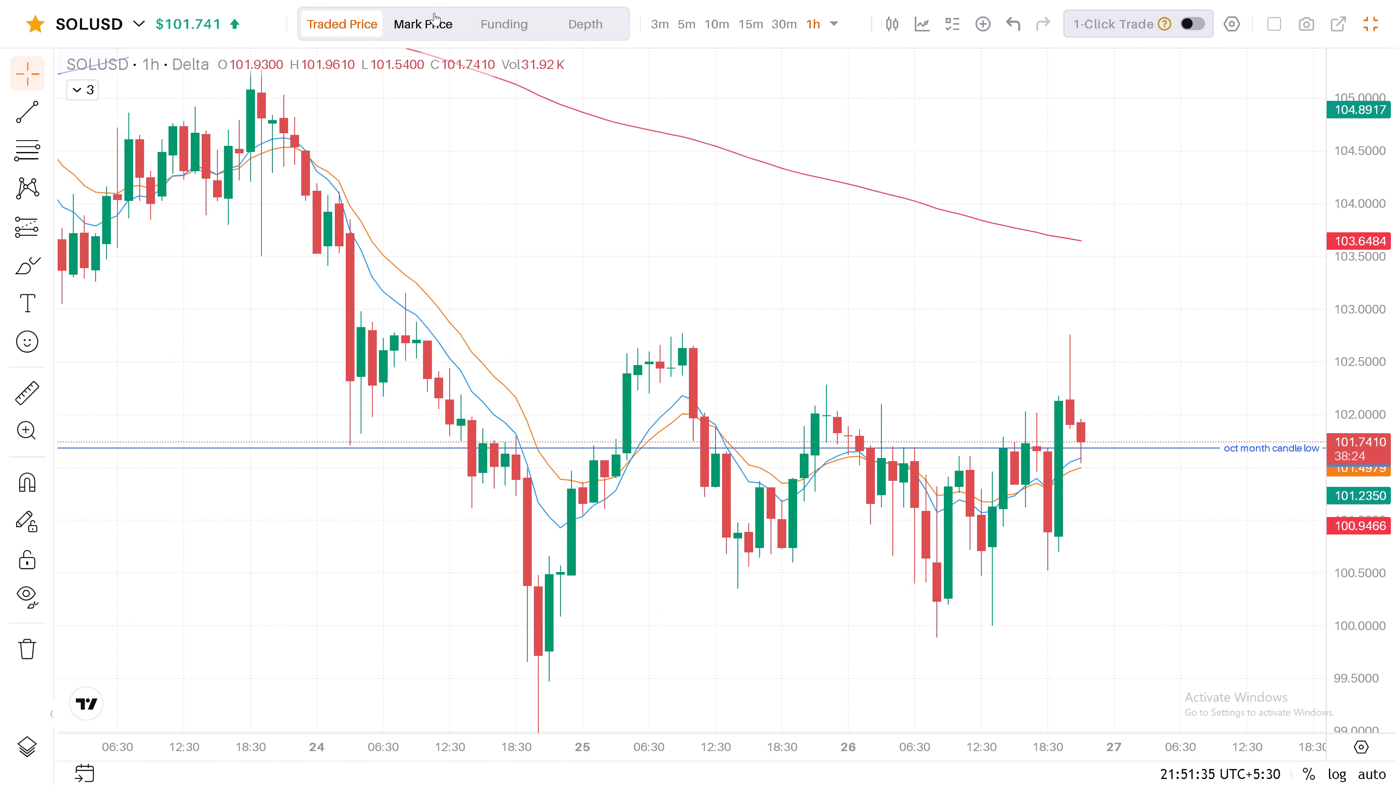
View SOLUSD by mark price, and return the chart to traded price.
left_click(435, 23)
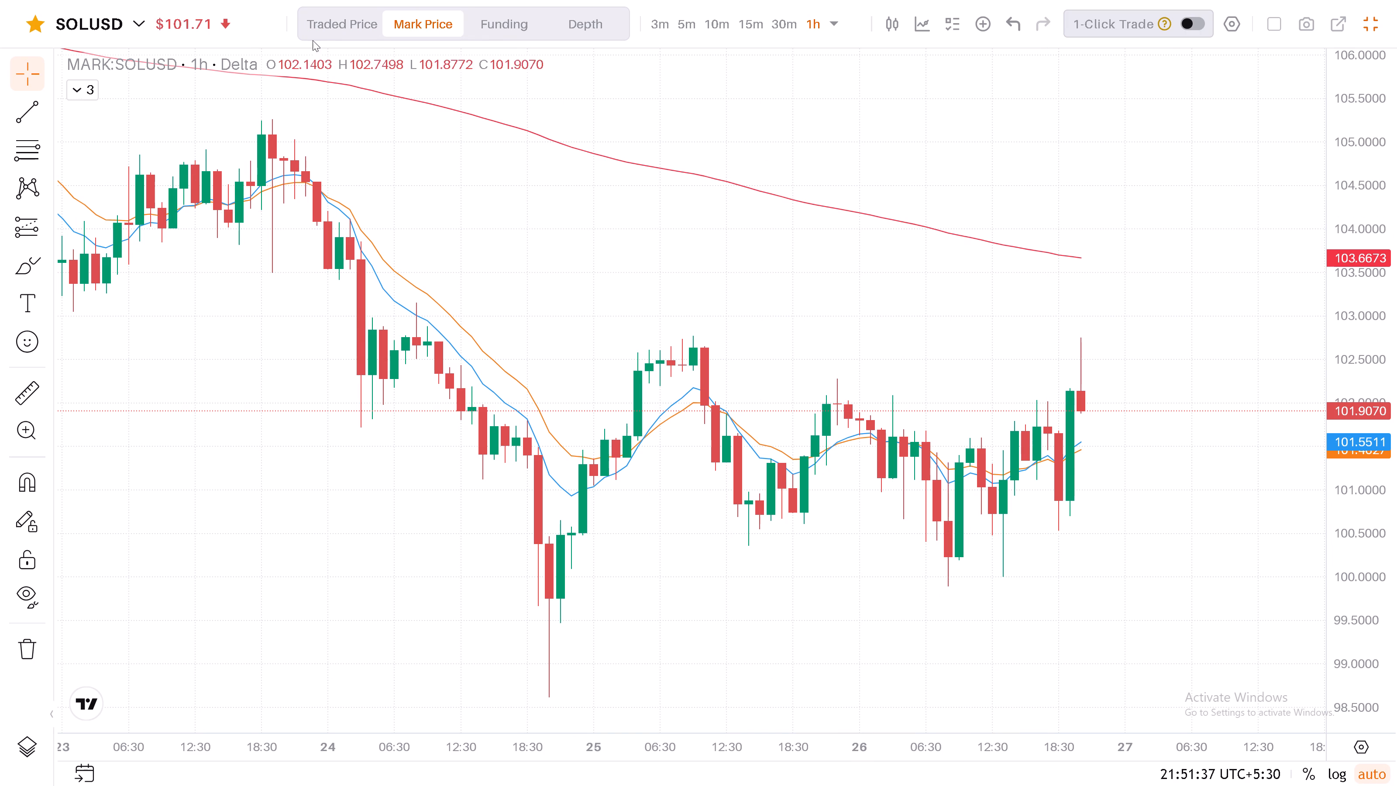
left_click(330, 28)
Examine SOLUSD's 1-hour October price action around the drawn channels and the October and September month candle low lines.
scroll(1187, 319, "down", 5)
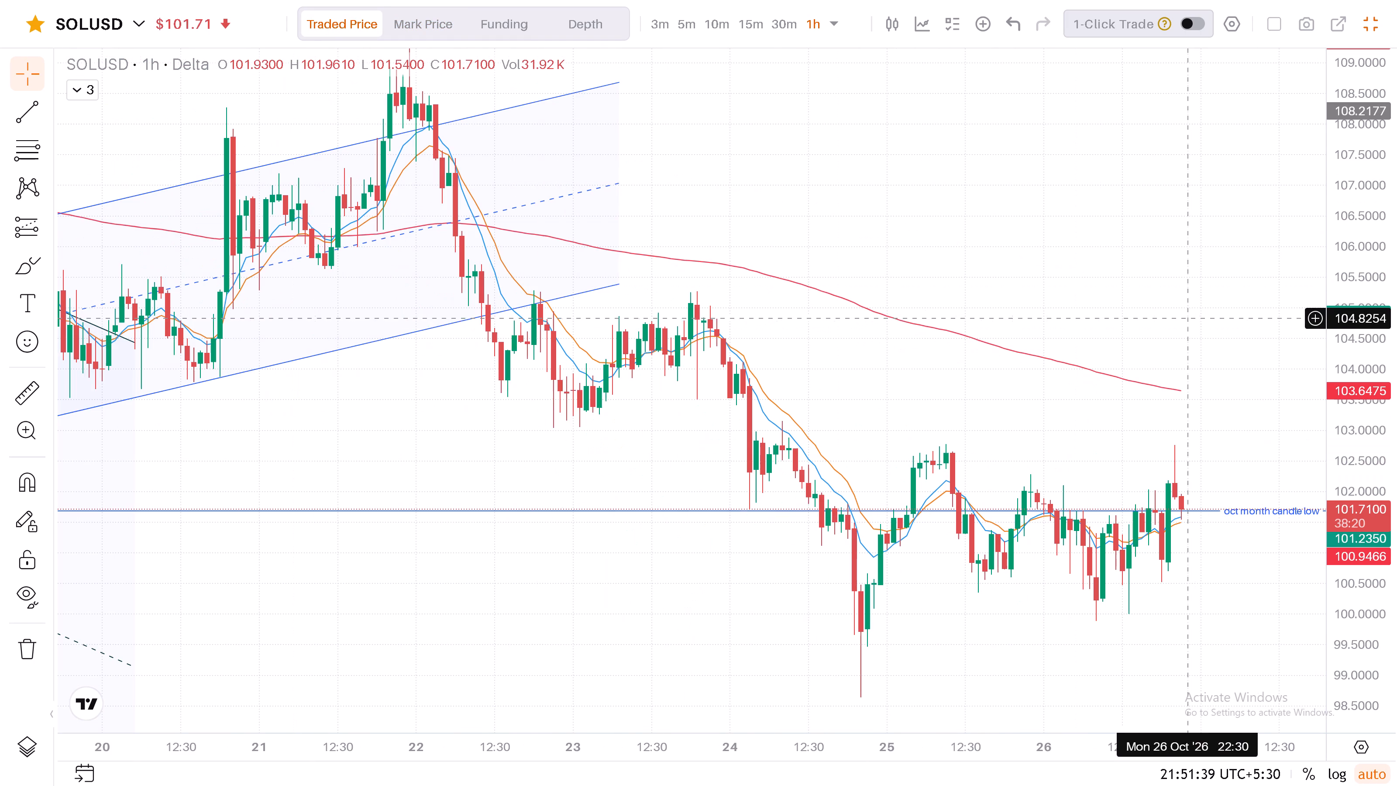
left_click_drag(1355, 212, 1328, 449)
scroll(1149, 505, "down", 4)
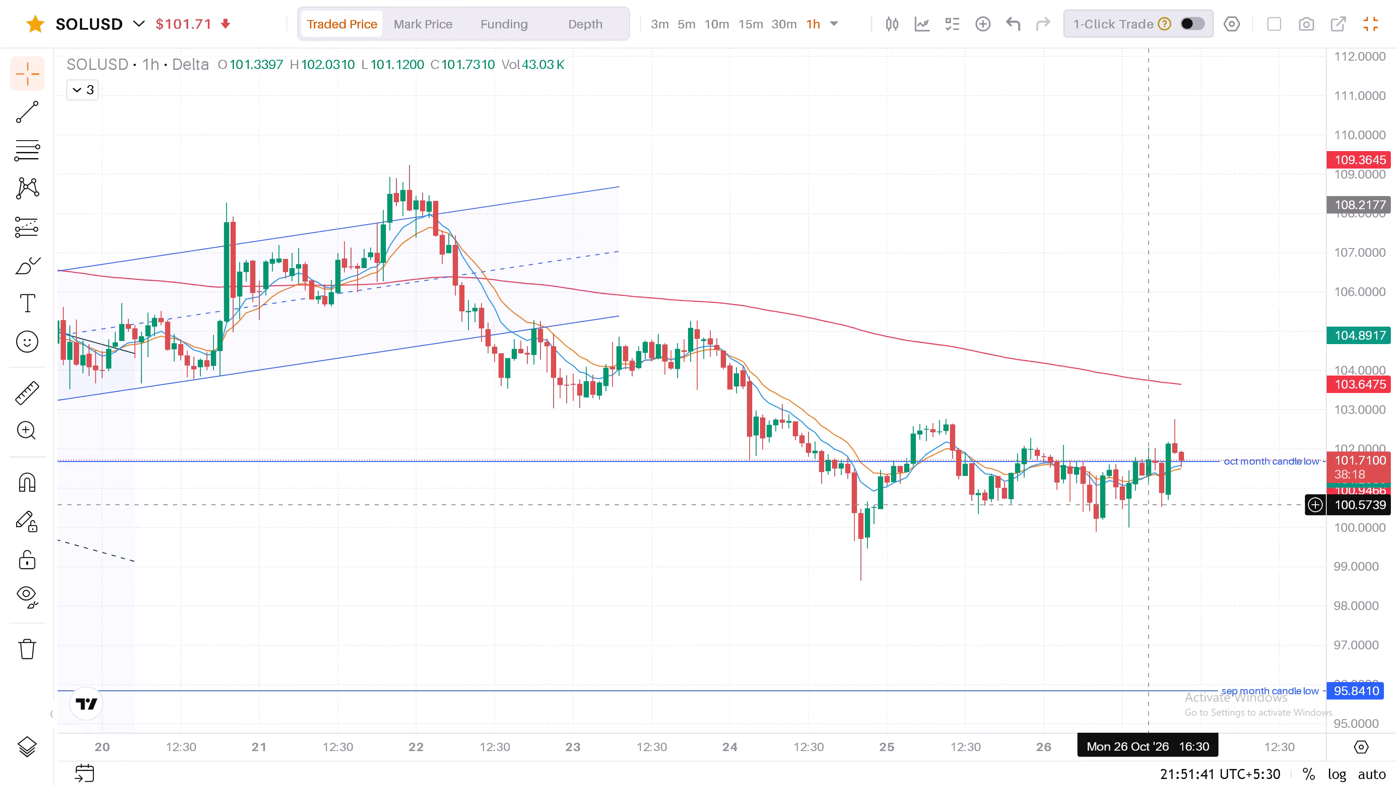
scroll(1158, 526, "down", 8)
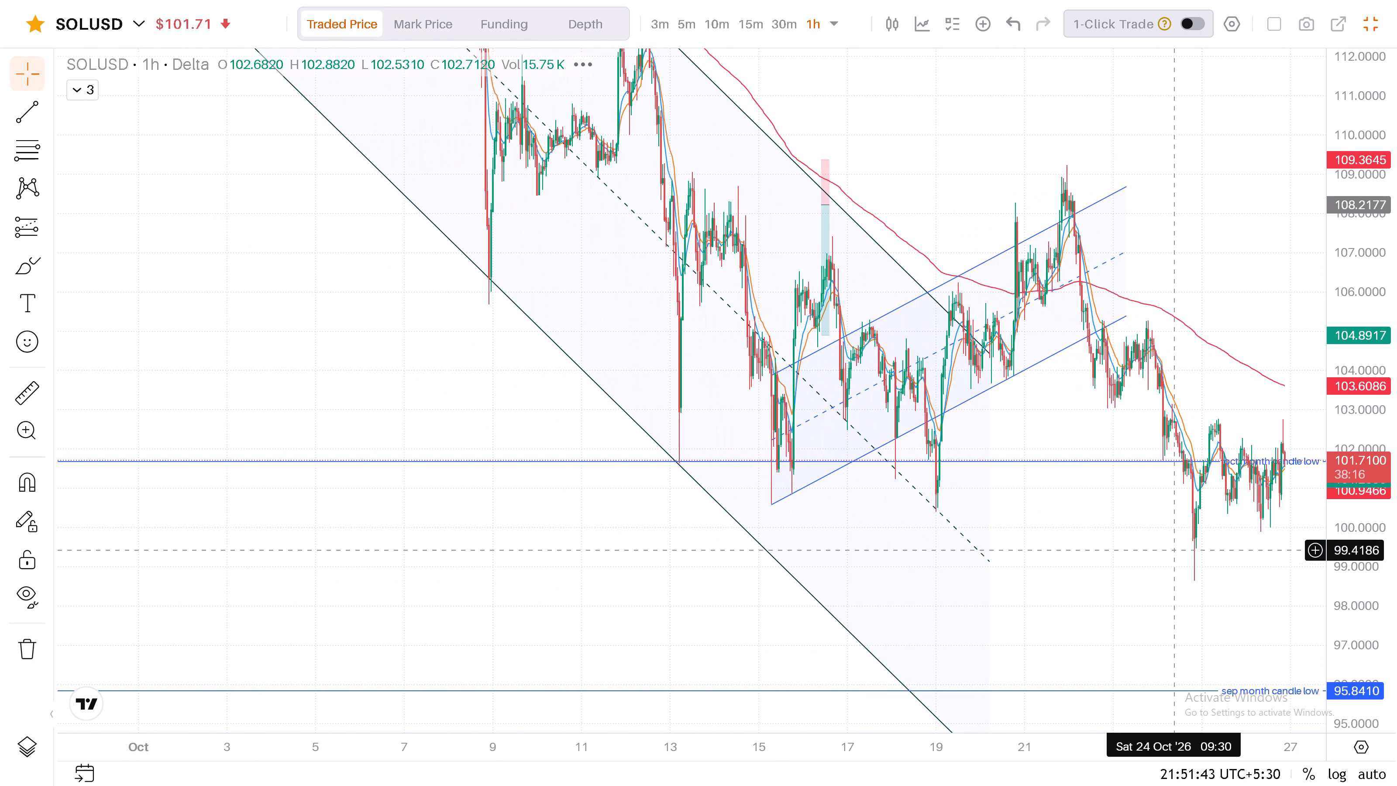
left_click_drag(1159, 567, 926, 510)
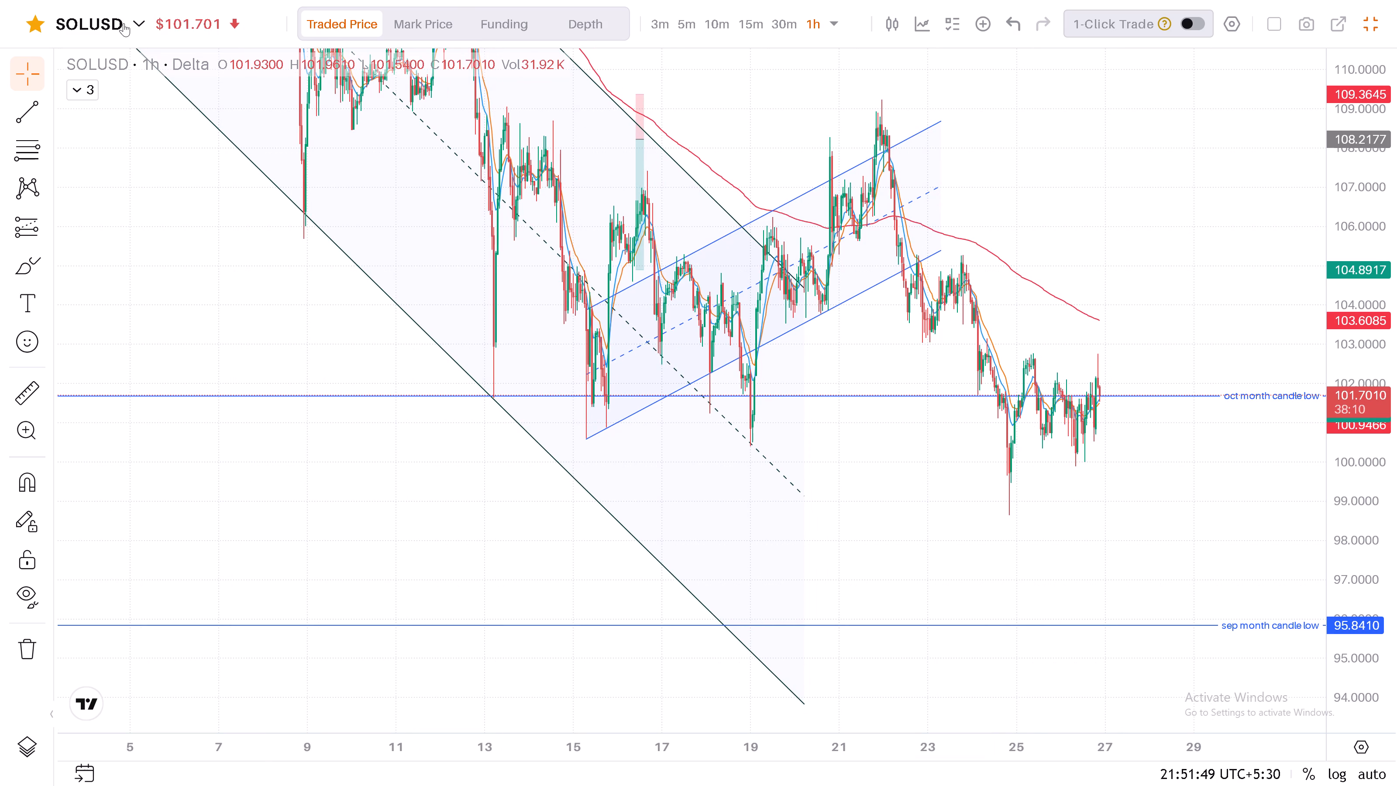
scroll(945, 306, "up", 12)
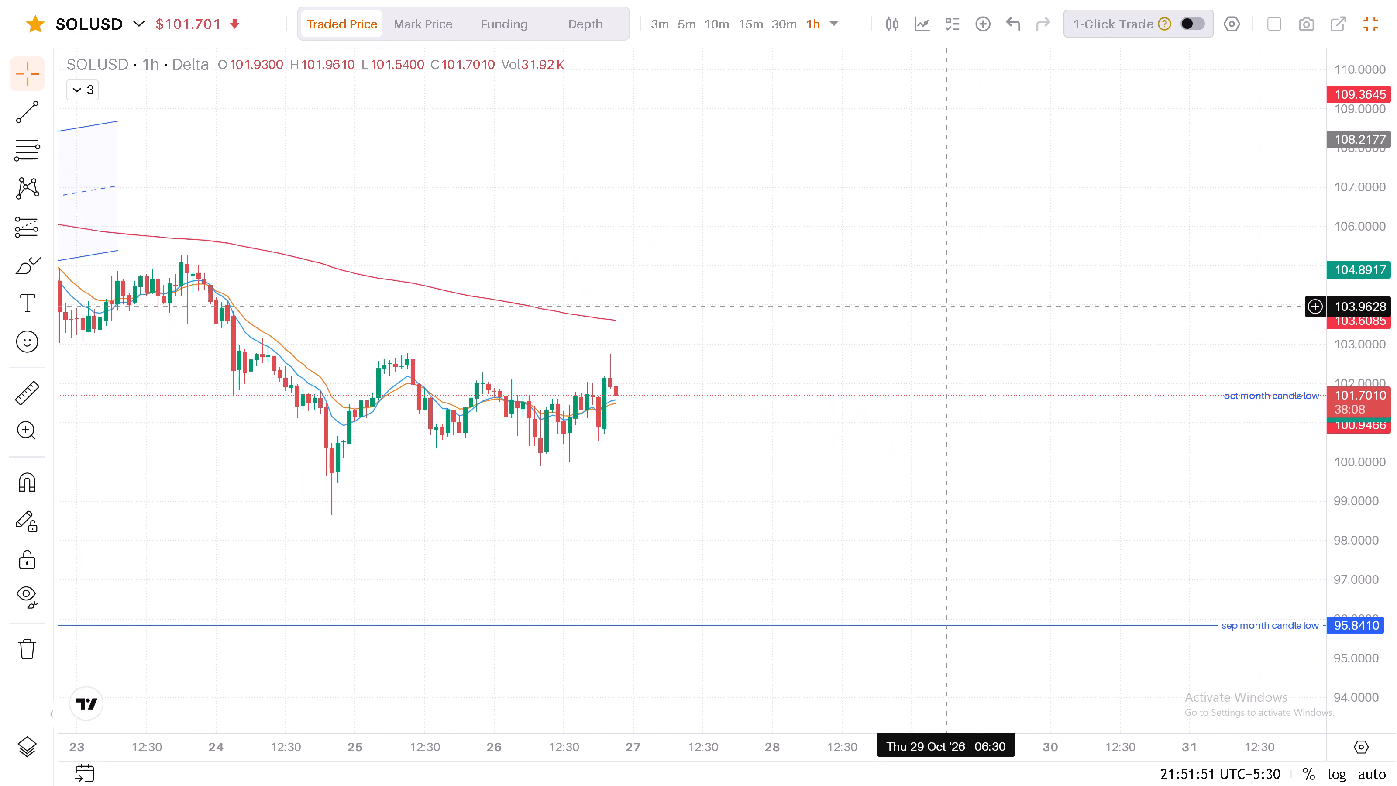
scroll(945, 306, "up", 1)
left_click_drag(727, 245, 861, 231)
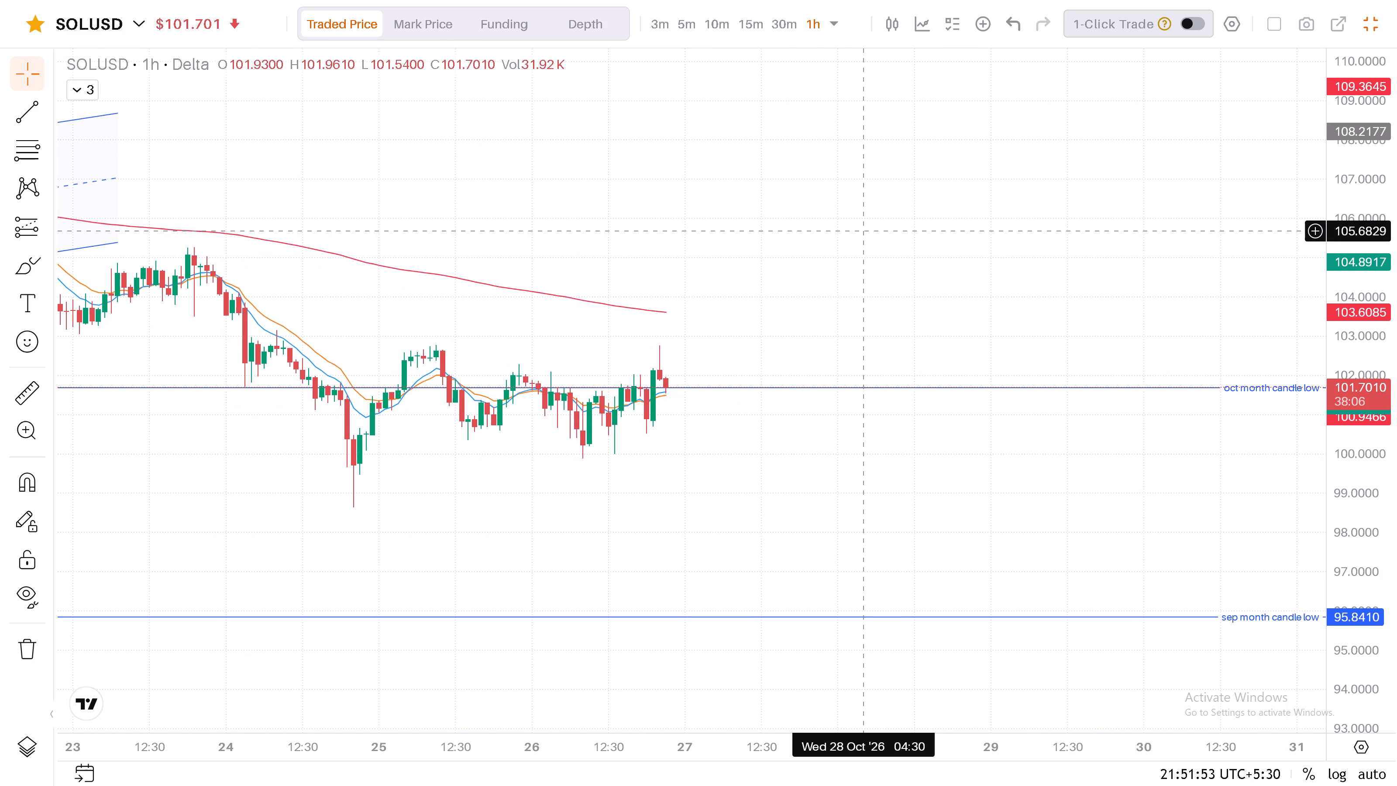
left_click_drag(861, 231, 933, 214)
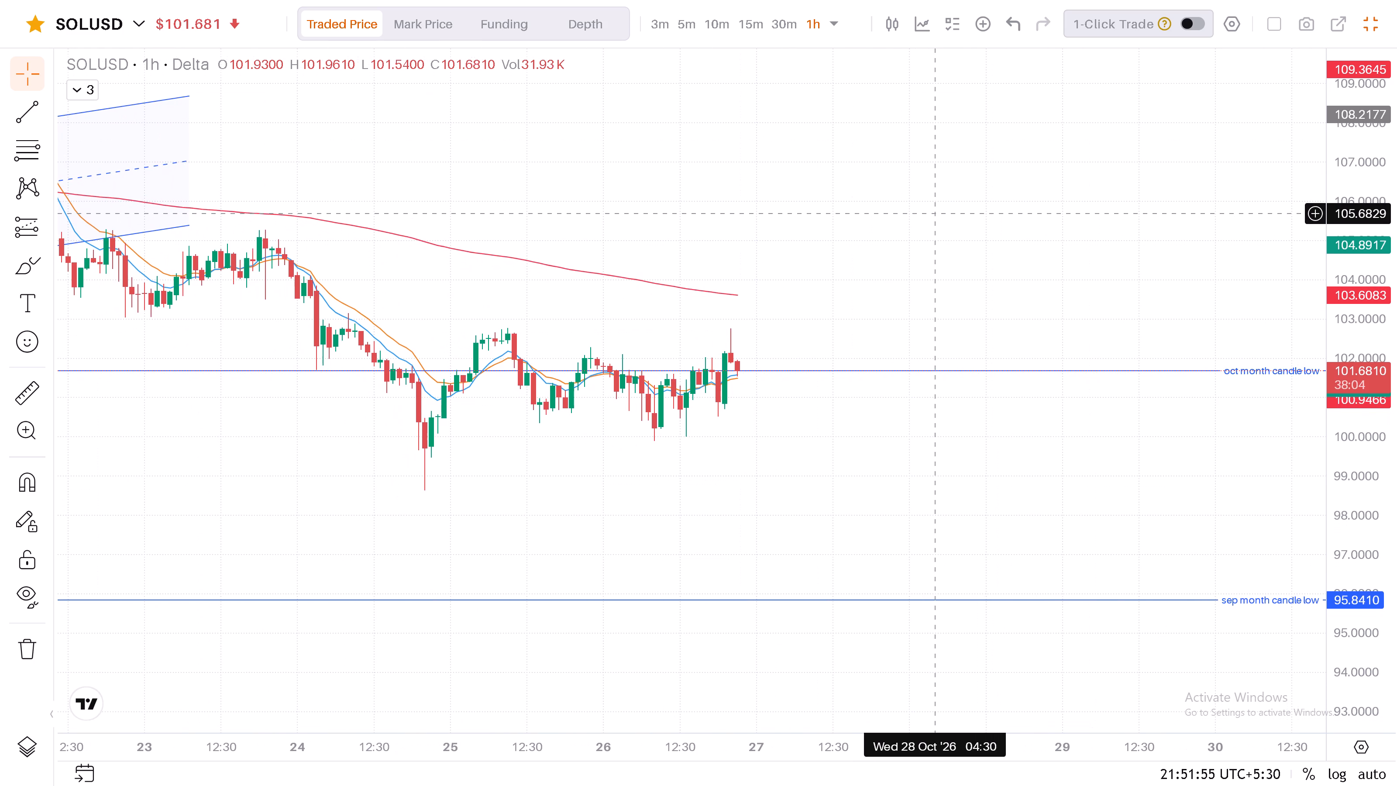
Open the XRPUSD perpetual chart from the watchlist and examine its 1-hour candles above the October month candle low.
left_click(119, 22)
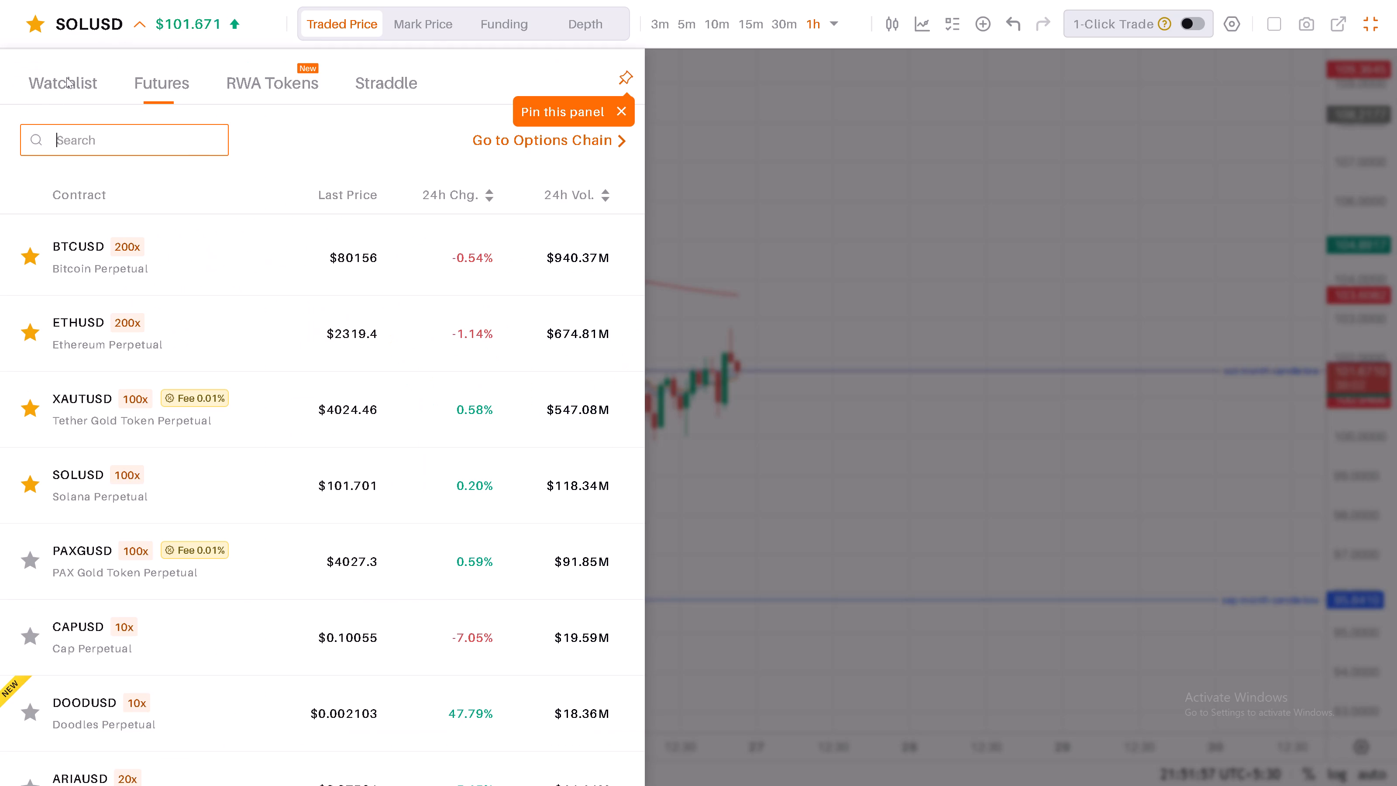
left_click(49, 84)
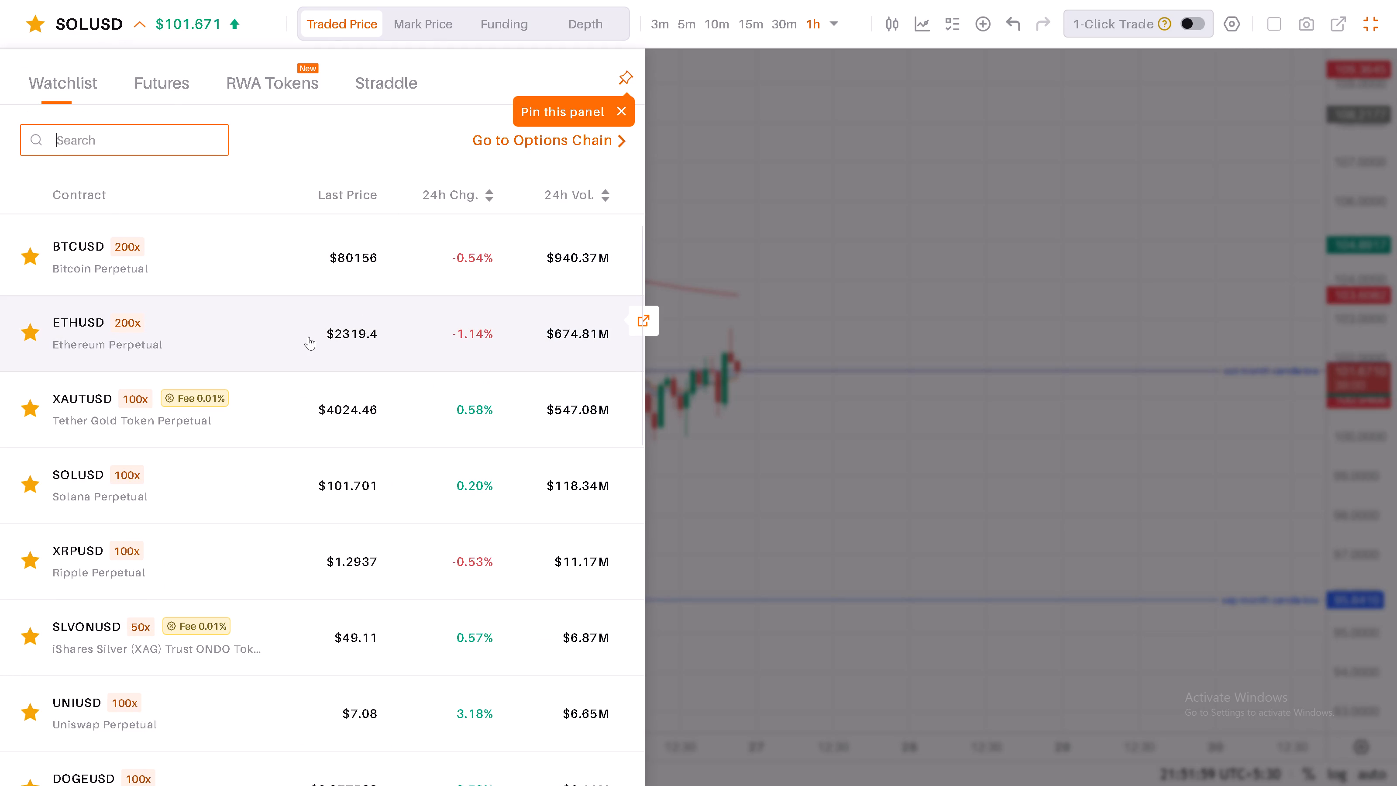
left_click(247, 556)
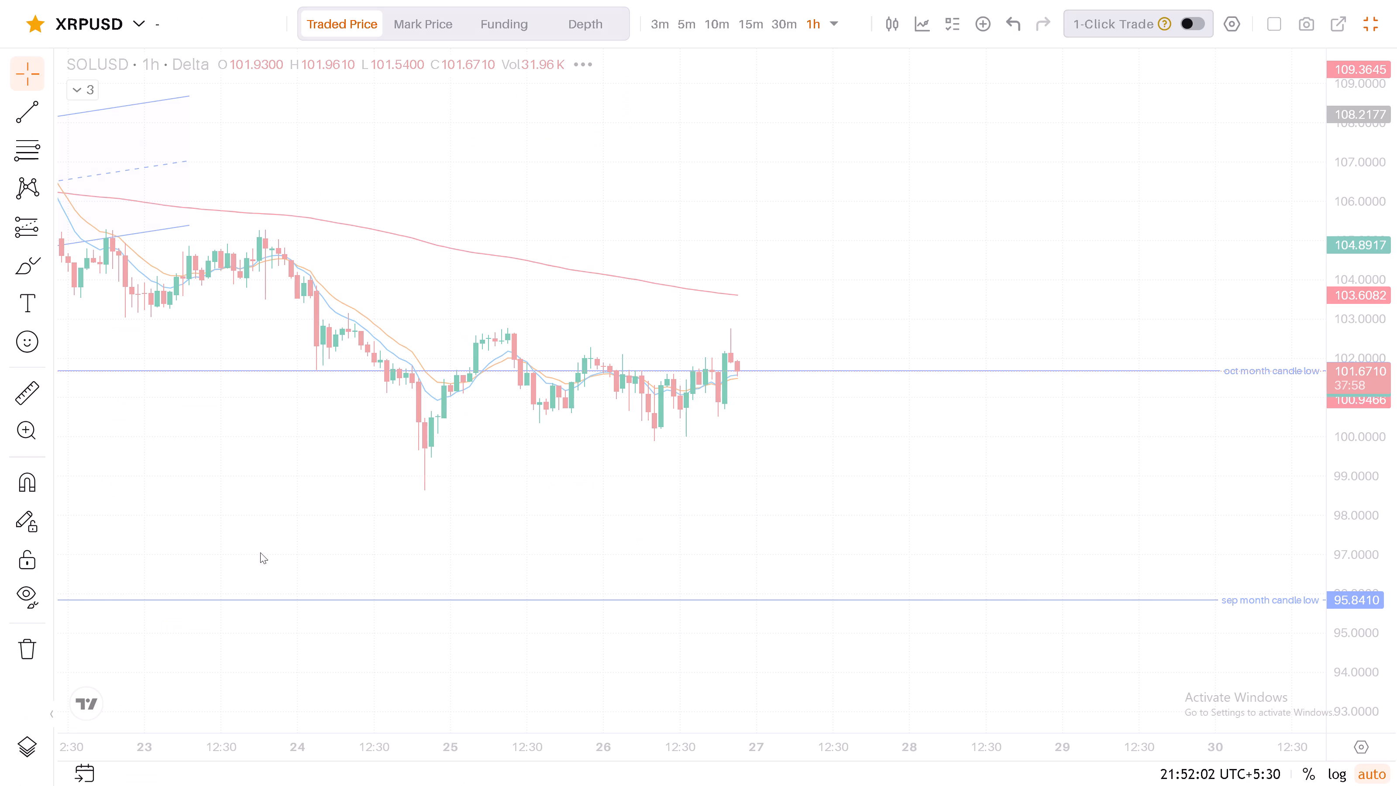
left_click_drag(1383, 263, 1349, 554)
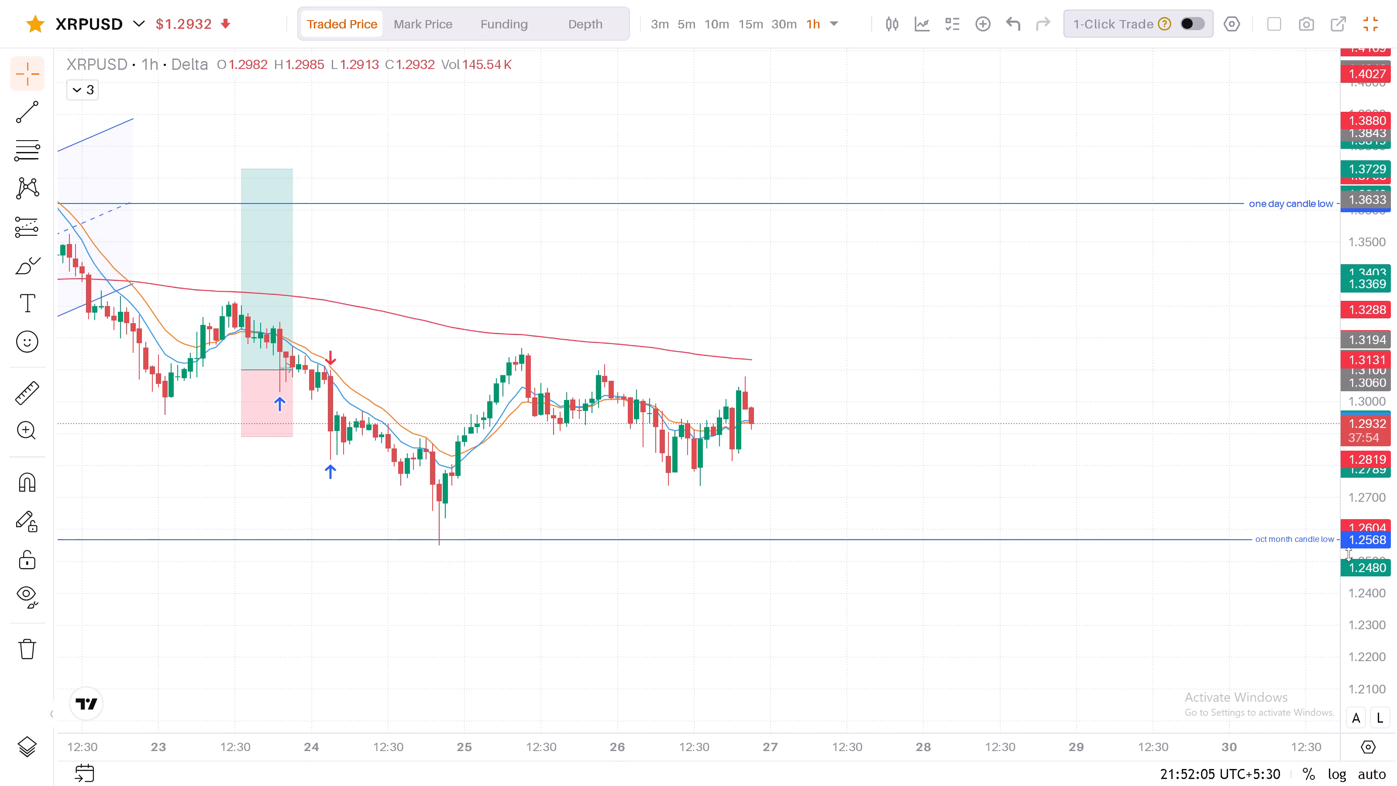
left_click_drag(1349, 554, 1352, 567)
left_click_drag(707, 317, 917, 300)
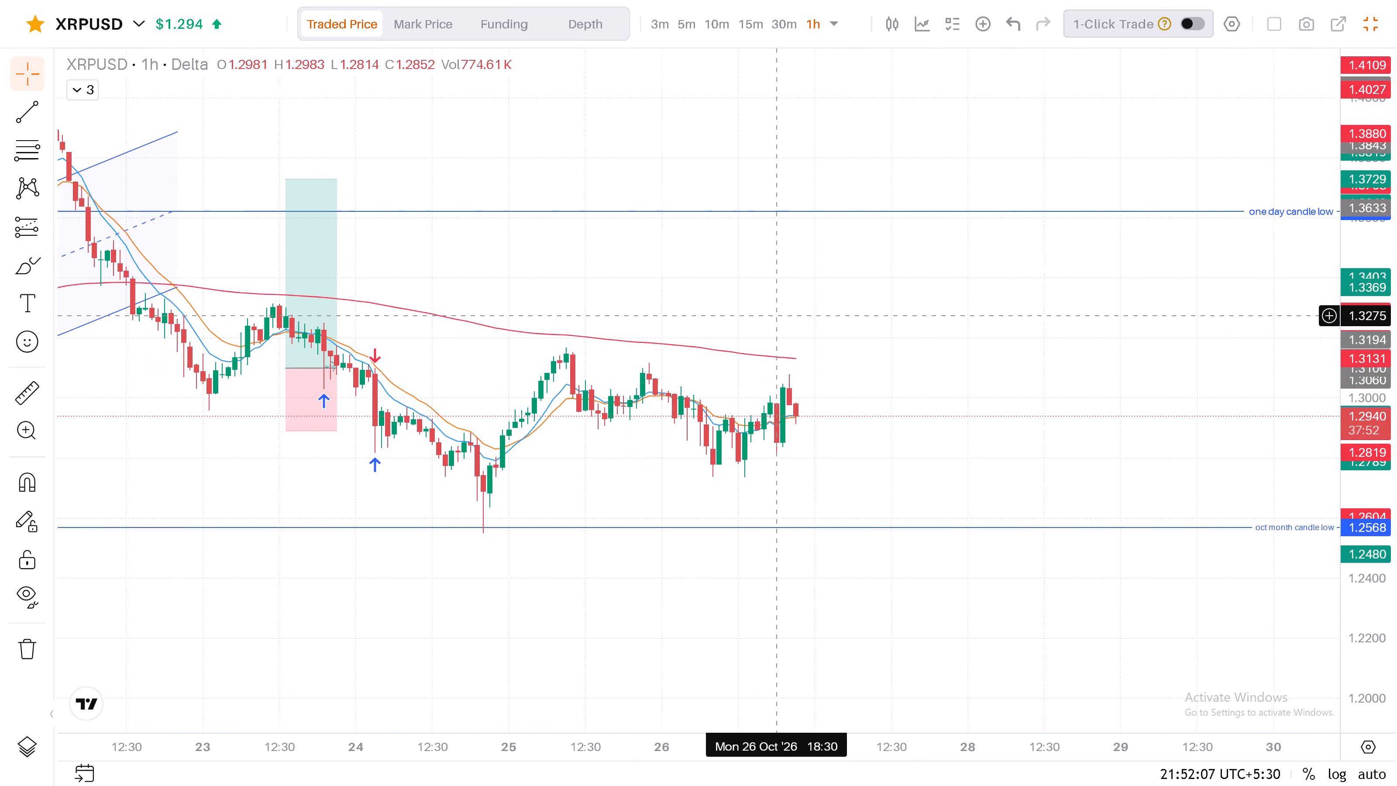
left_click_drag(917, 300, 966, 296)
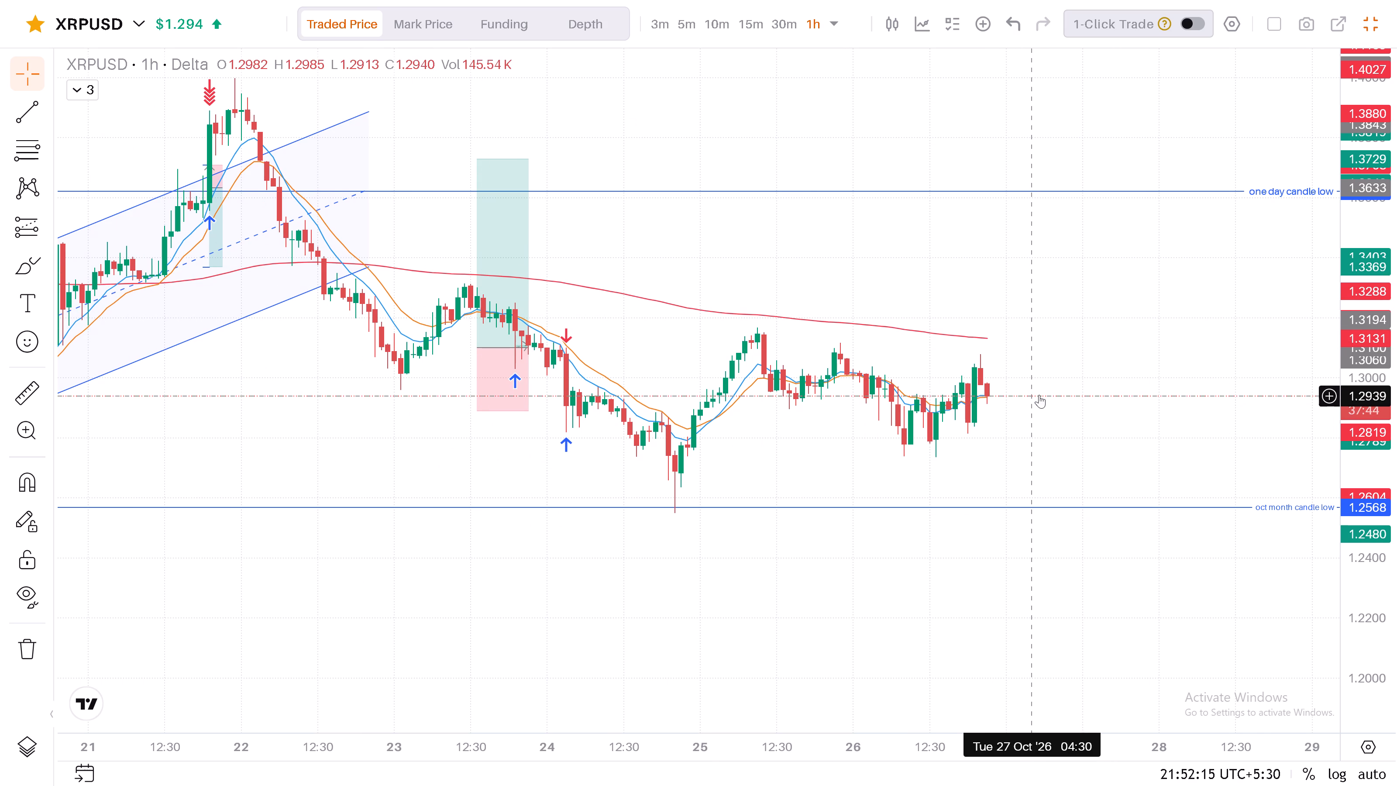
left_click_drag(1061, 338, 1071, 357)
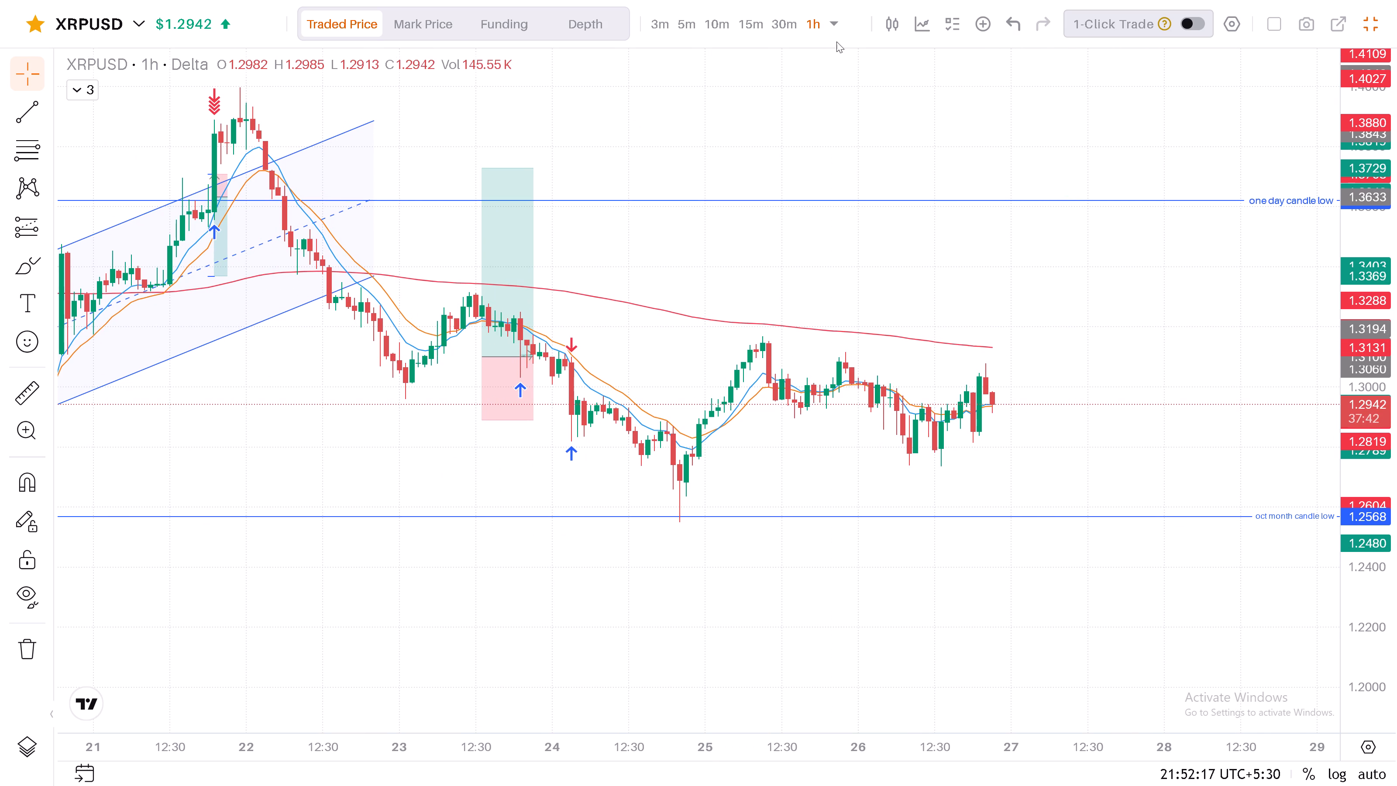
Switch XRPUSD to the 1-day timeframe and examine the latest daily candles near the October month candle low.
left_click(834, 23)
left_click(884, 475)
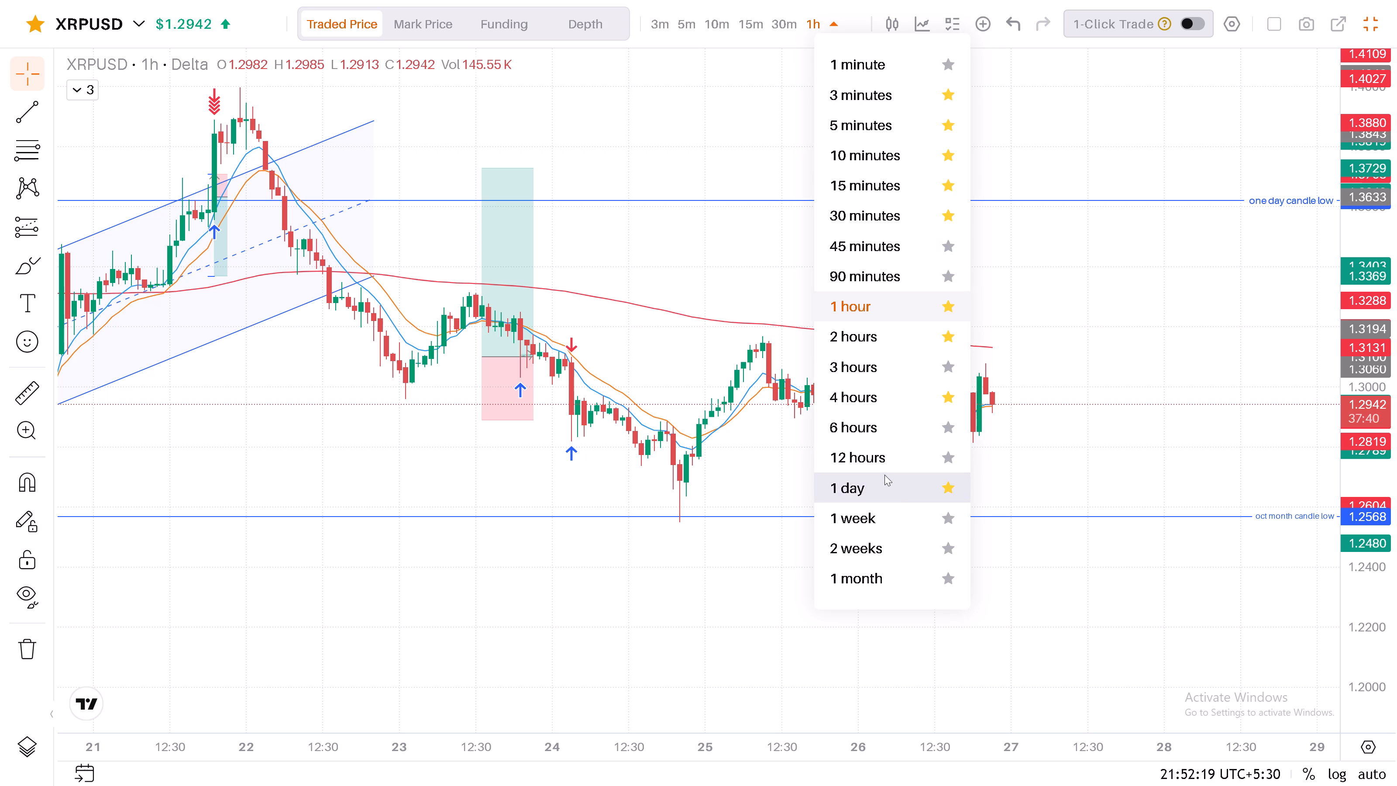
scroll(954, 334, "up", 7)
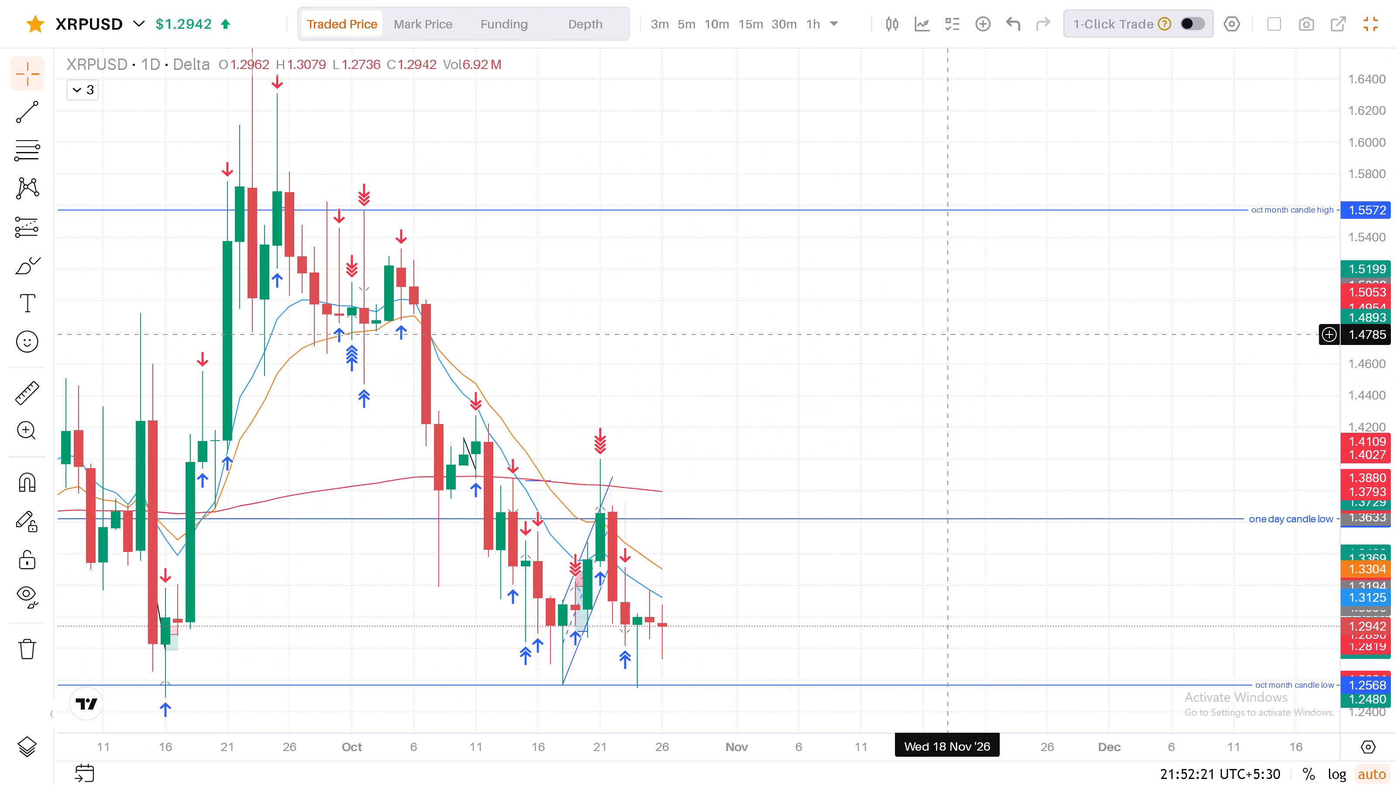
scroll(818, 339, "up", 2)
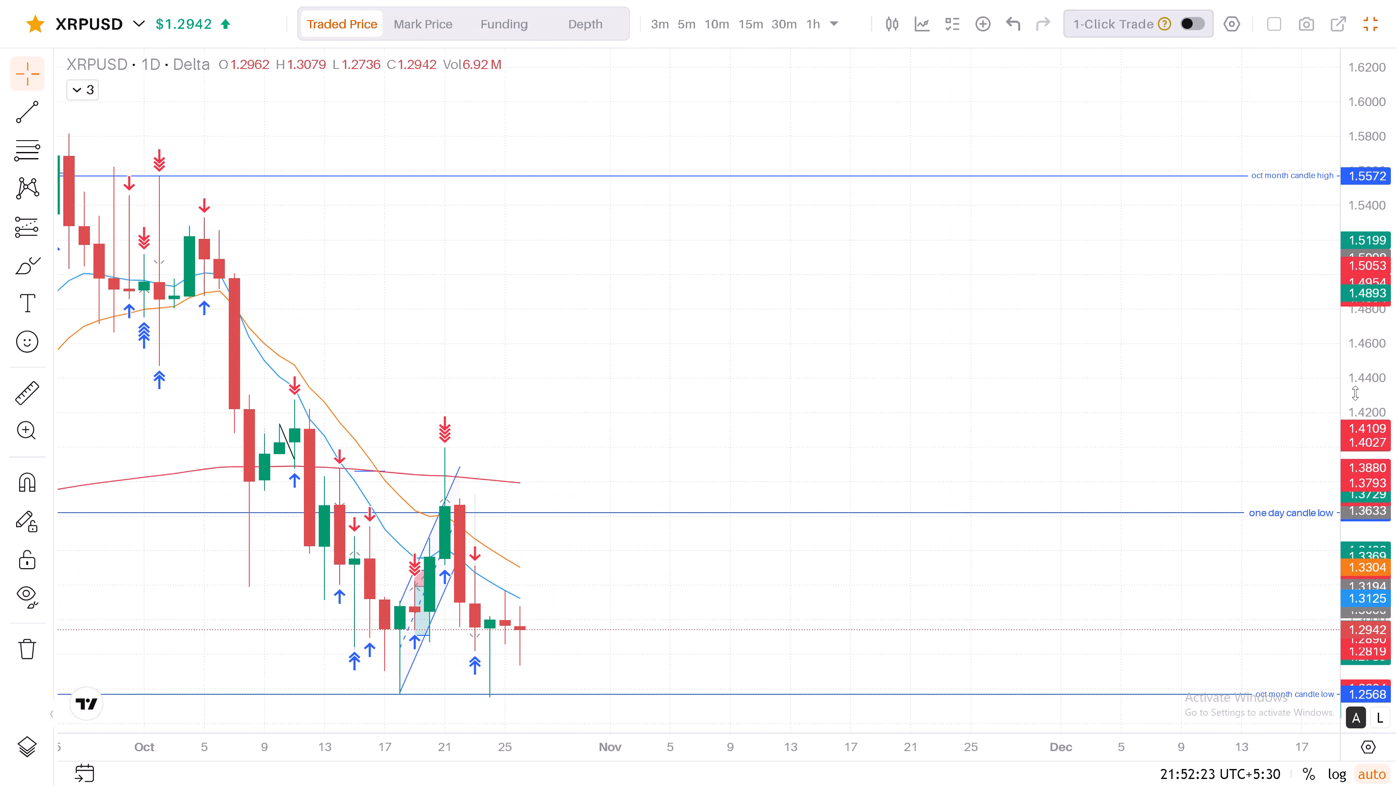
left_click_drag(1355, 392, 1359, 438)
left_click_drag(924, 370, 988, 159)
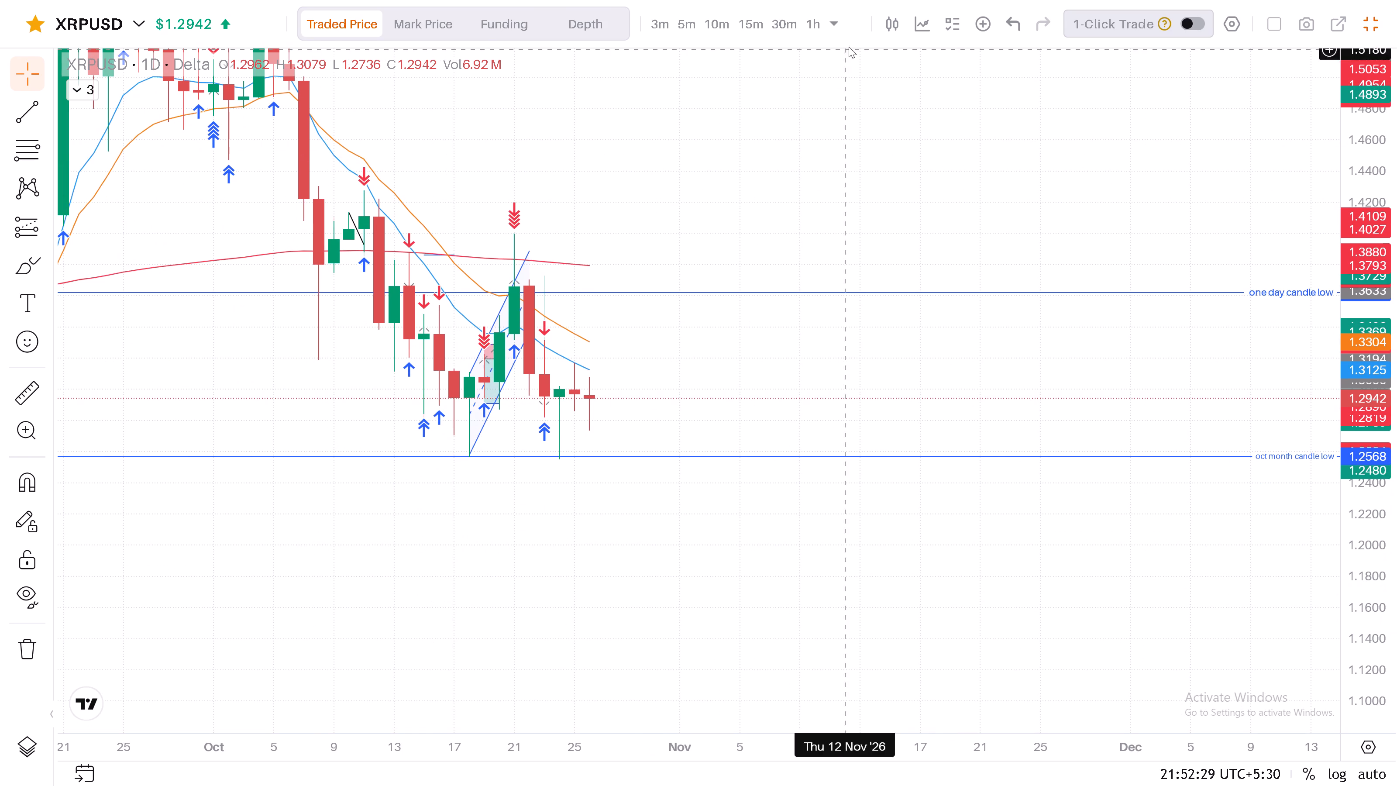
Switch XRPUSD to the 4-hour timeframe and examine the candles since mid-October around the ascending channel.
left_click(833, 24)
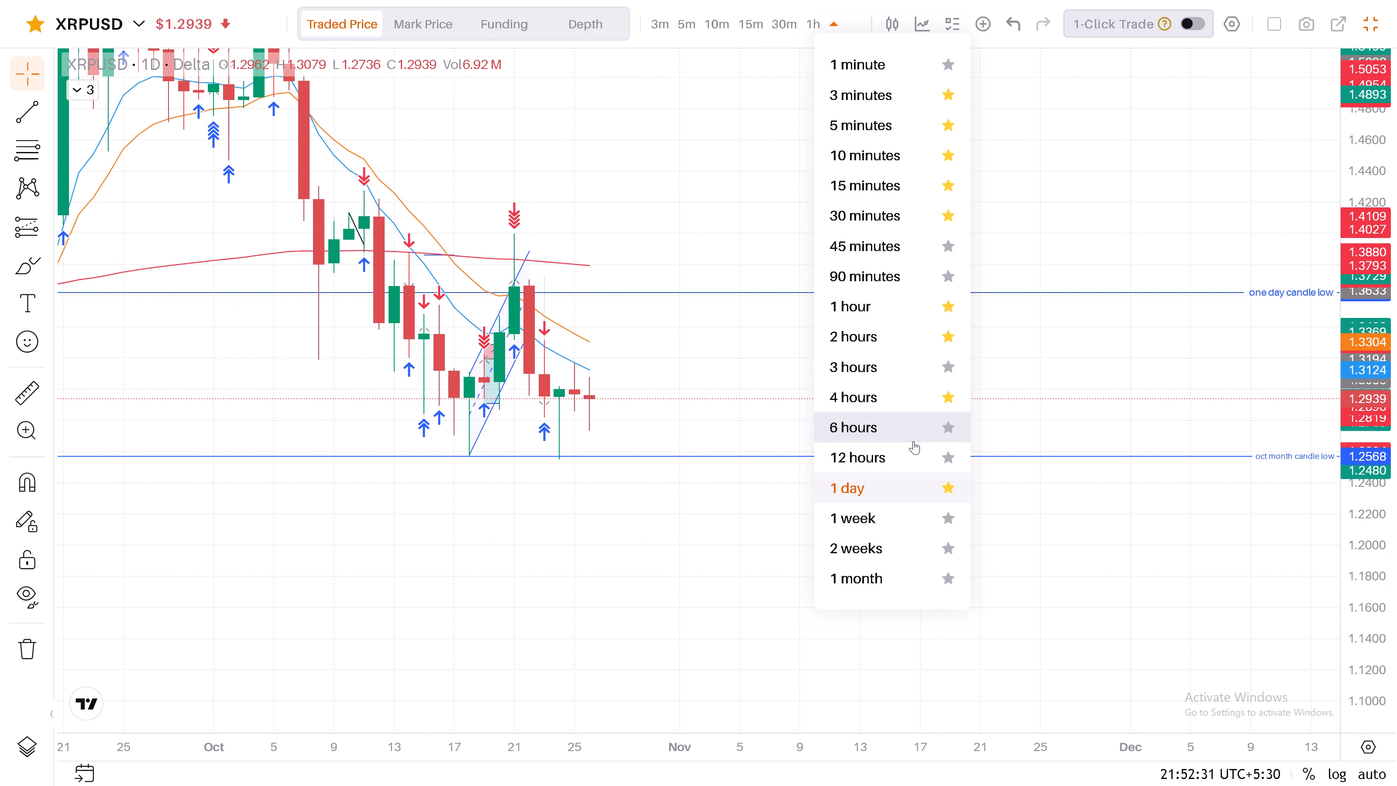
left_click(918, 390)
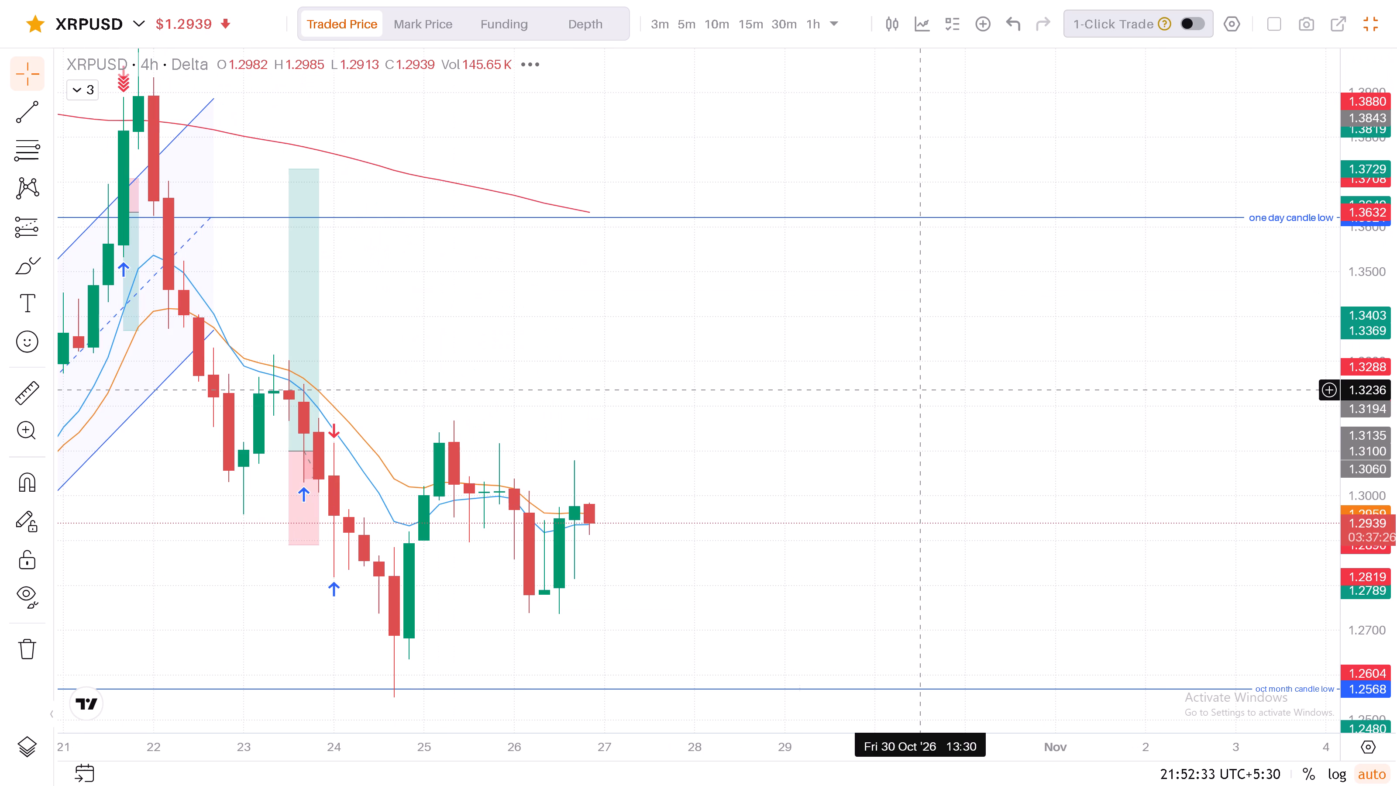
left_click_drag(1366, 309, 1369, 460)
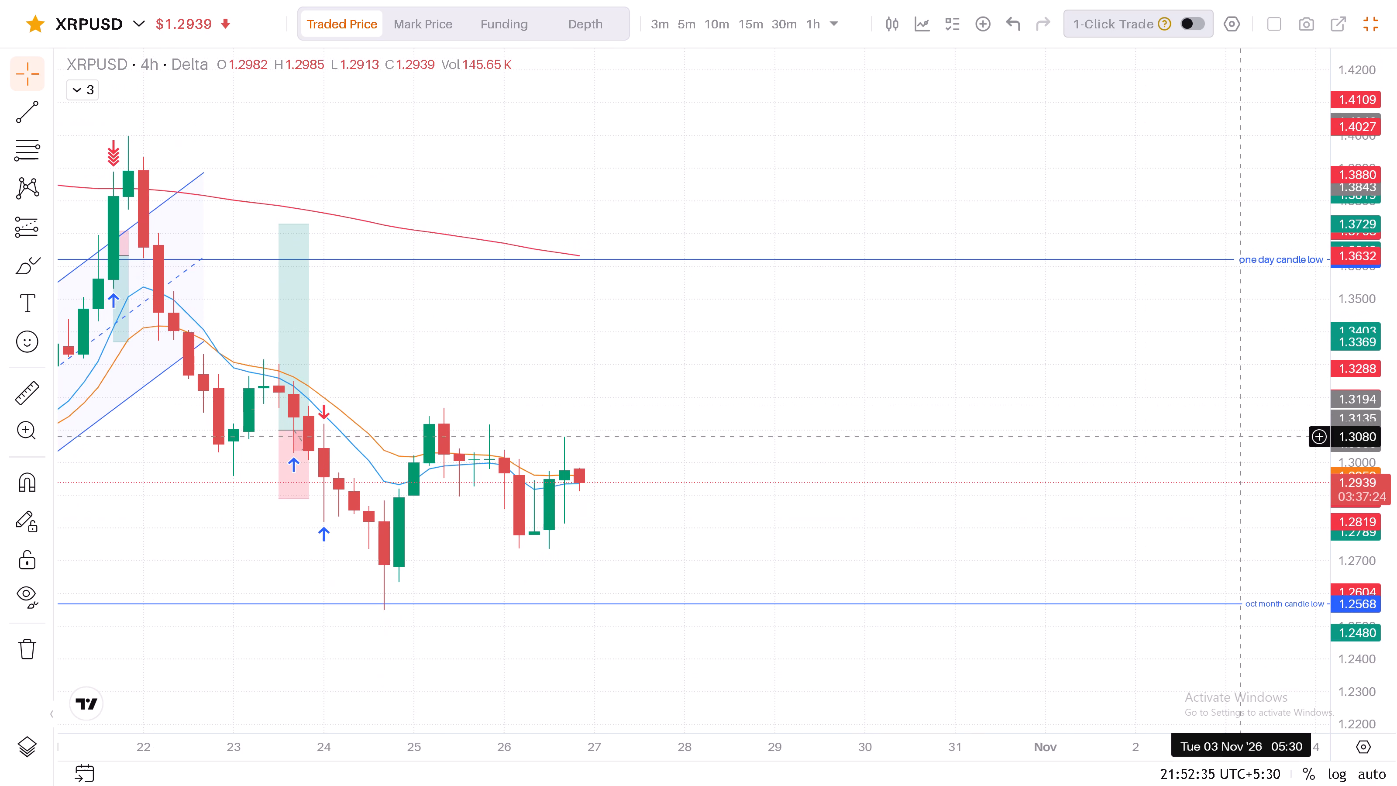
left_click_drag(684, 346, 936, 190)
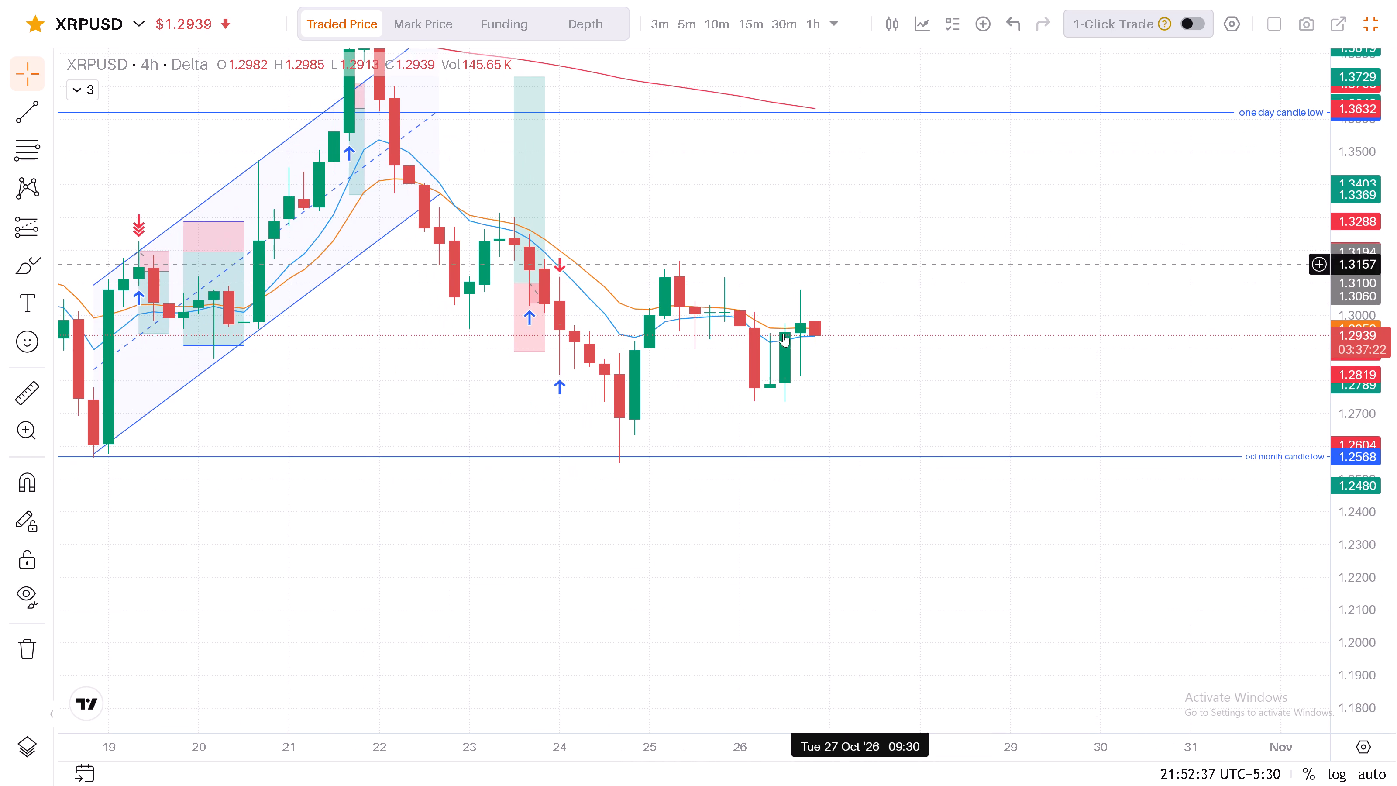
scroll(731, 407, "down", 3)
left_click_drag(687, 556, 782, 530)
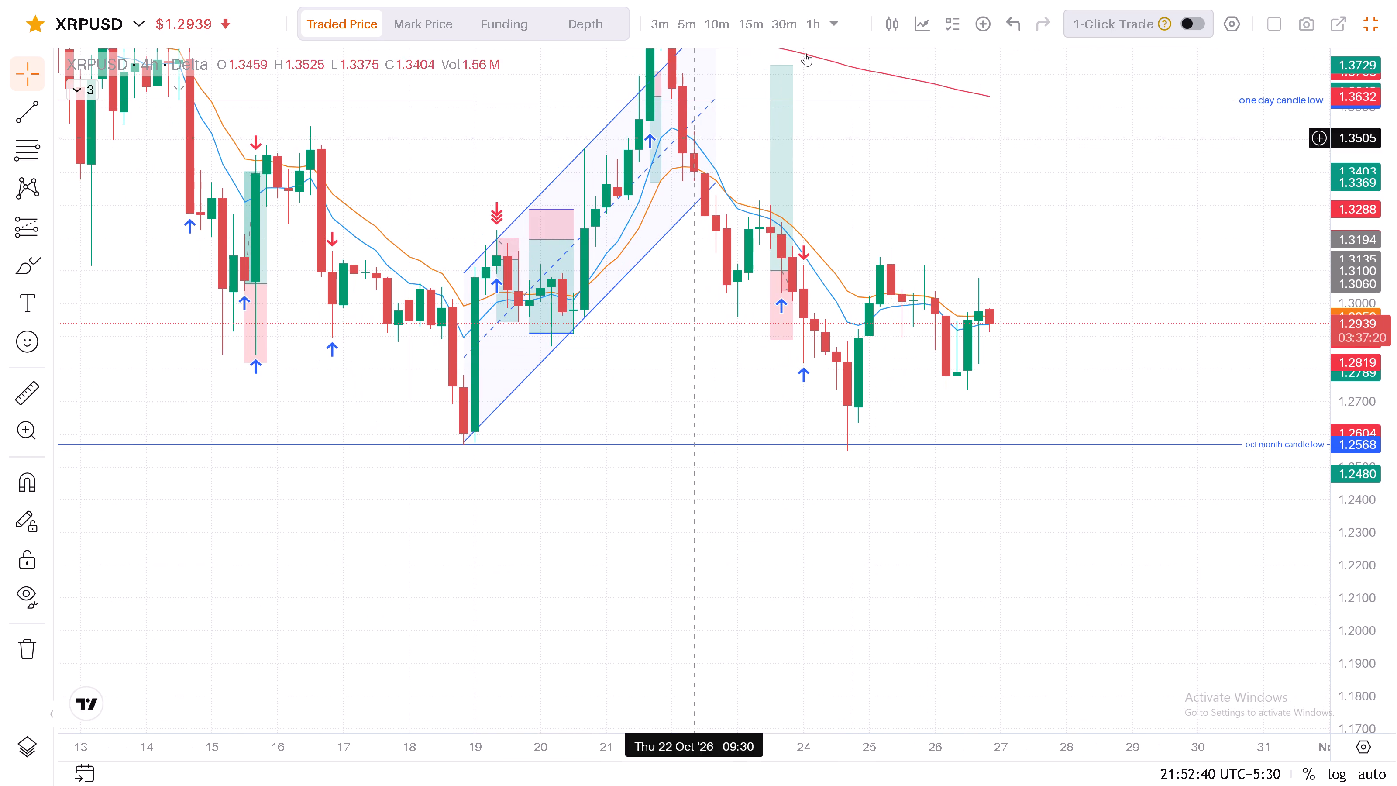
Switch XRPUSD to the 1-hour timeframe and examine the candles since 22 October between the one day candle low and October month candle low.
left_click(815, 34)
left_click(815, 28)
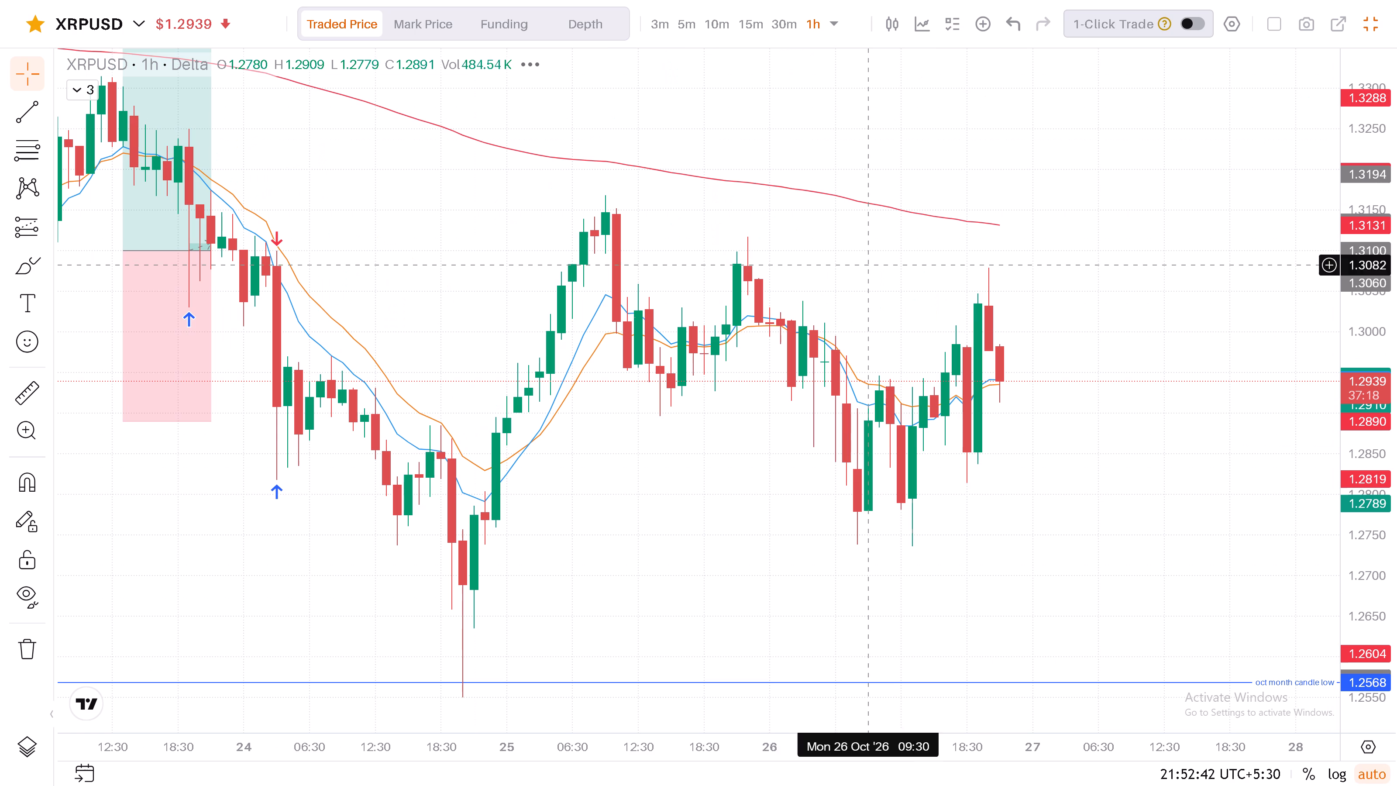
left_click_drag(1375, 192, 1379, 400)
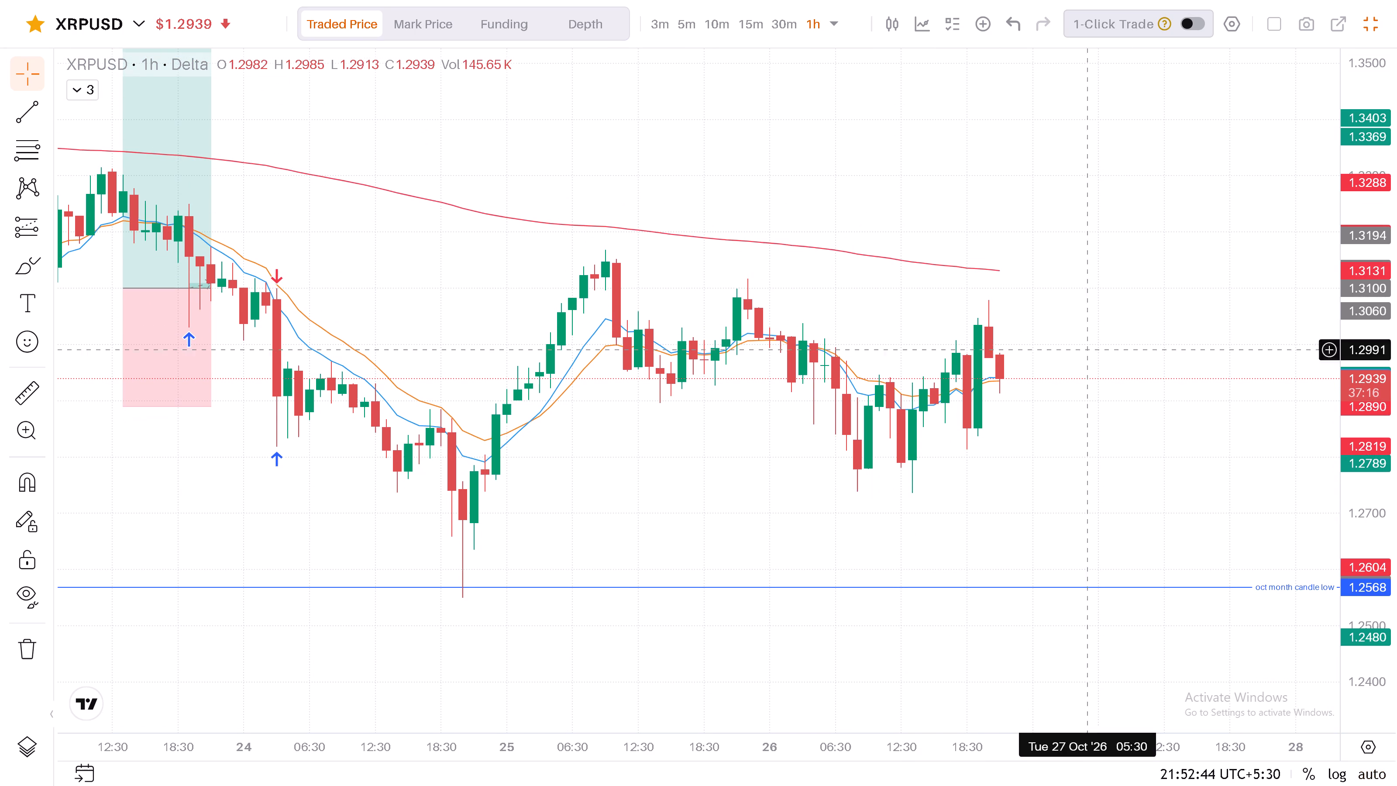
left_click_drag(961, 231, 1102, 304)
scroll(1110, 317, "down", 1)
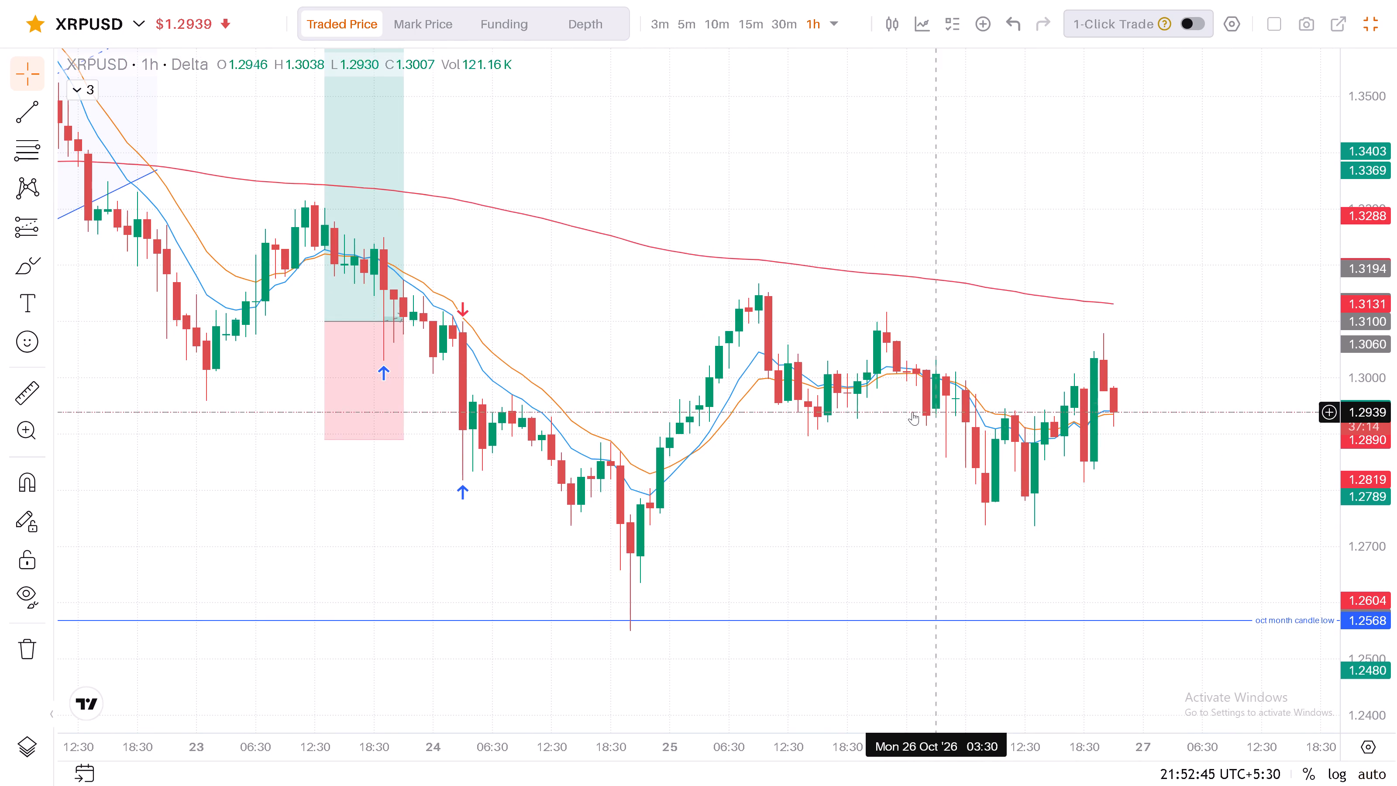
scroll(909, 412, "down", 2)
left_click(1360, 80)
middle_click(1360, 80)
left_click_drag(1360, 82, 1356, 323)
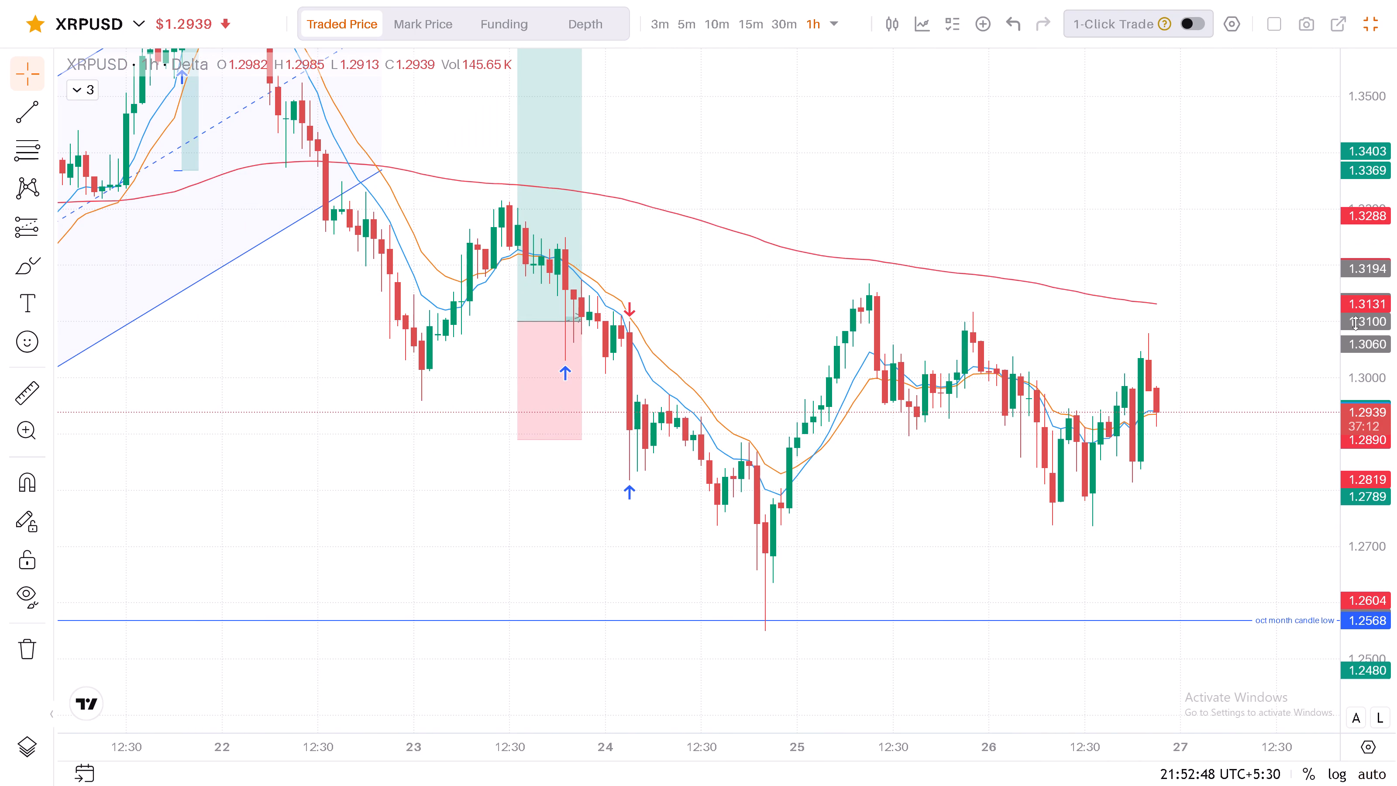
left_click_drag(1356, 323, 1356, 342)
left_click_drag(1357, 228, 1351, 304)
middle_click_drag(1351, 304, 1351, 309)
left_click_drag(1351, 309, 1343, 463)
double_click(1343, 464)
left_click_drag(1343, 467, 1342, 472)
middle_click(1342, 472)
left_click_drag(1342, 473, 1343, 512)
left_click(1343, 512)
left_click_drag(1004, 314, 843, 294)
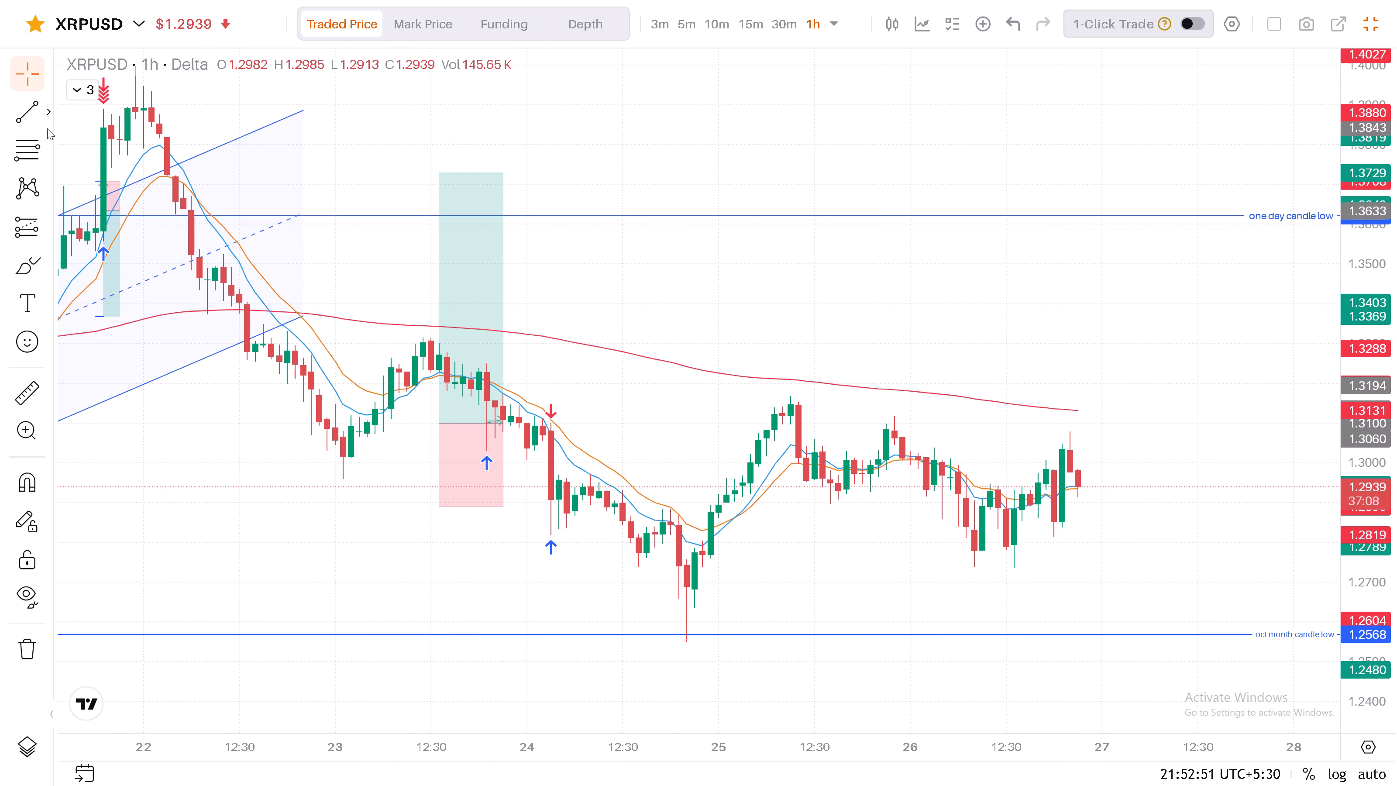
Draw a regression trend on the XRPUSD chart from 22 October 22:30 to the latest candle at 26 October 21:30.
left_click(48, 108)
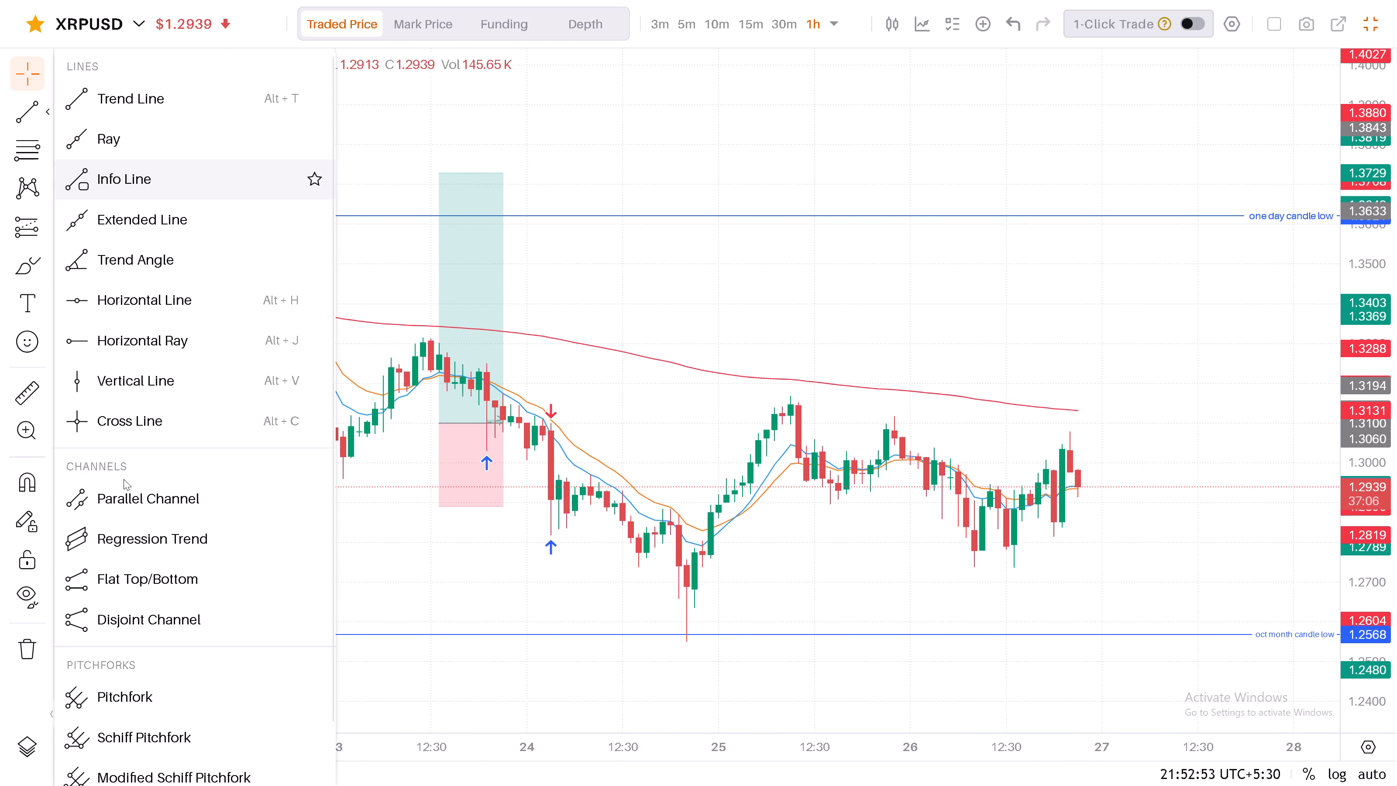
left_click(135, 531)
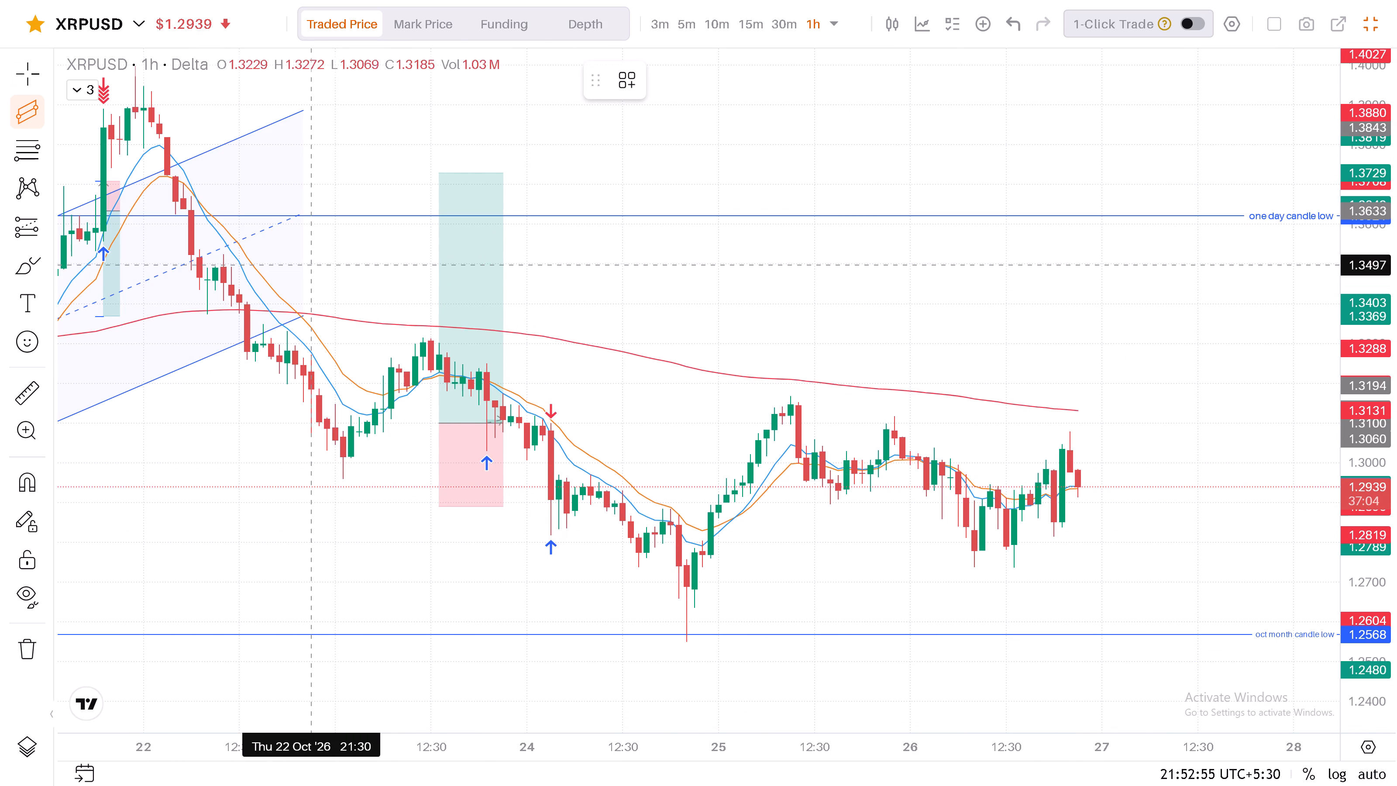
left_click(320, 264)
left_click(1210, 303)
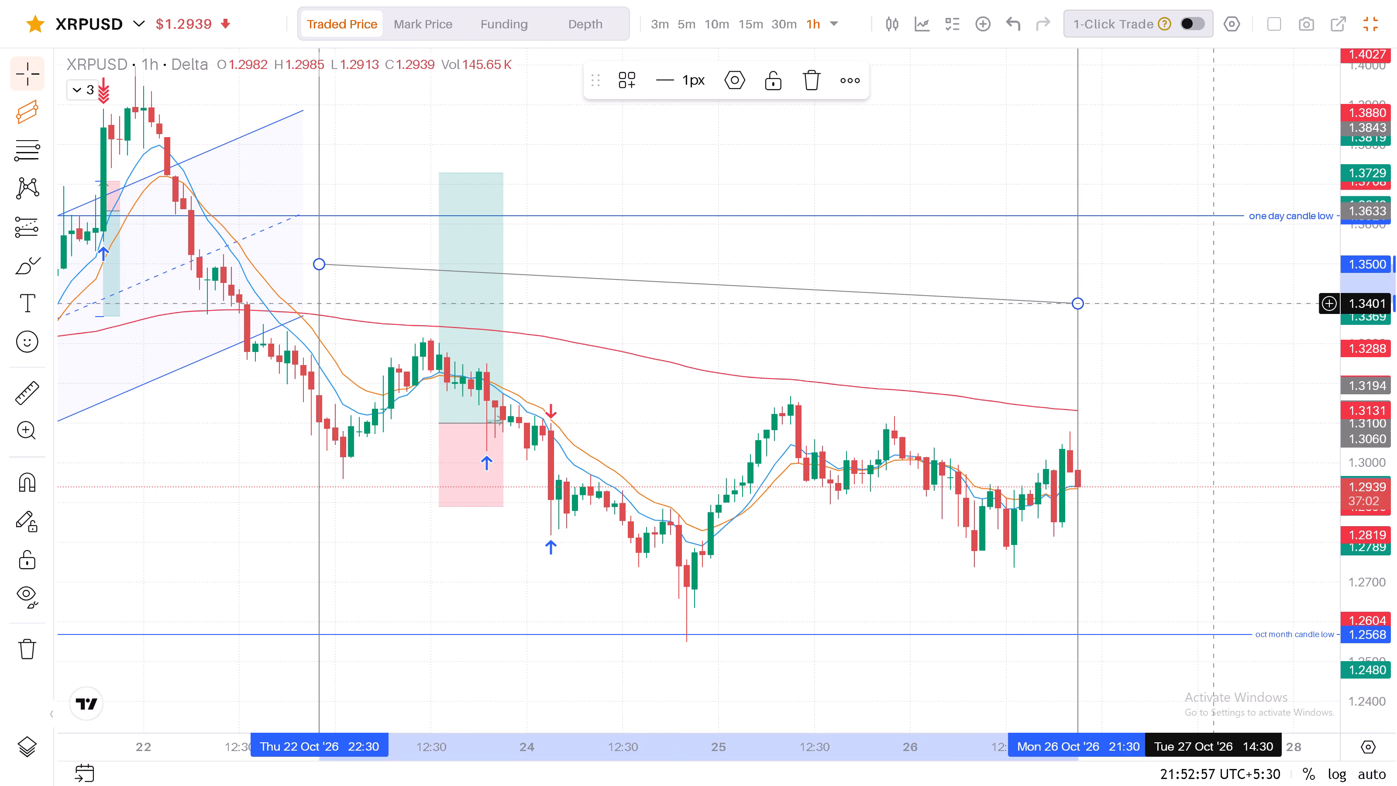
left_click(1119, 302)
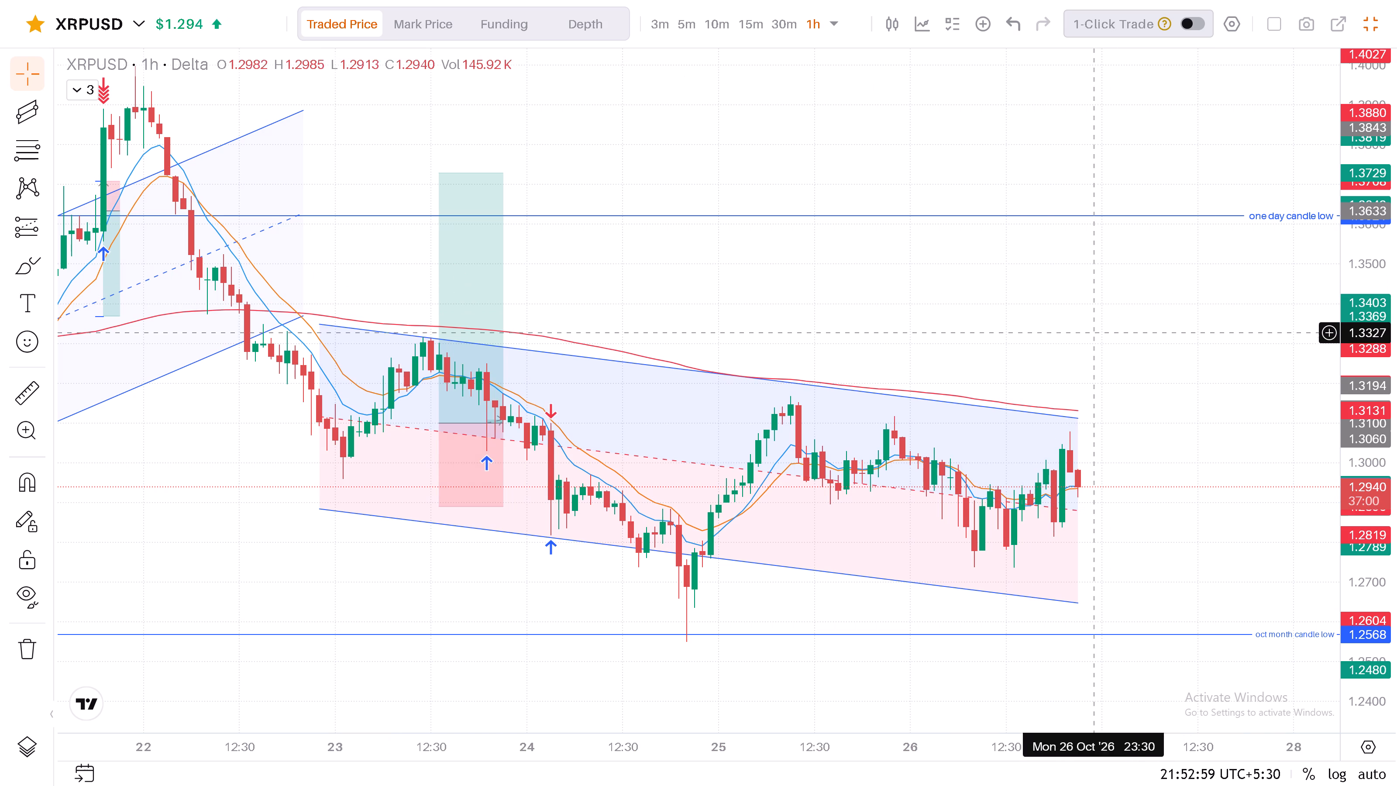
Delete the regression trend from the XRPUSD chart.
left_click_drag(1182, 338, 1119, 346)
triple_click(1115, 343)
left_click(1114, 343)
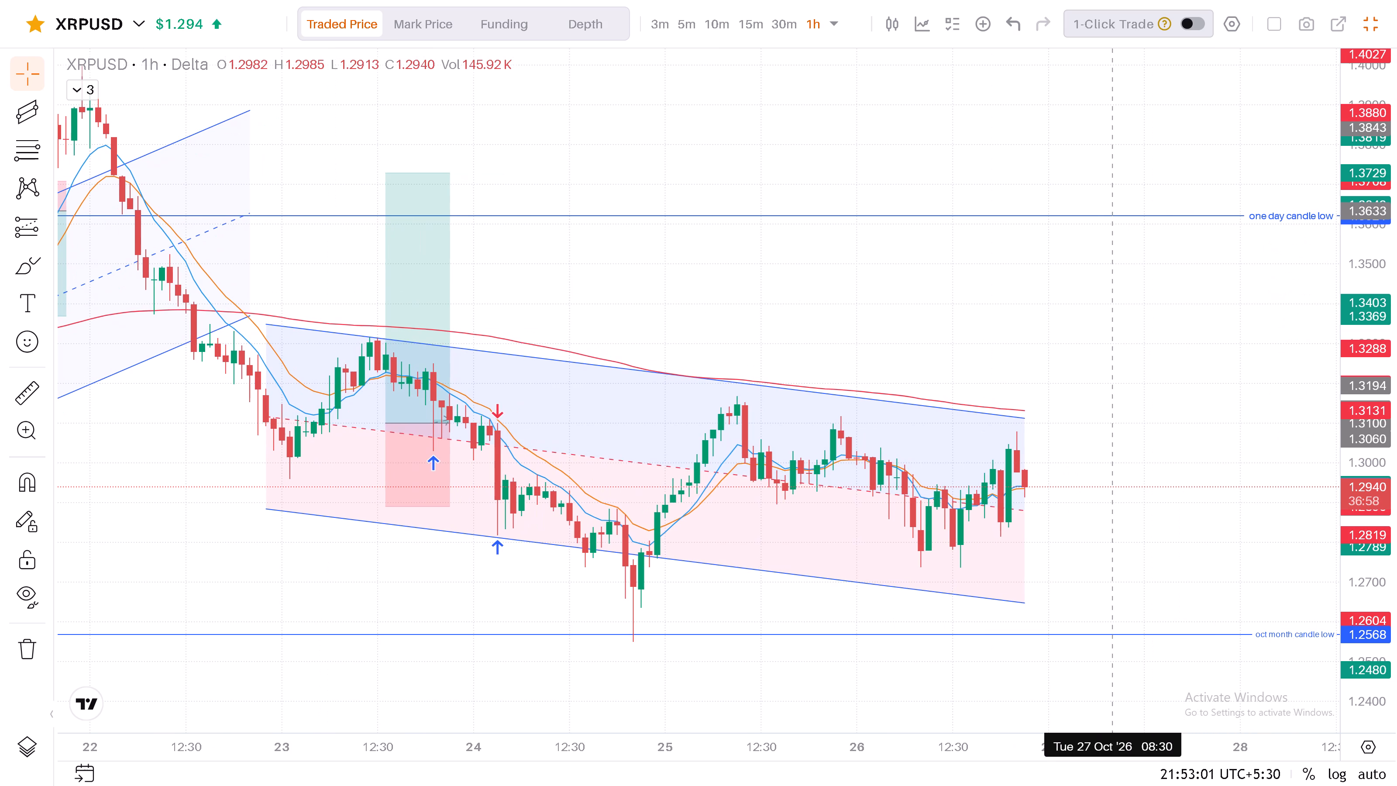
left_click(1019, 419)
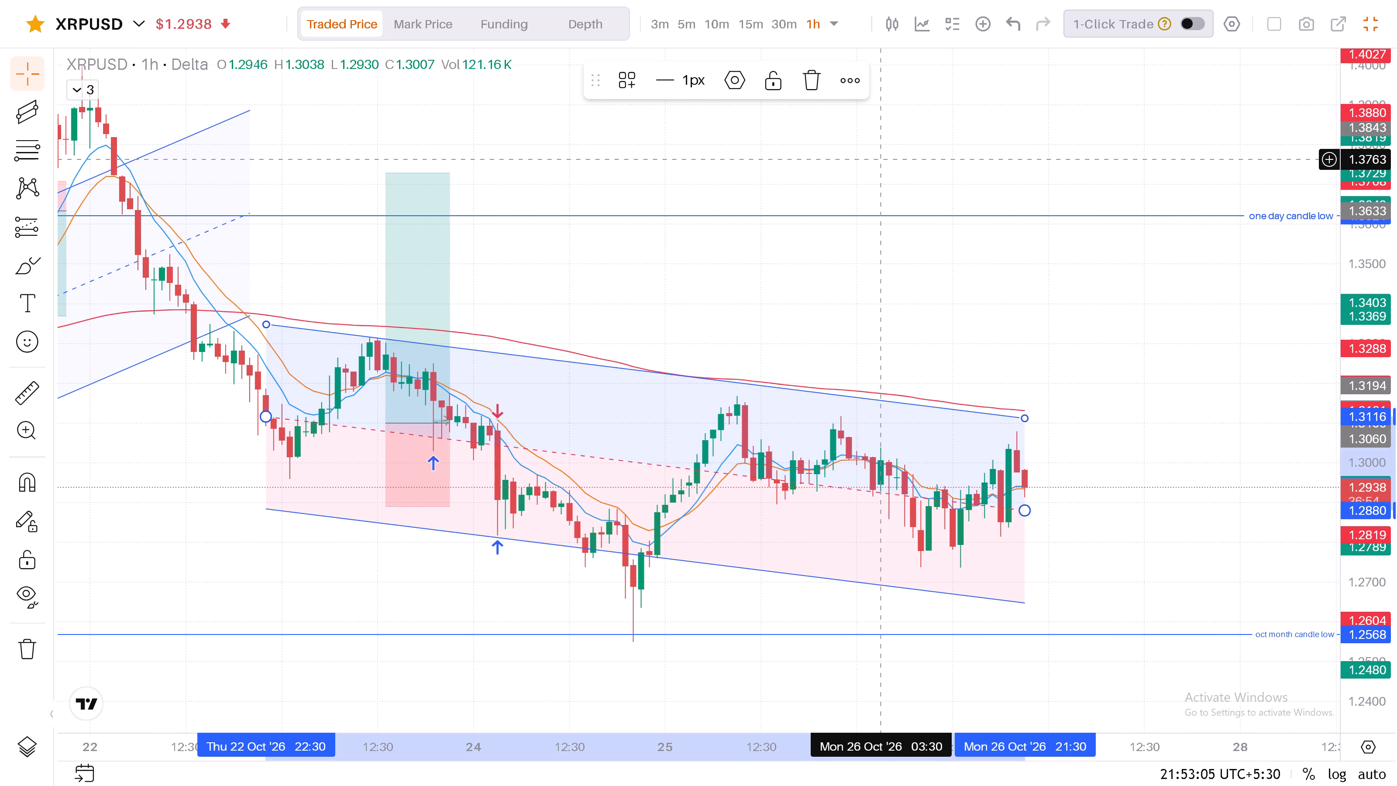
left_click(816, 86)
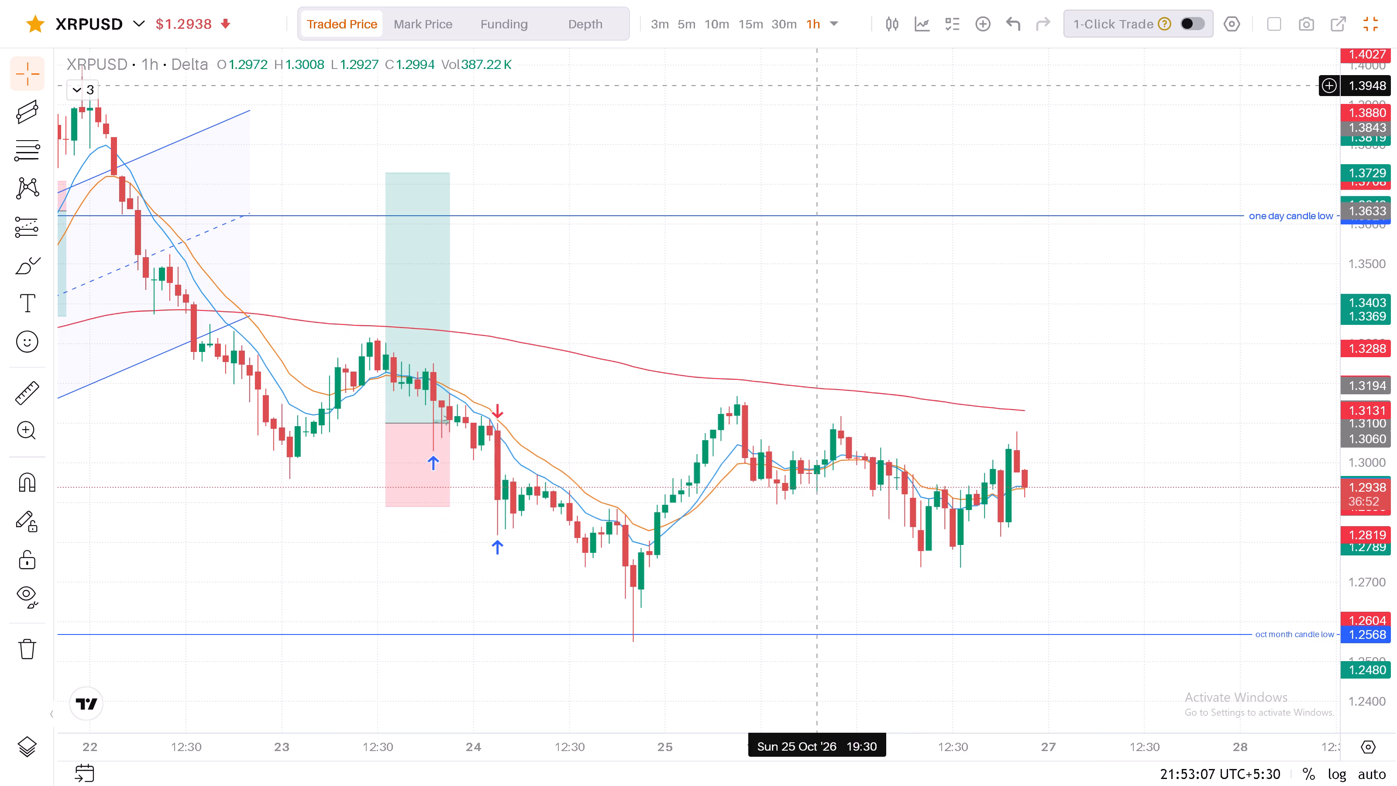
Open the UNIUSD perpetual chart from the watchlist and examine its 1-hour candles around the descending trend line and one month candle low.
left_click(106, 20)
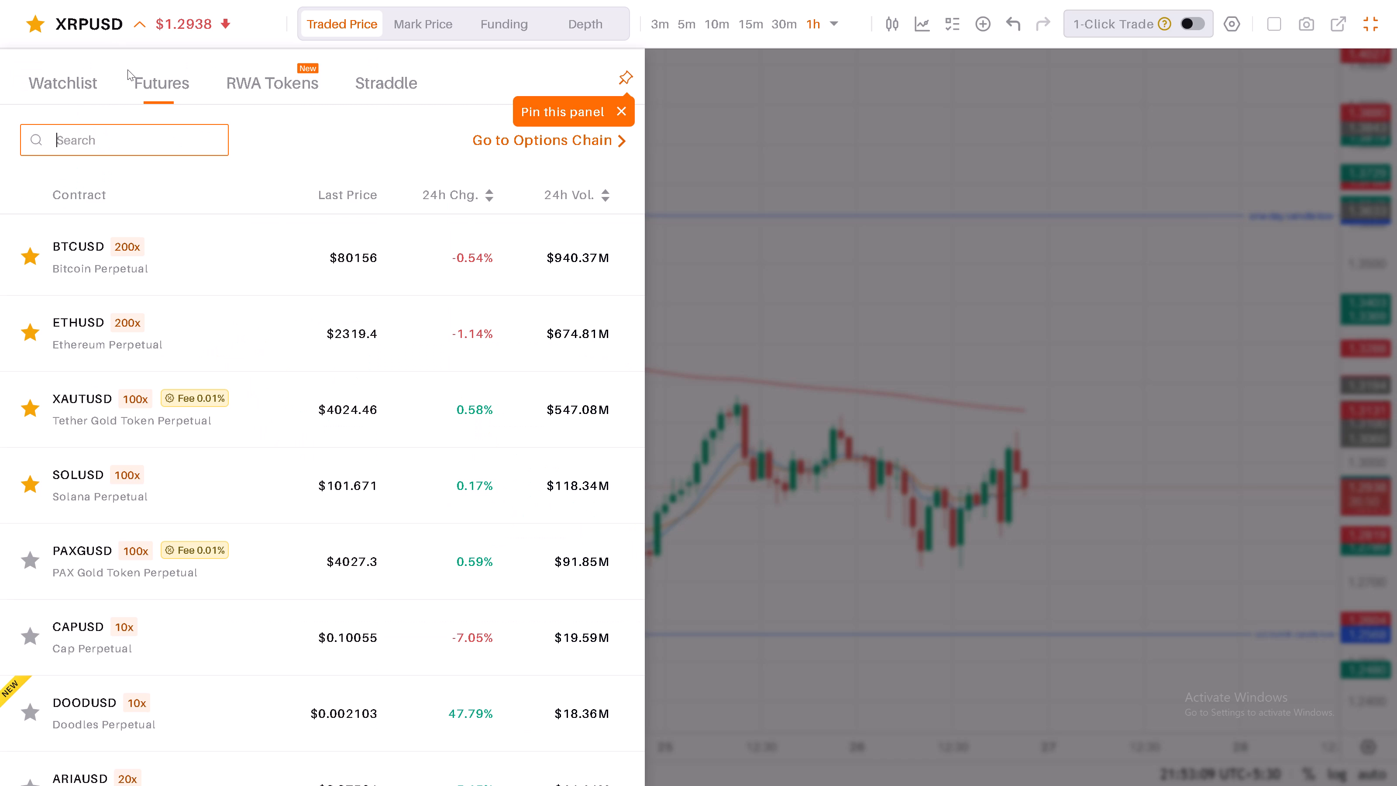
left_click(73, 79)
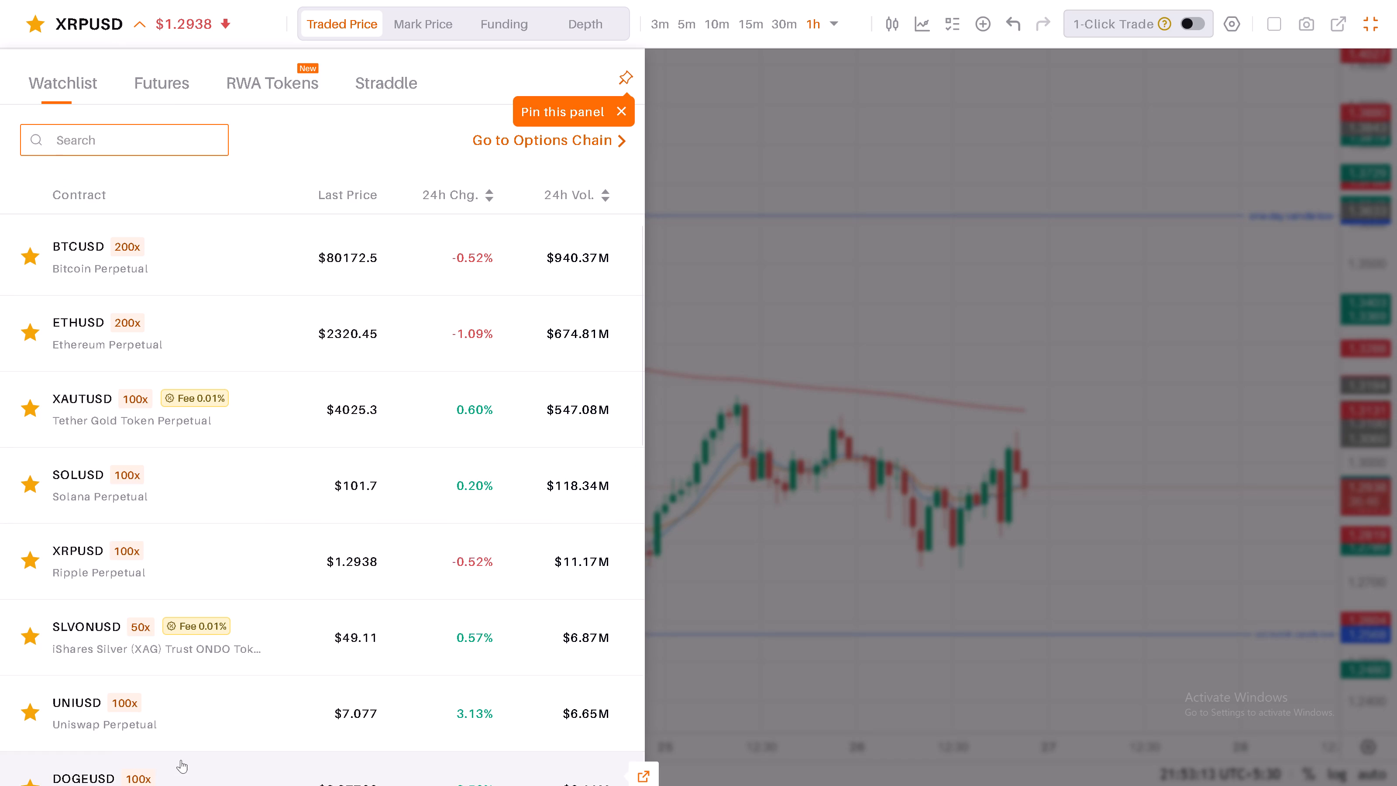
left_click(210, 720)
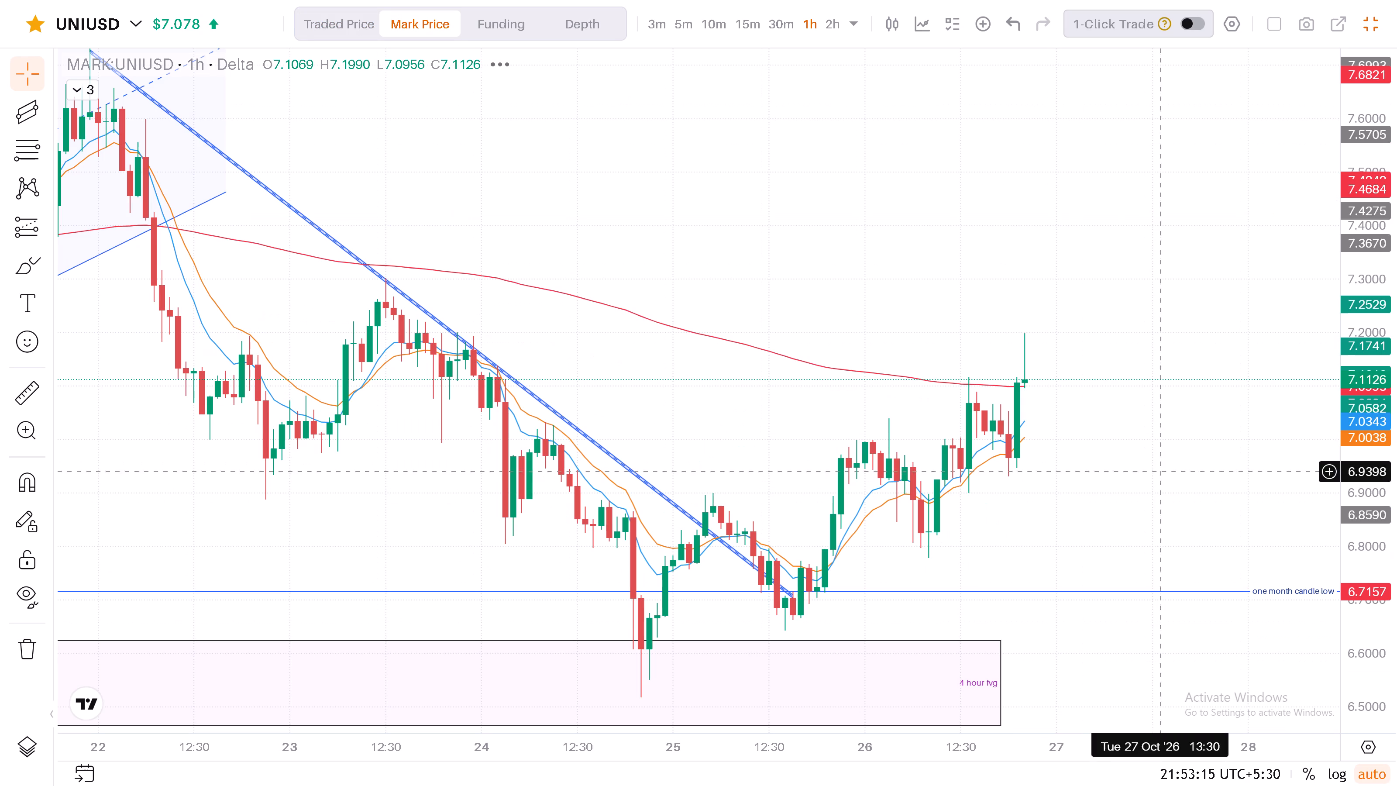
left_click_drag(1359, 325, 1366, 395)
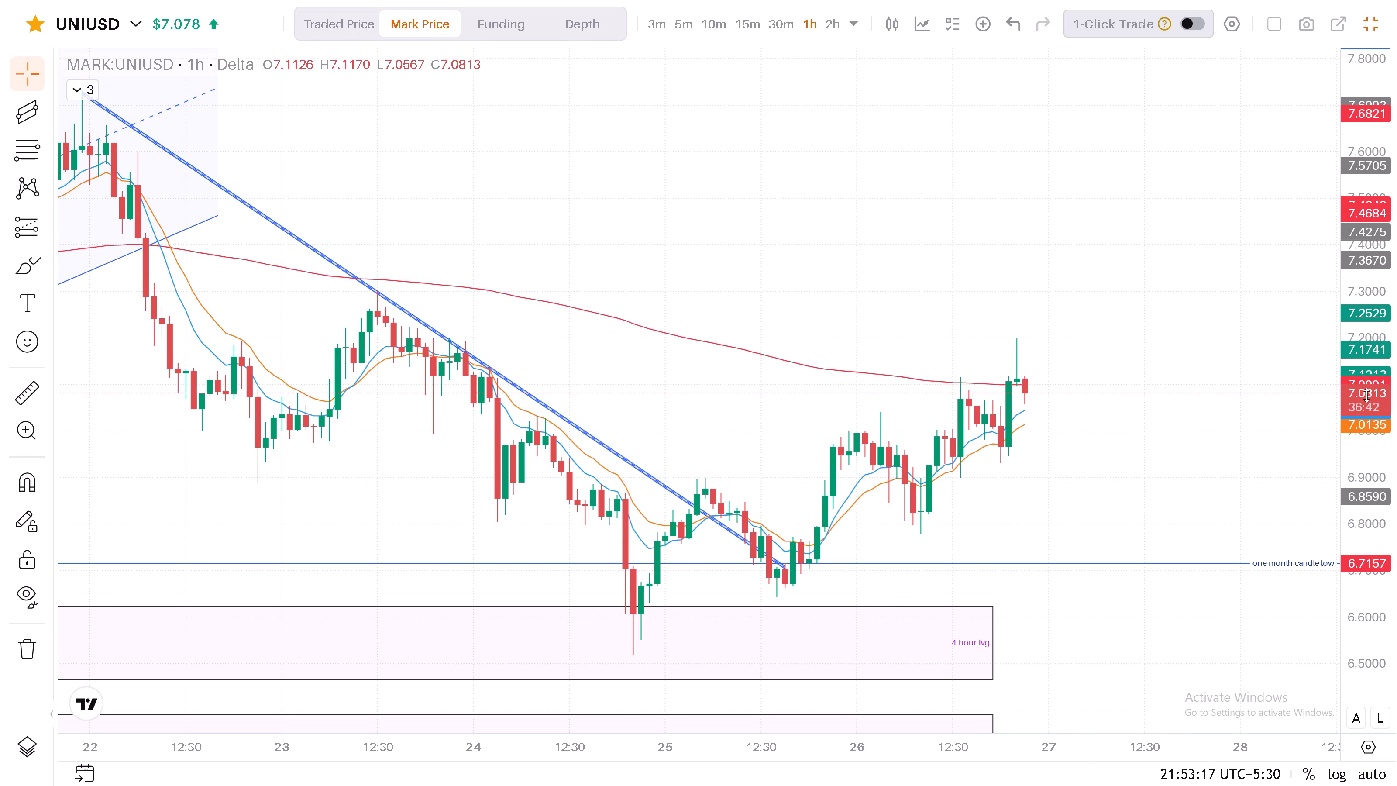
left_click_drag(1366, 395, 1378, 418)
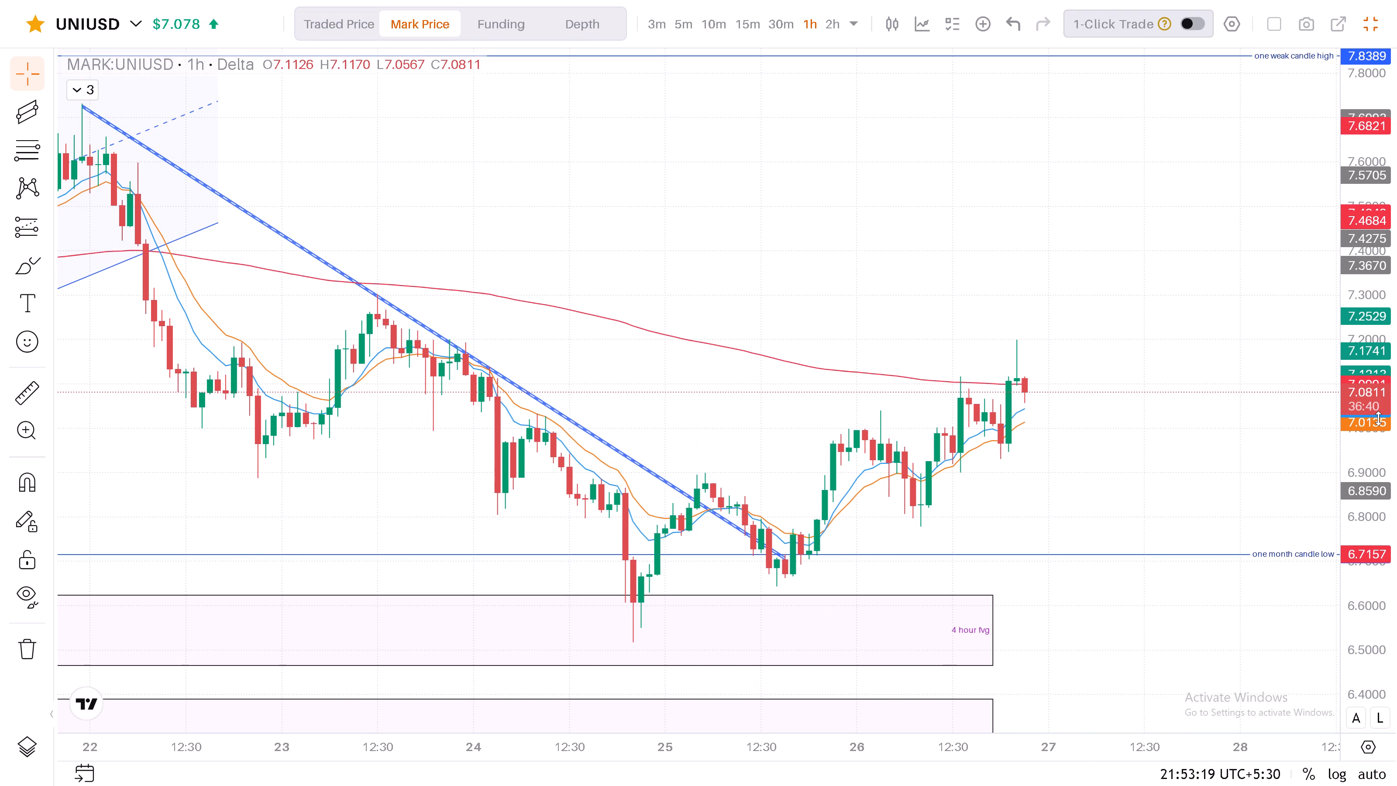
left_click_drag(1378, 418, 1385, 436)
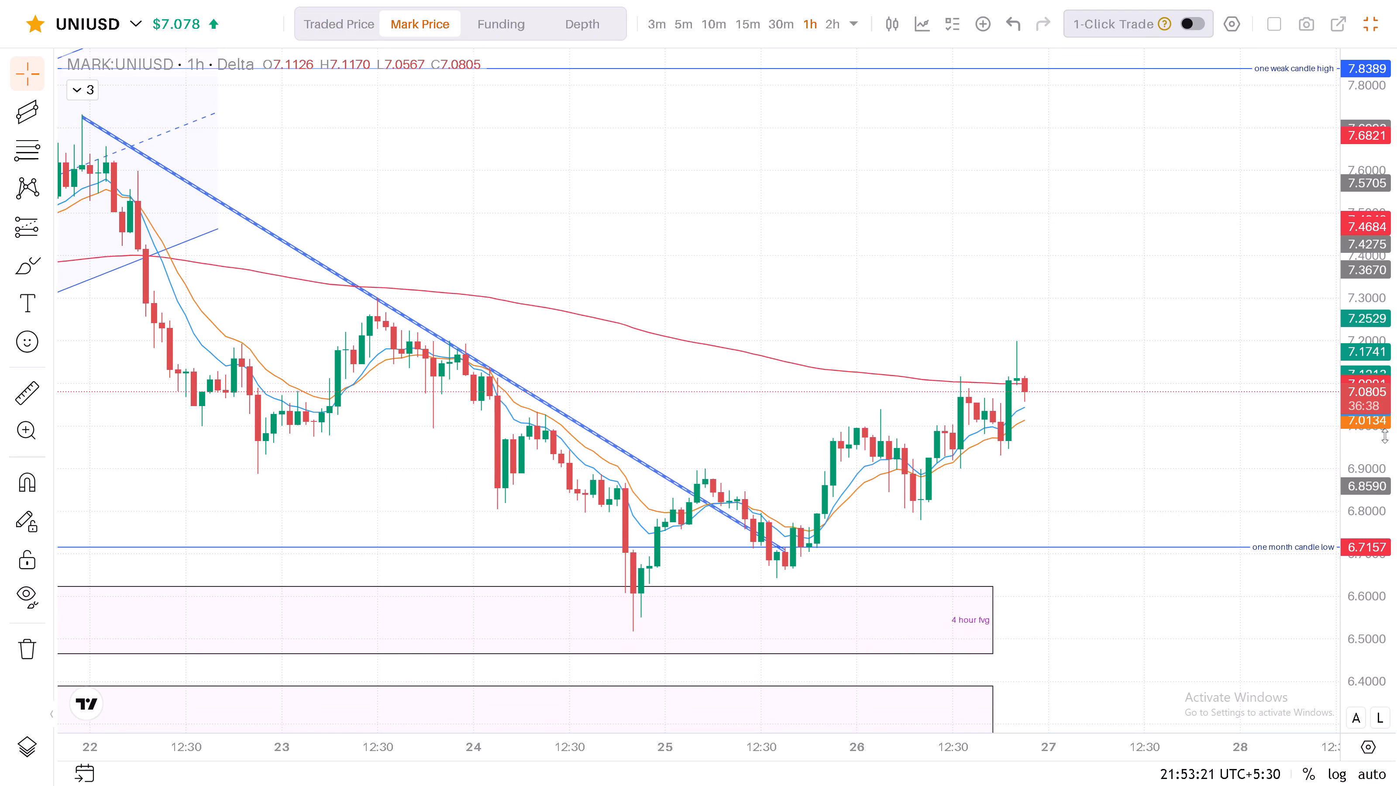
left_click_drag(1385, 436, 1396, 500)
scroll(620, 382, "down", 4)
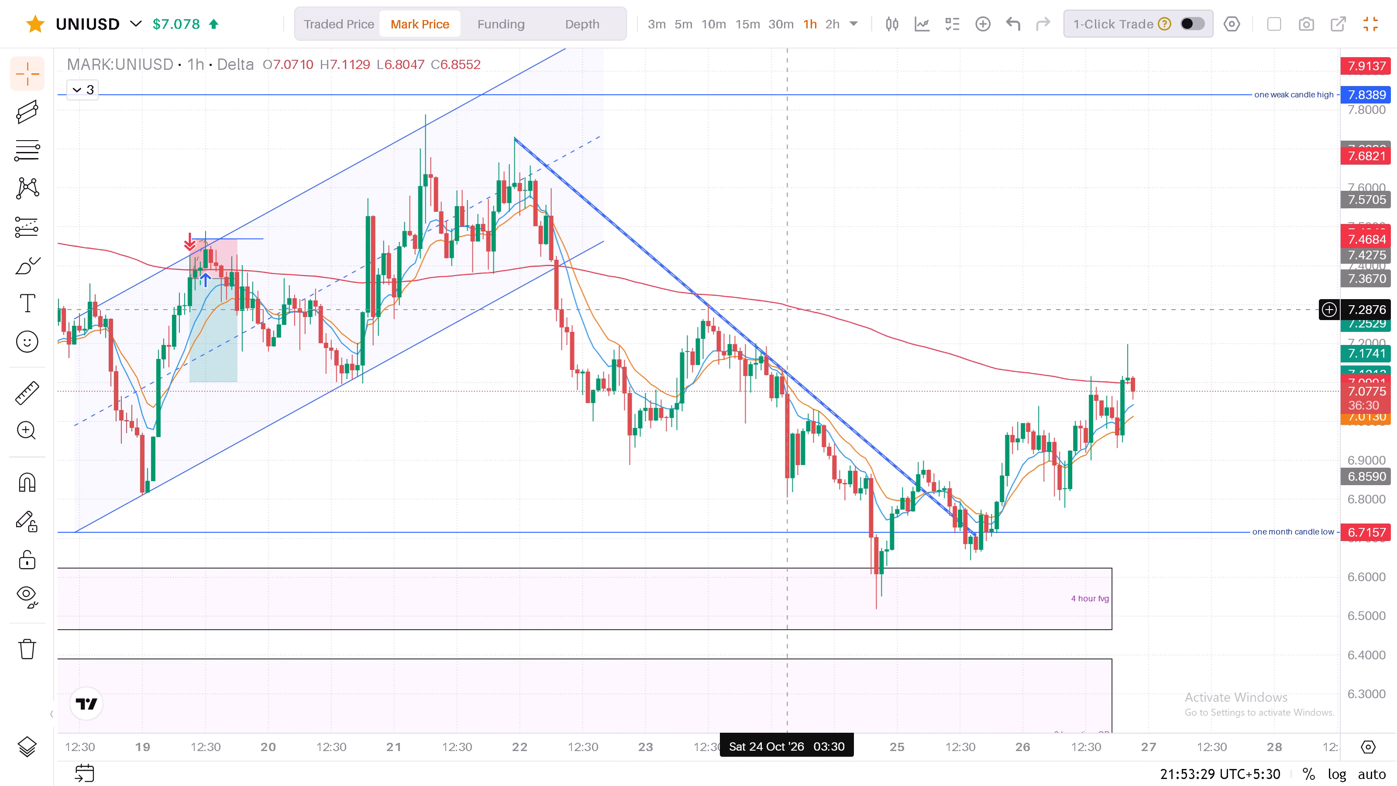
scroll(788, 310, "up", 5)
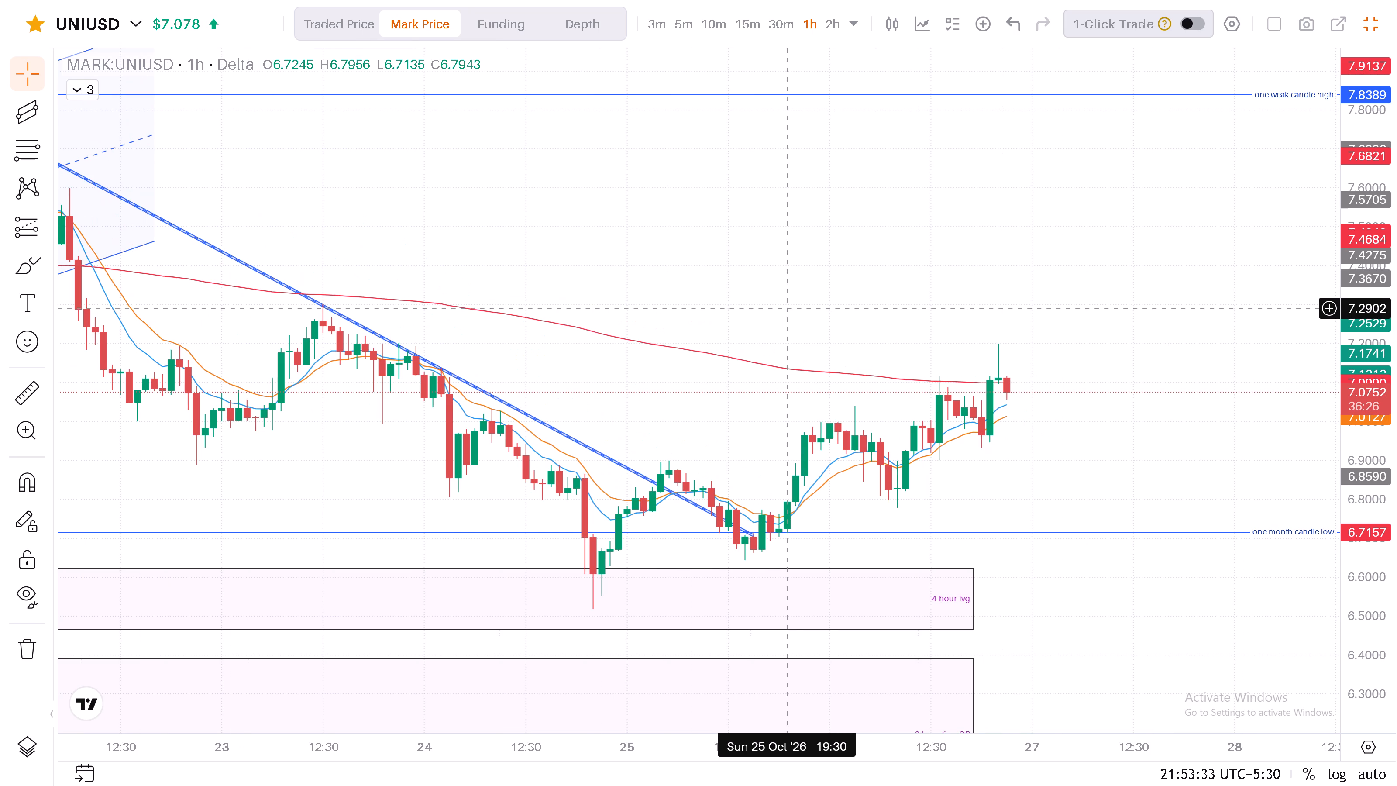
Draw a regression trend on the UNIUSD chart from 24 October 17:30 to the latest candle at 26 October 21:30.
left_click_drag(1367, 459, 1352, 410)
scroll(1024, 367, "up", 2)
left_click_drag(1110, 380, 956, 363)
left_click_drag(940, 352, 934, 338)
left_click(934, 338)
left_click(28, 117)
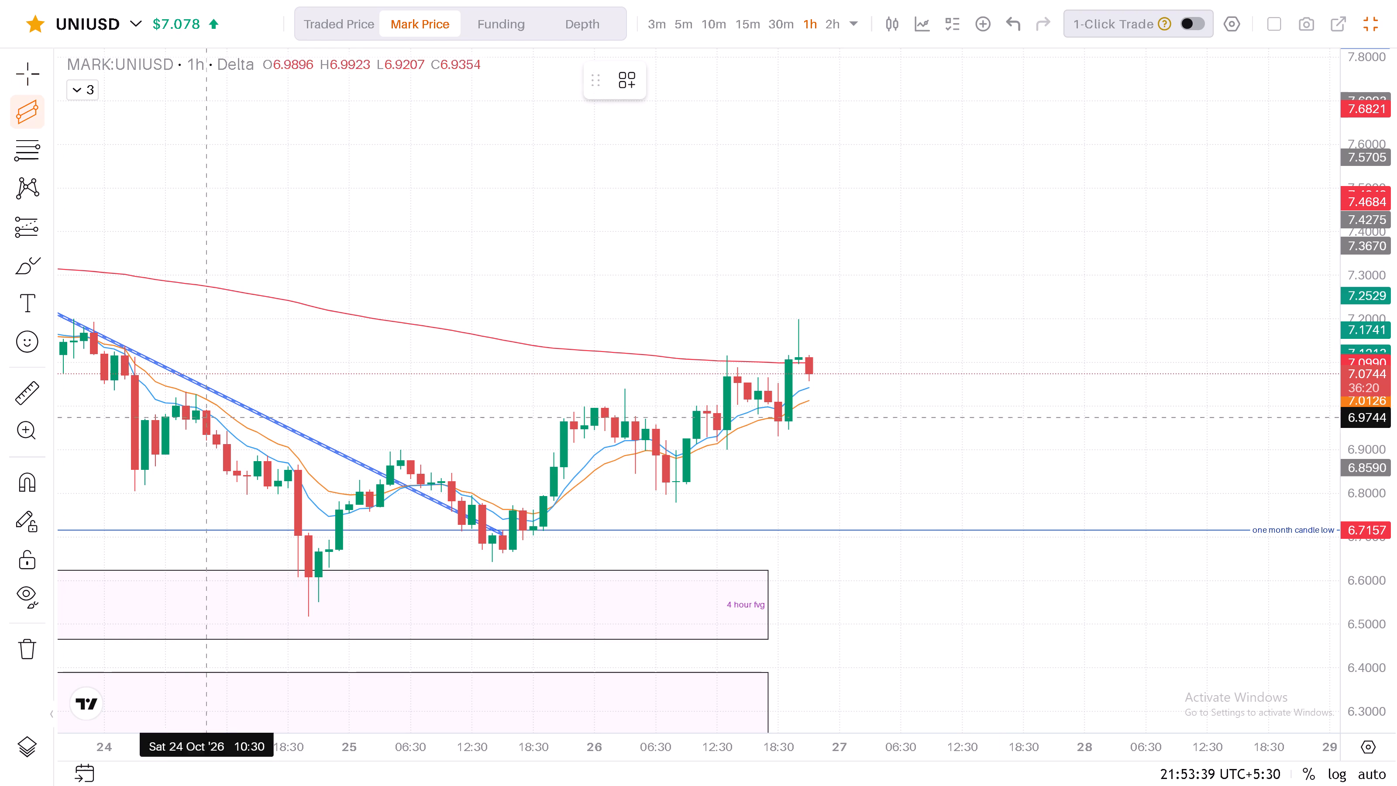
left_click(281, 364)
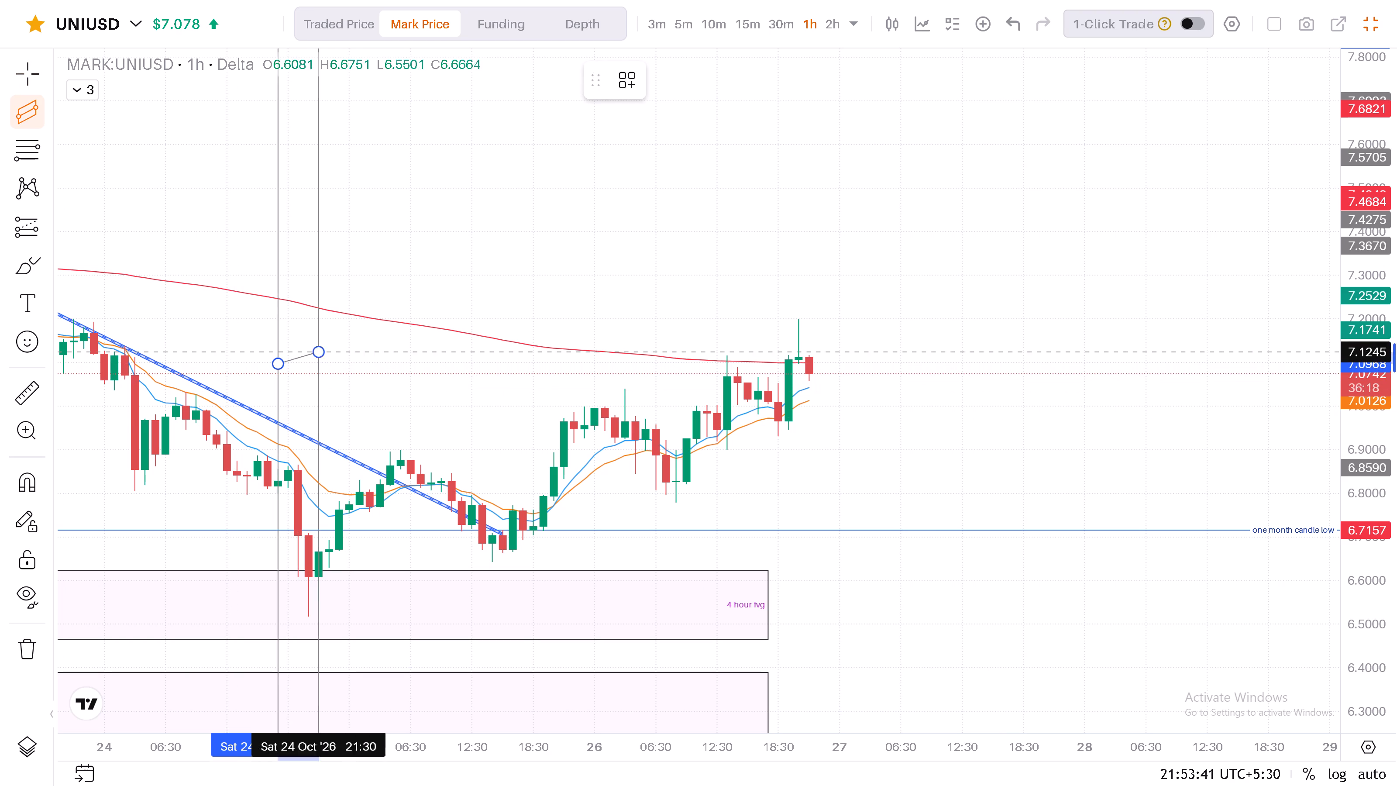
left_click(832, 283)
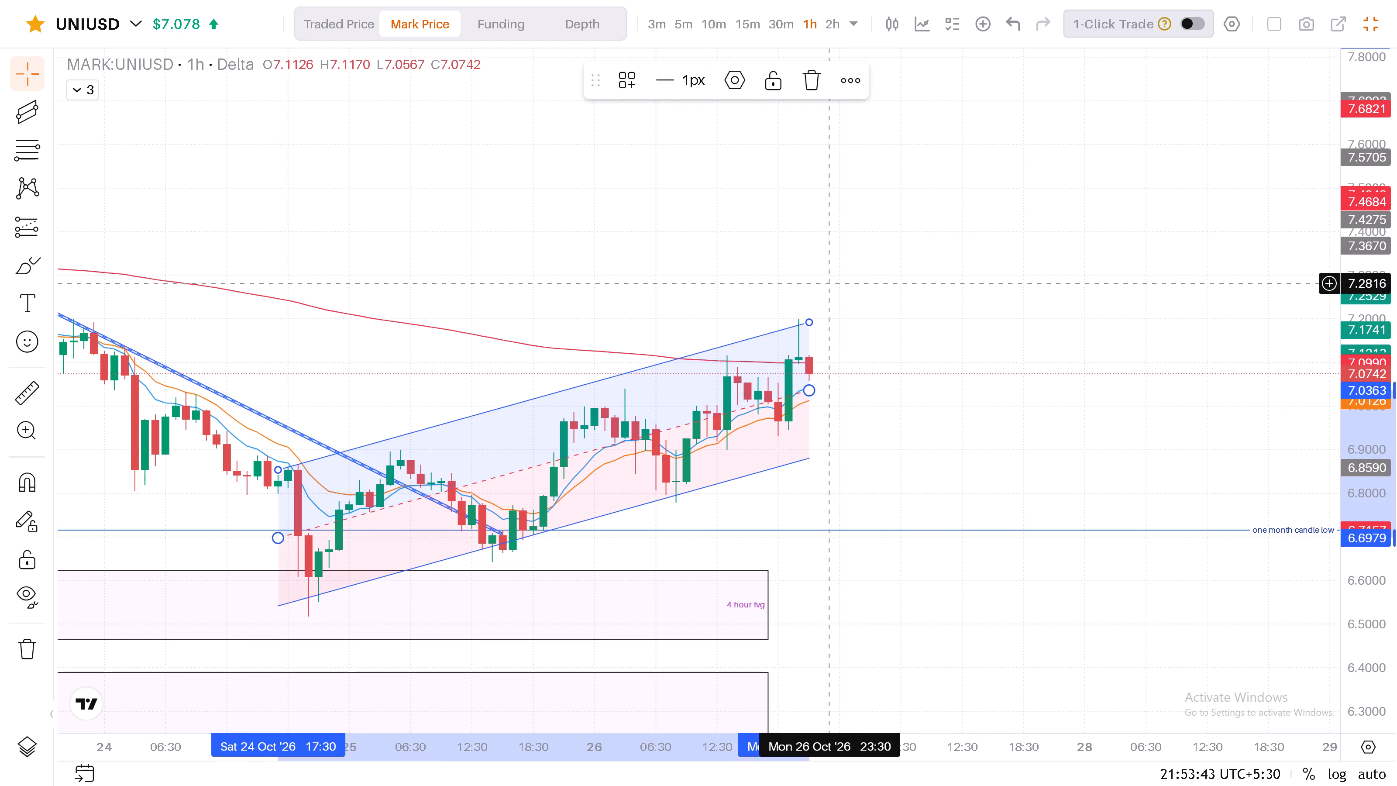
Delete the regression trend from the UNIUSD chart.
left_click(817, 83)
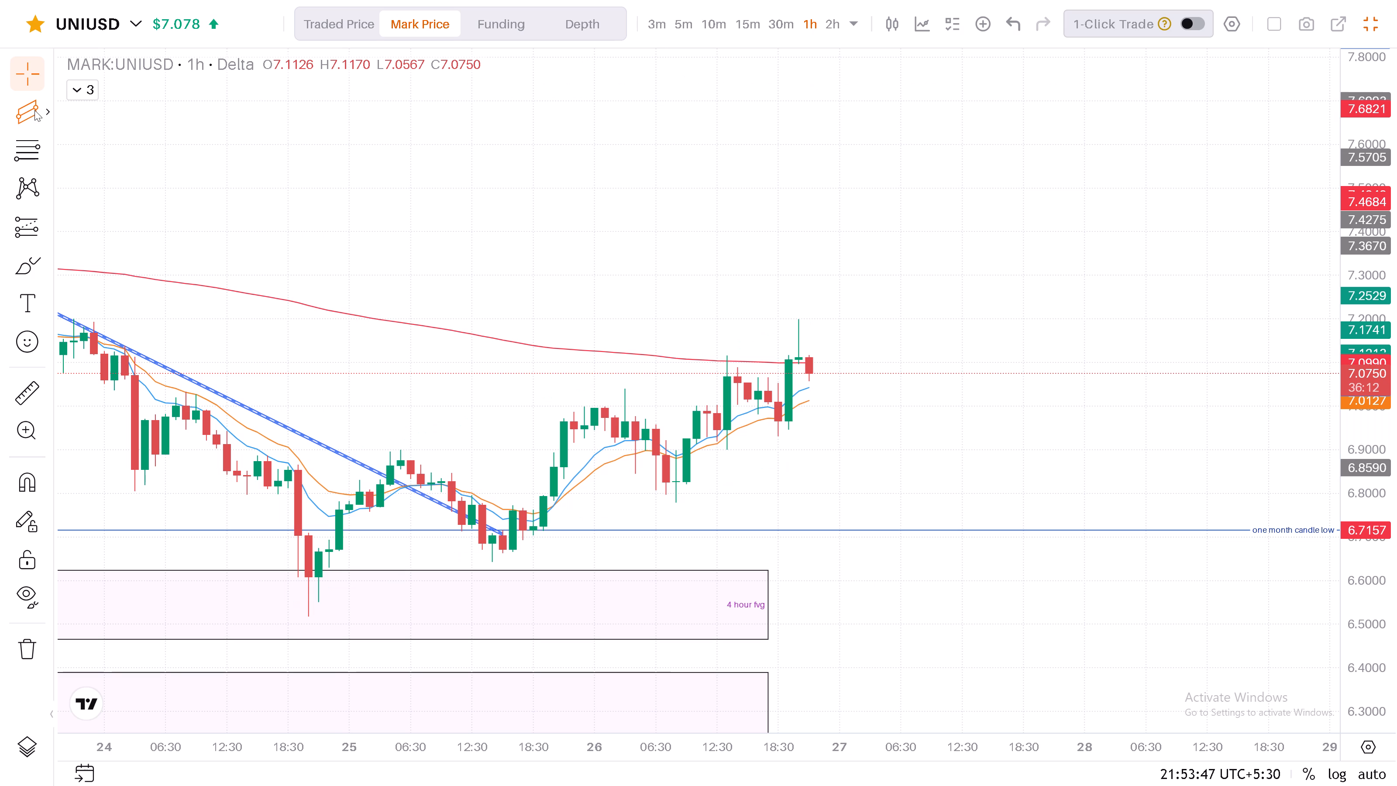
Draw an ascending parallel channel on UNIUSD from 24 October 19:30 to 27 October 05:30, upper line about 6.87 to 7.21, lower about 6.56 to 6.90.
left_click(43, 111)
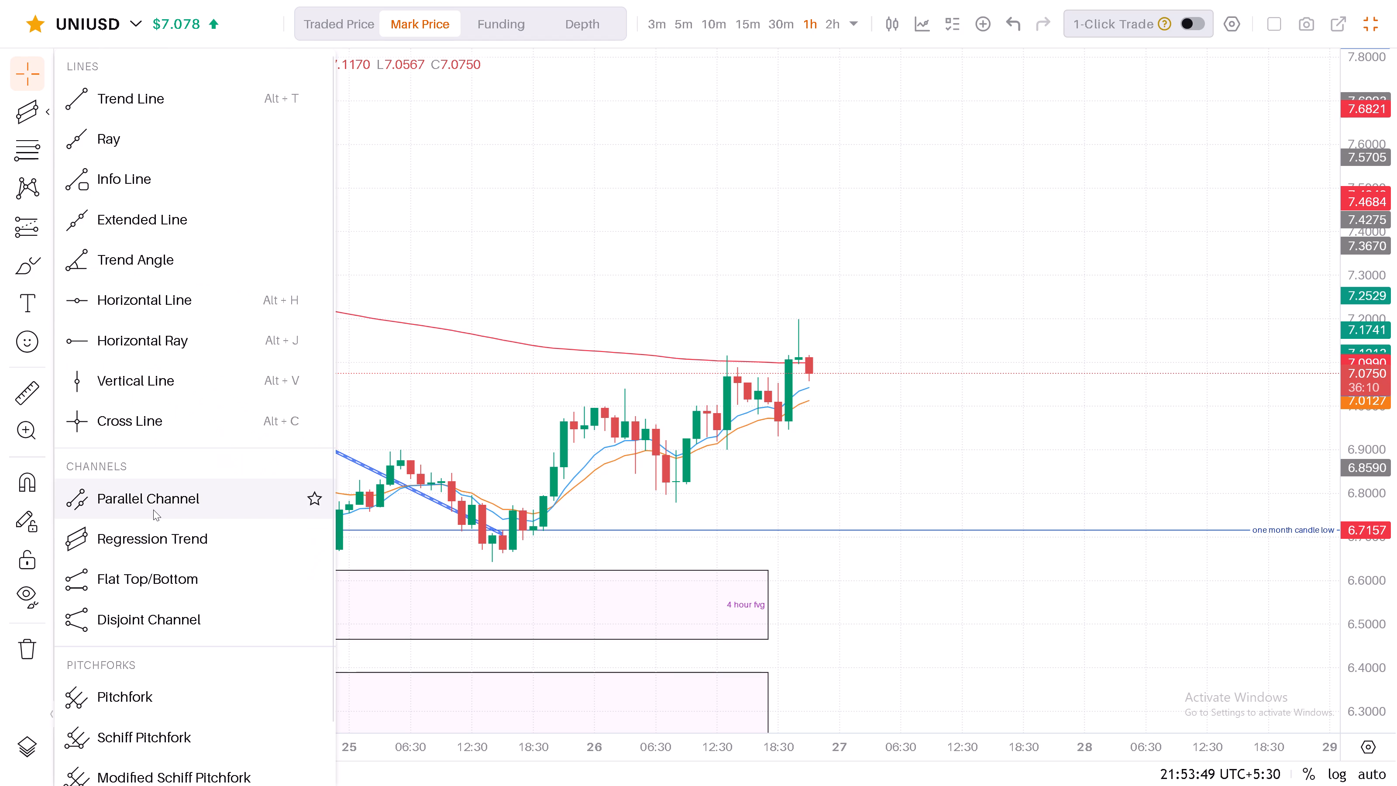
left_click(155, 504)
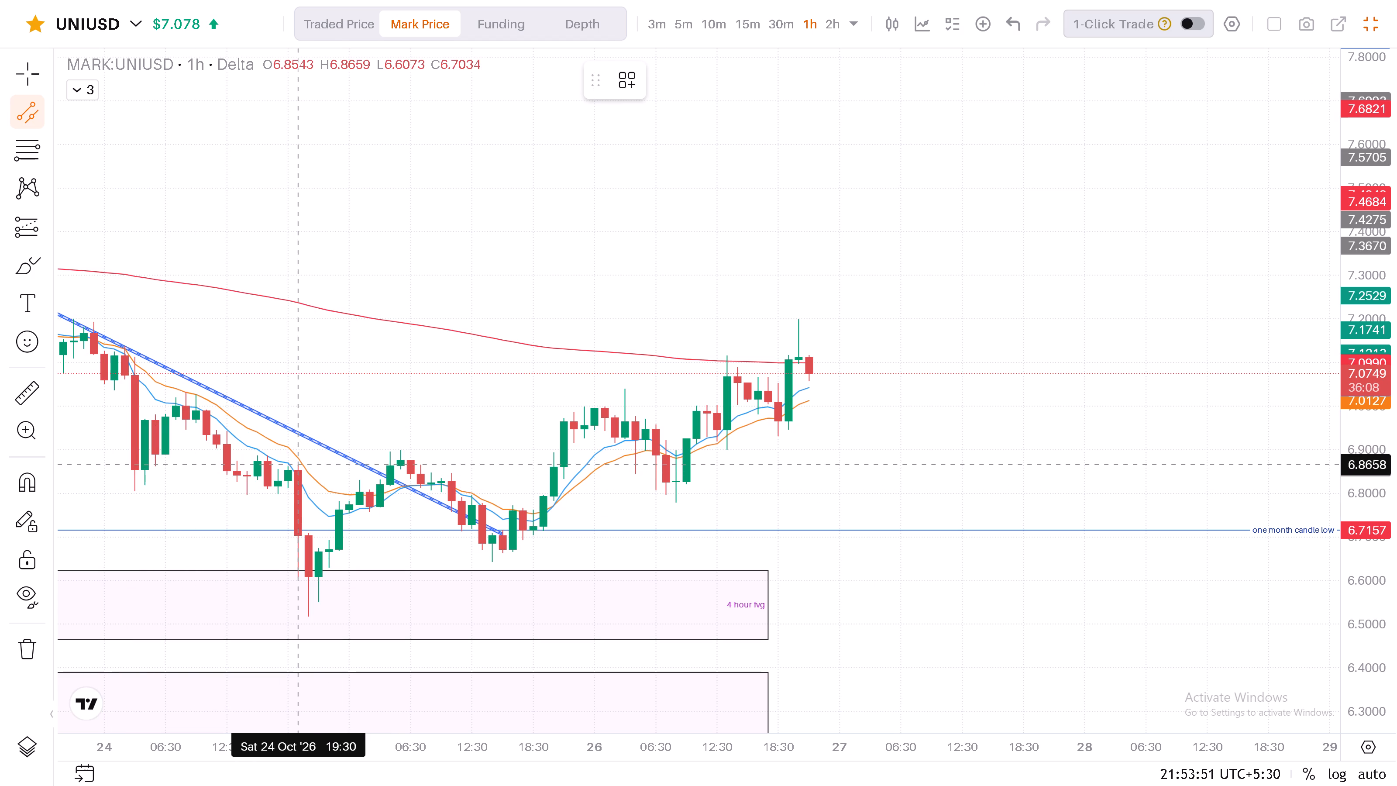
left_click(296, 465)
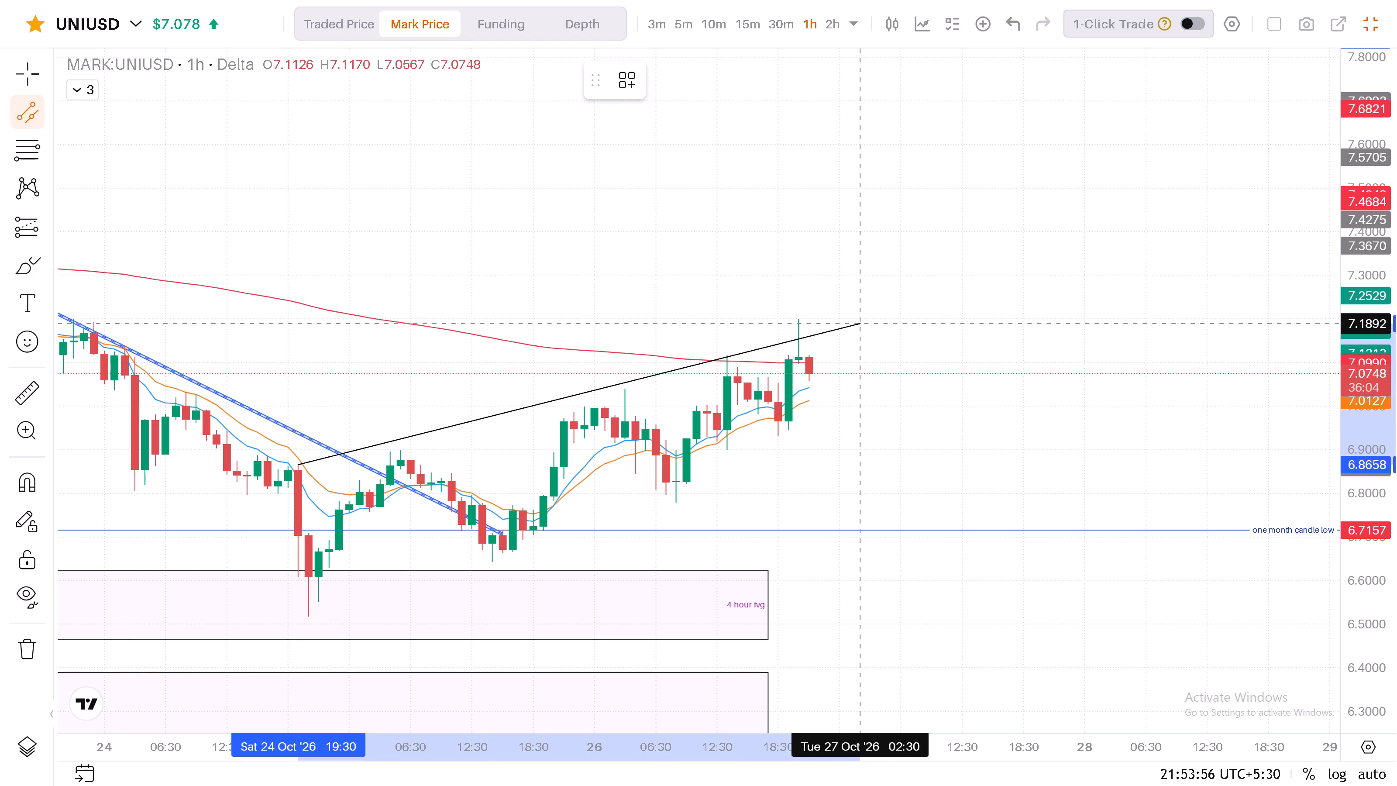
left_click(888, 315)
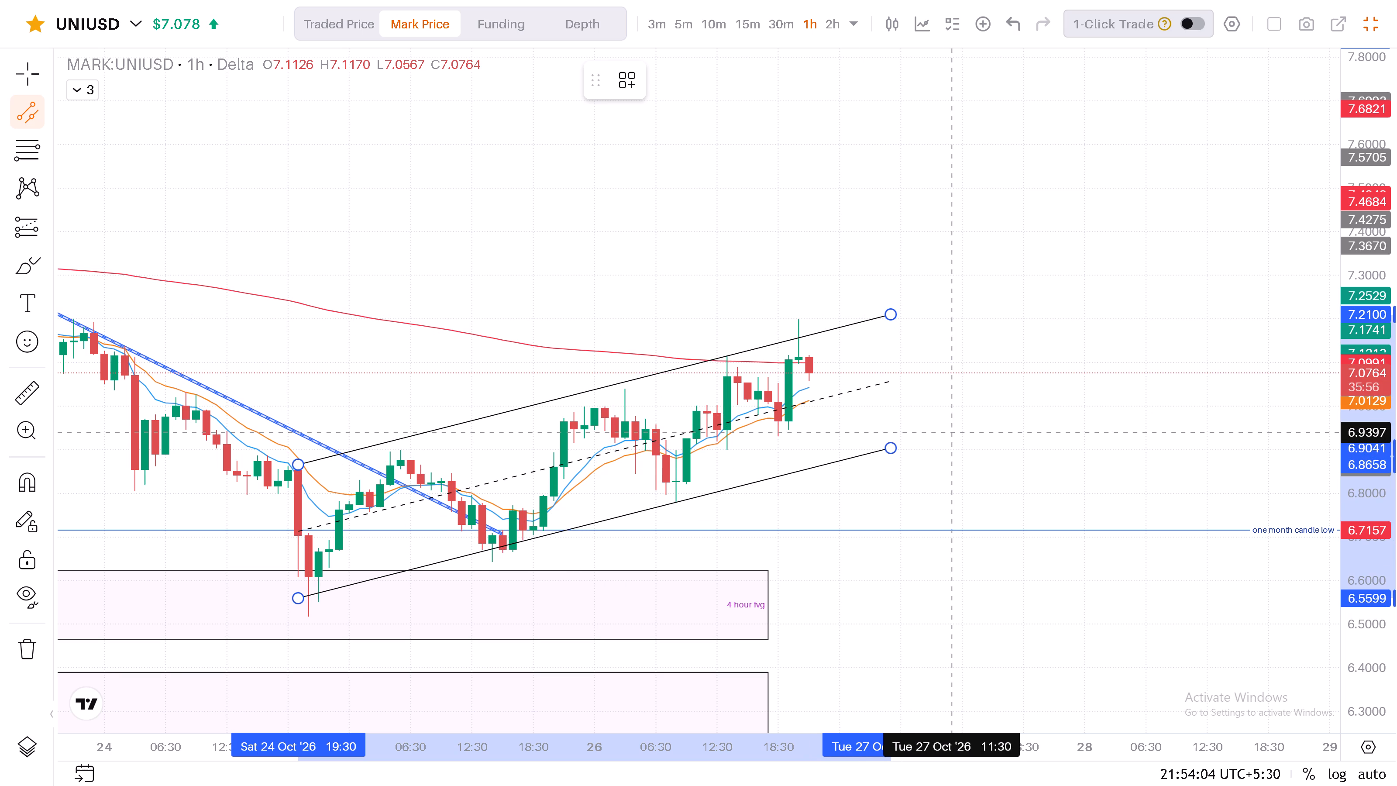
left_click(950, 432)
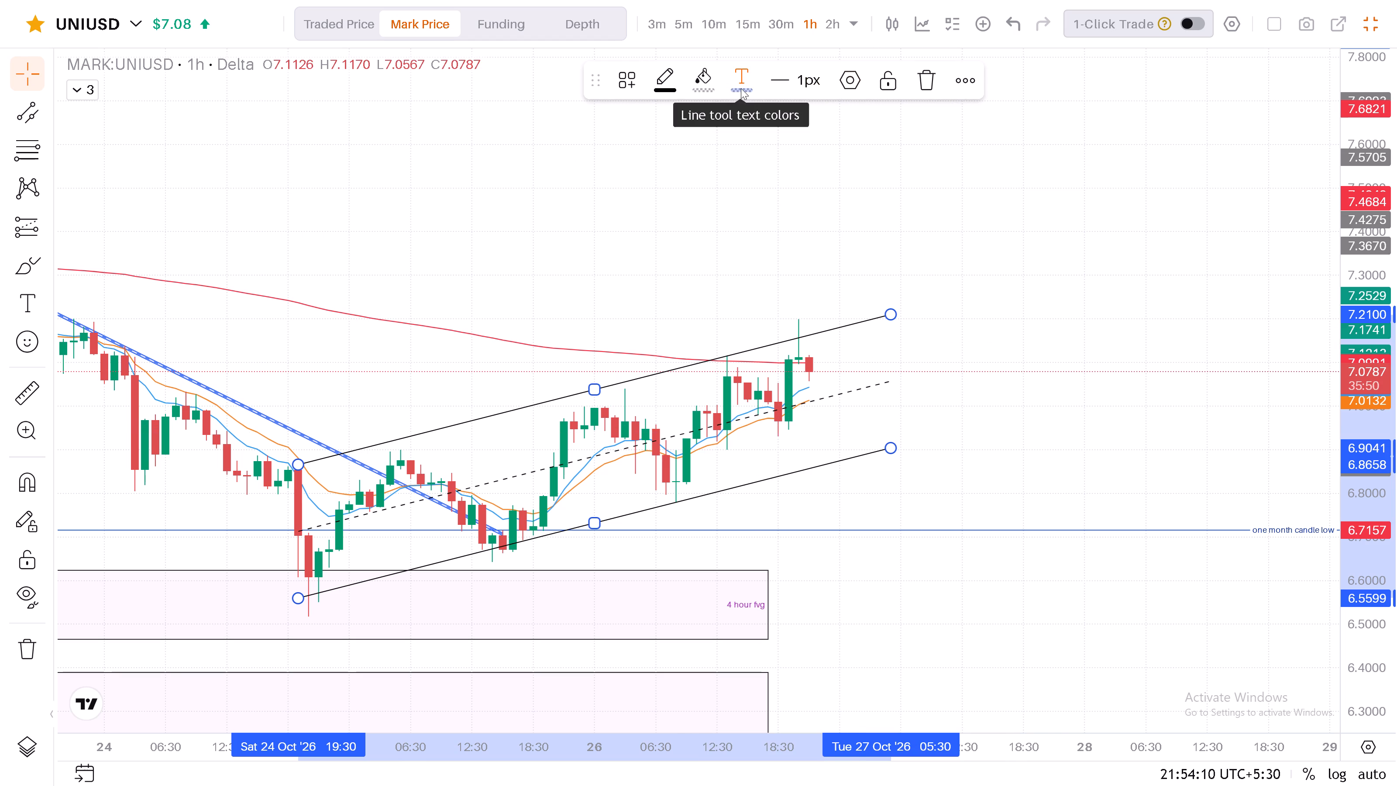
Set the opacity of the new UNIUSD parallel channel's black lines to 71%.
left_click(705, 81)
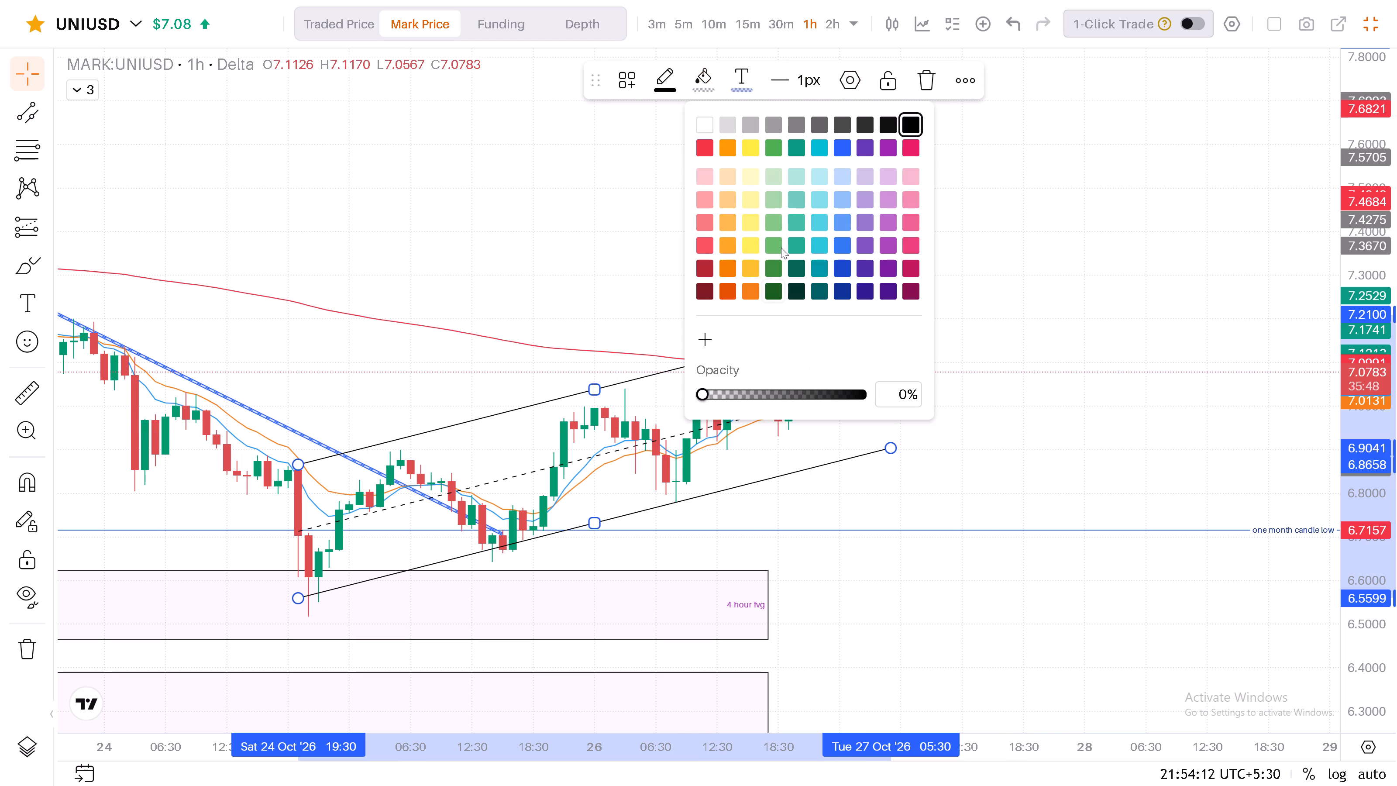
left_click(670, 87)
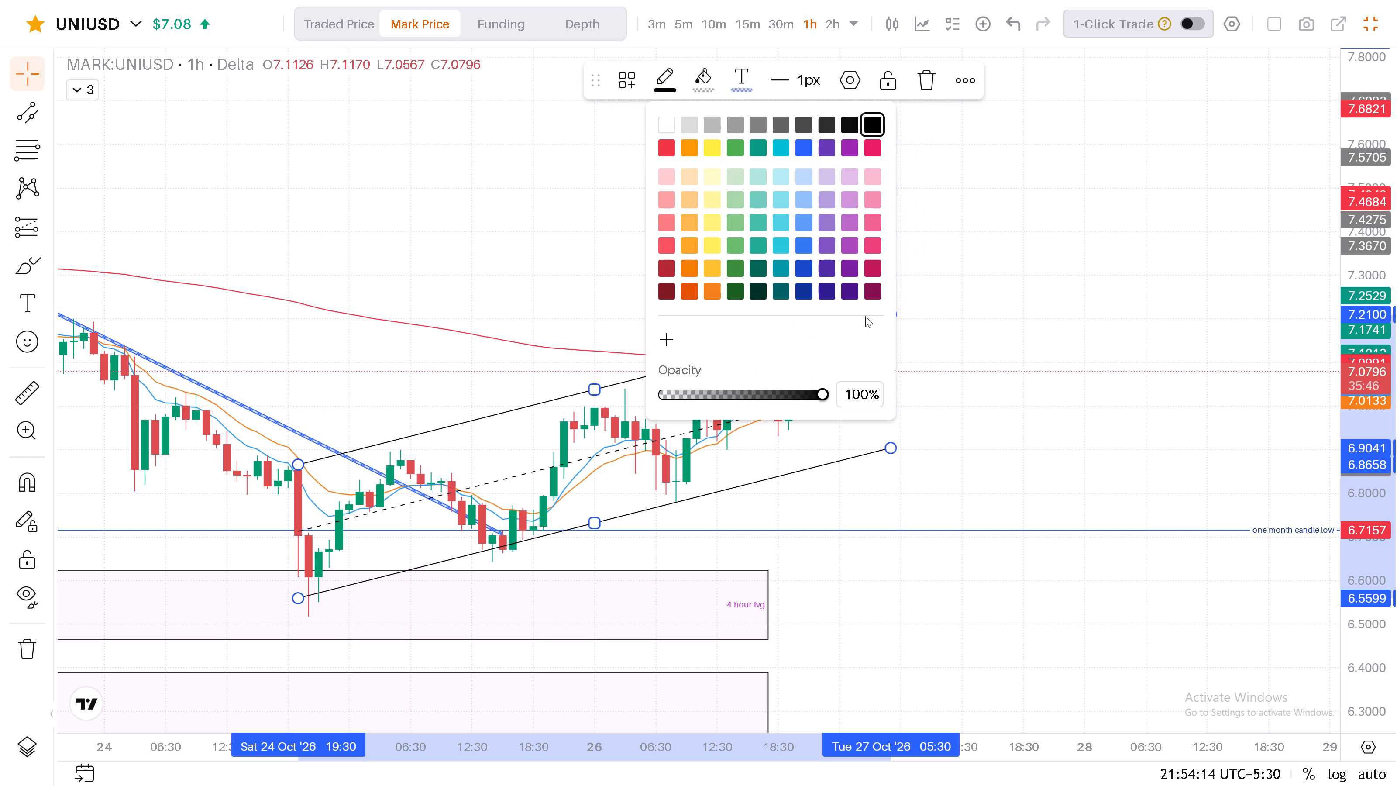
left_click_drag(821, 394, 708, 396)
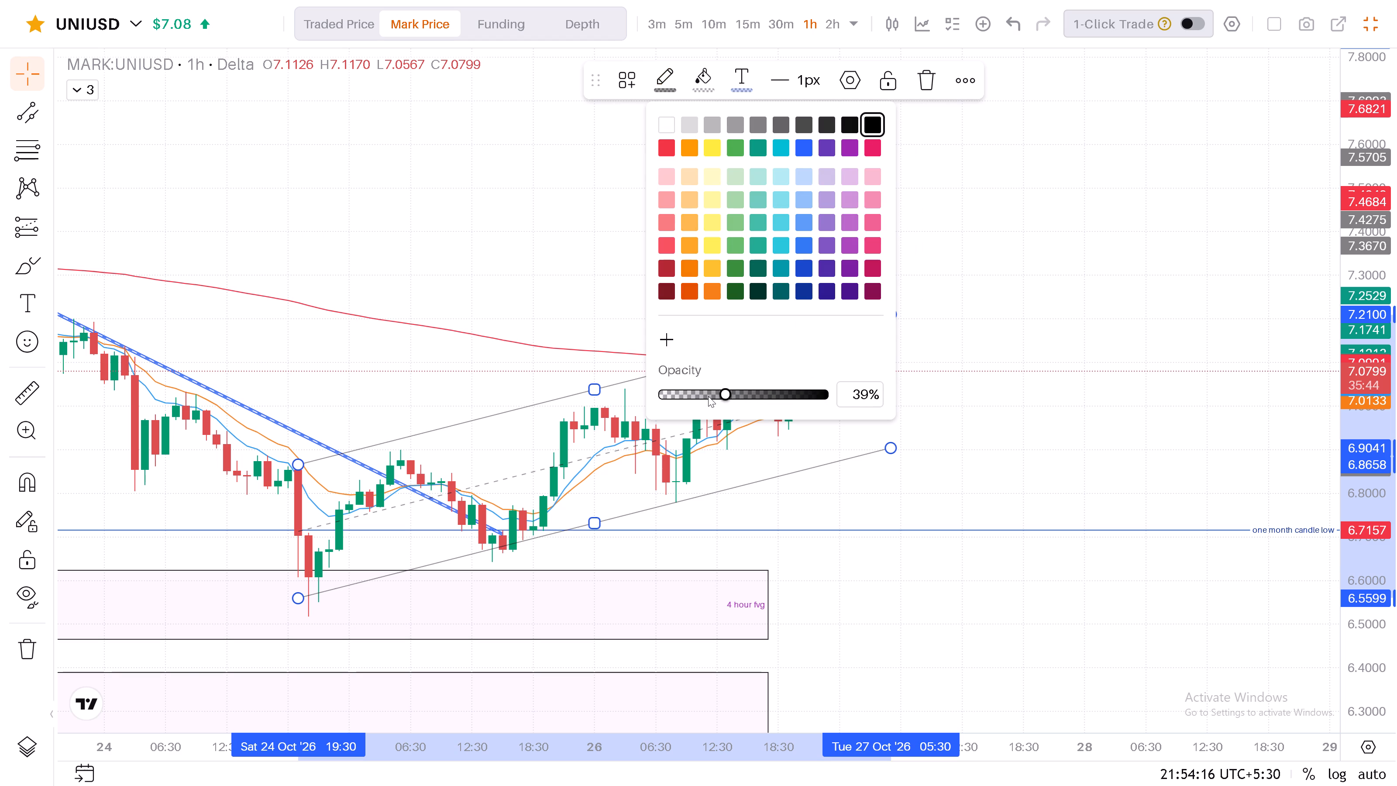
left_click_drag(708, 396, 721, 396)
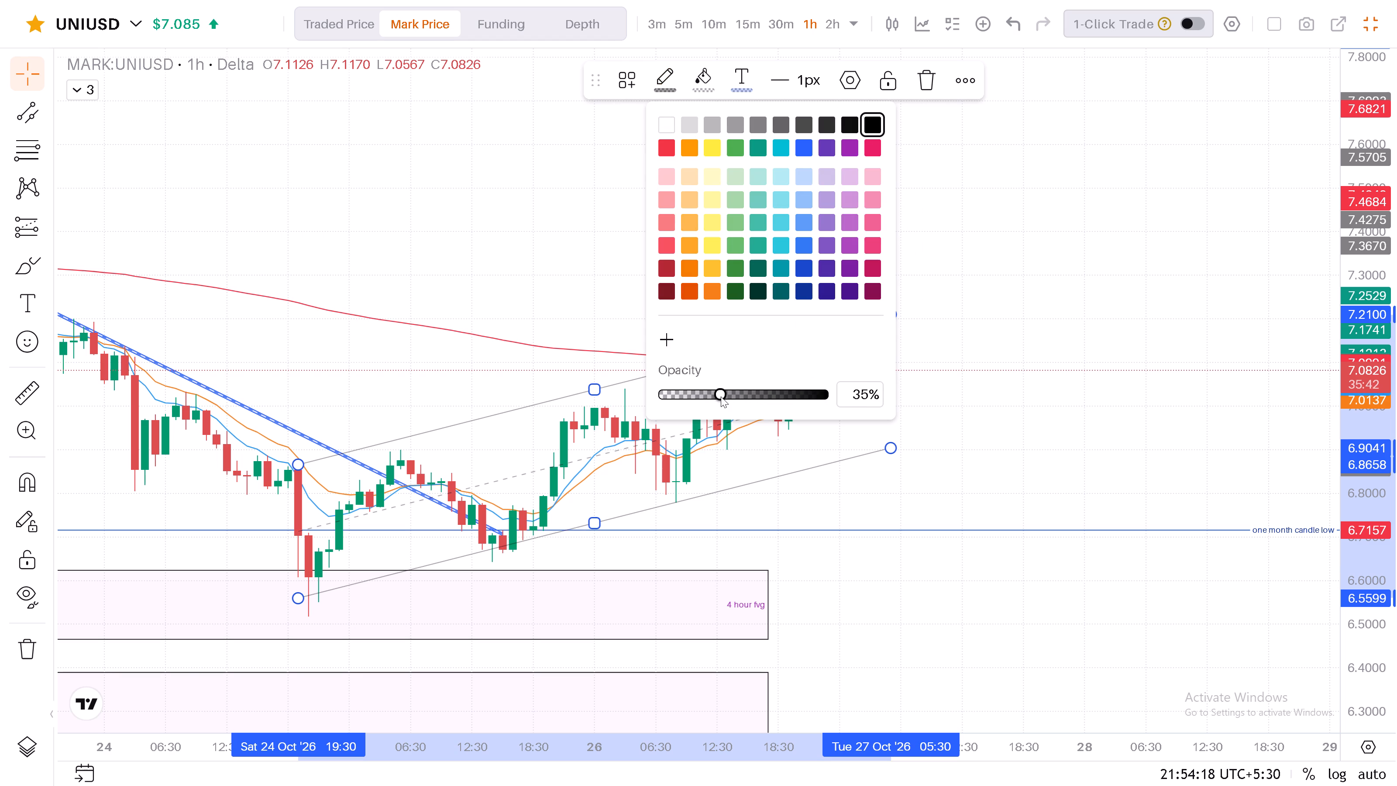
left_click_drag(721, 396, 777, 391)
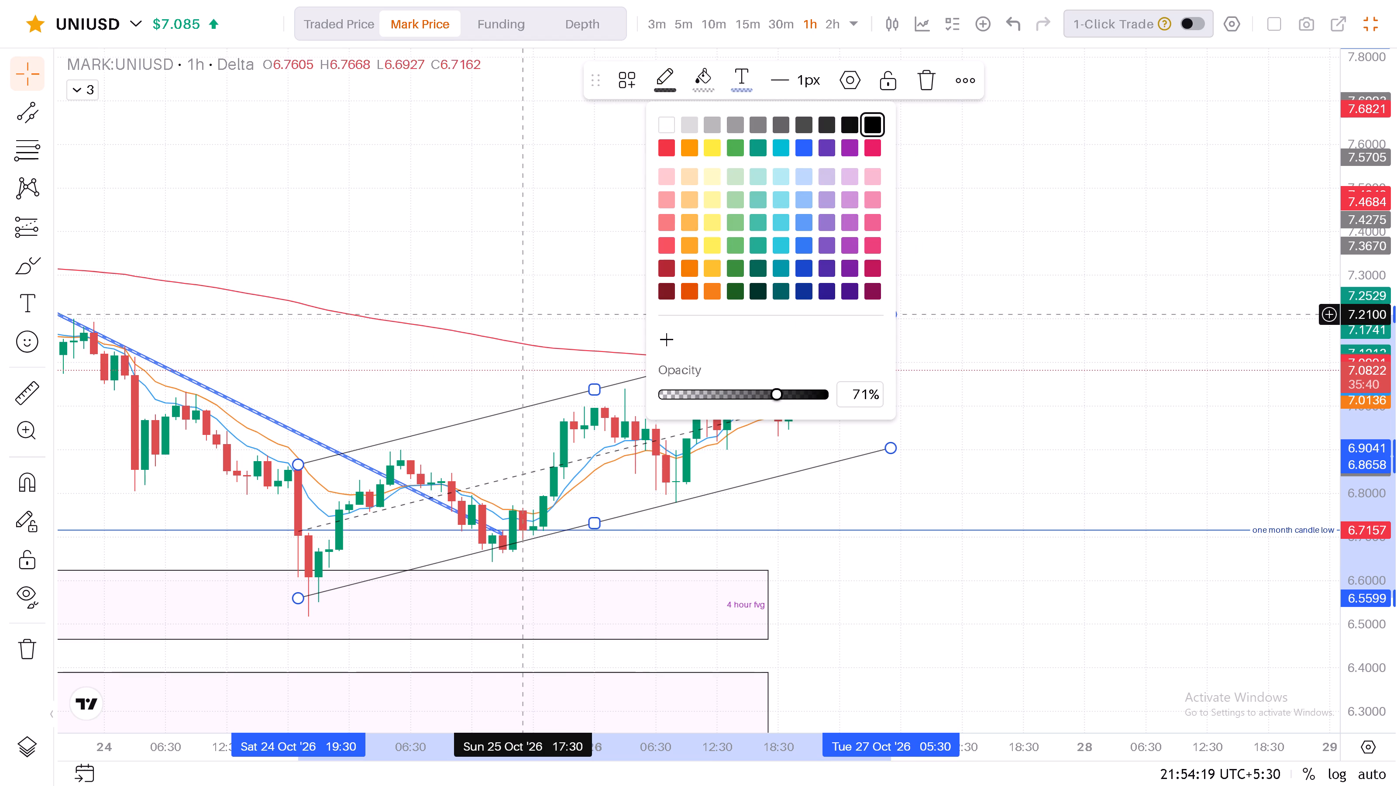
left_click(490, 288)
left_click_drag(801, 237, 903, 159)
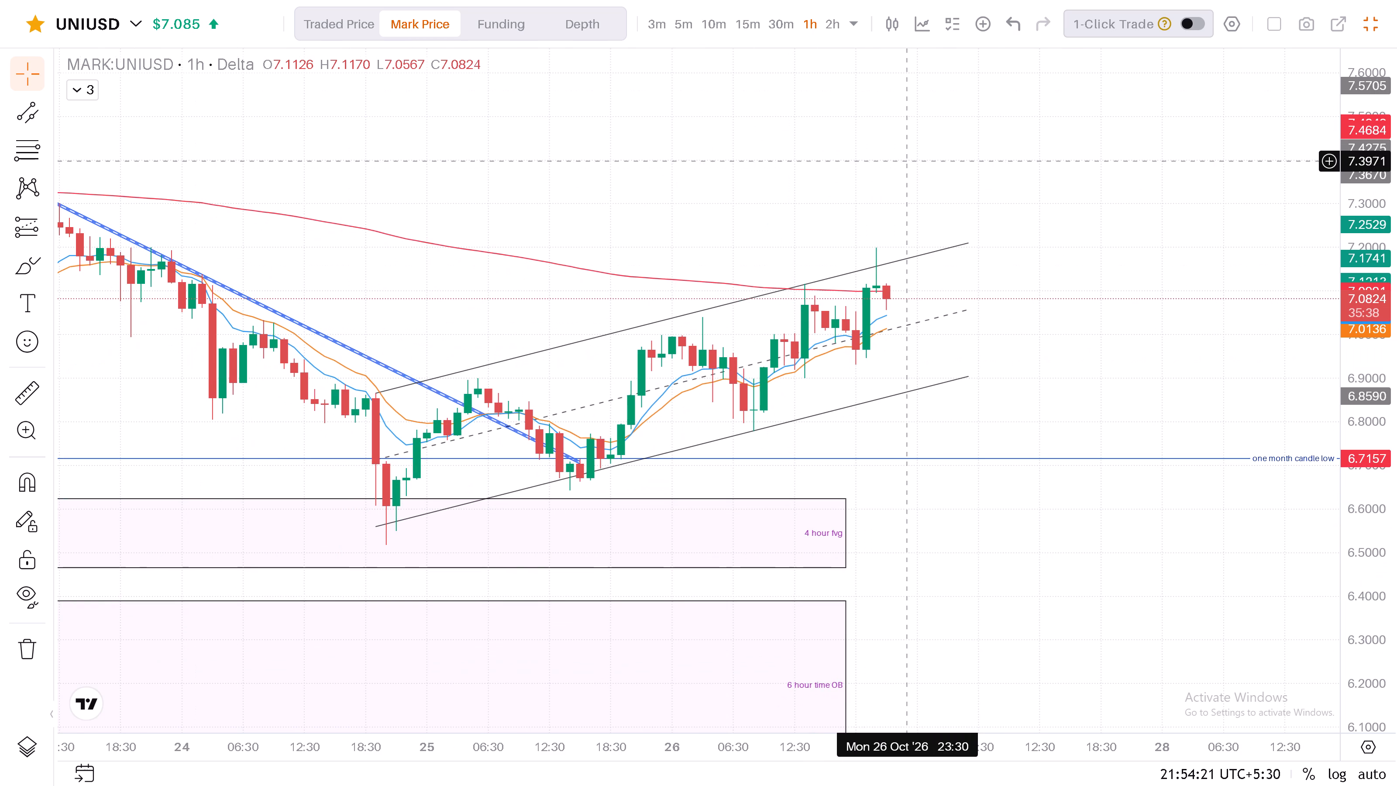
Lock the ascending black parallel channel on the UNIUSD chart.
left_click(946, 248)
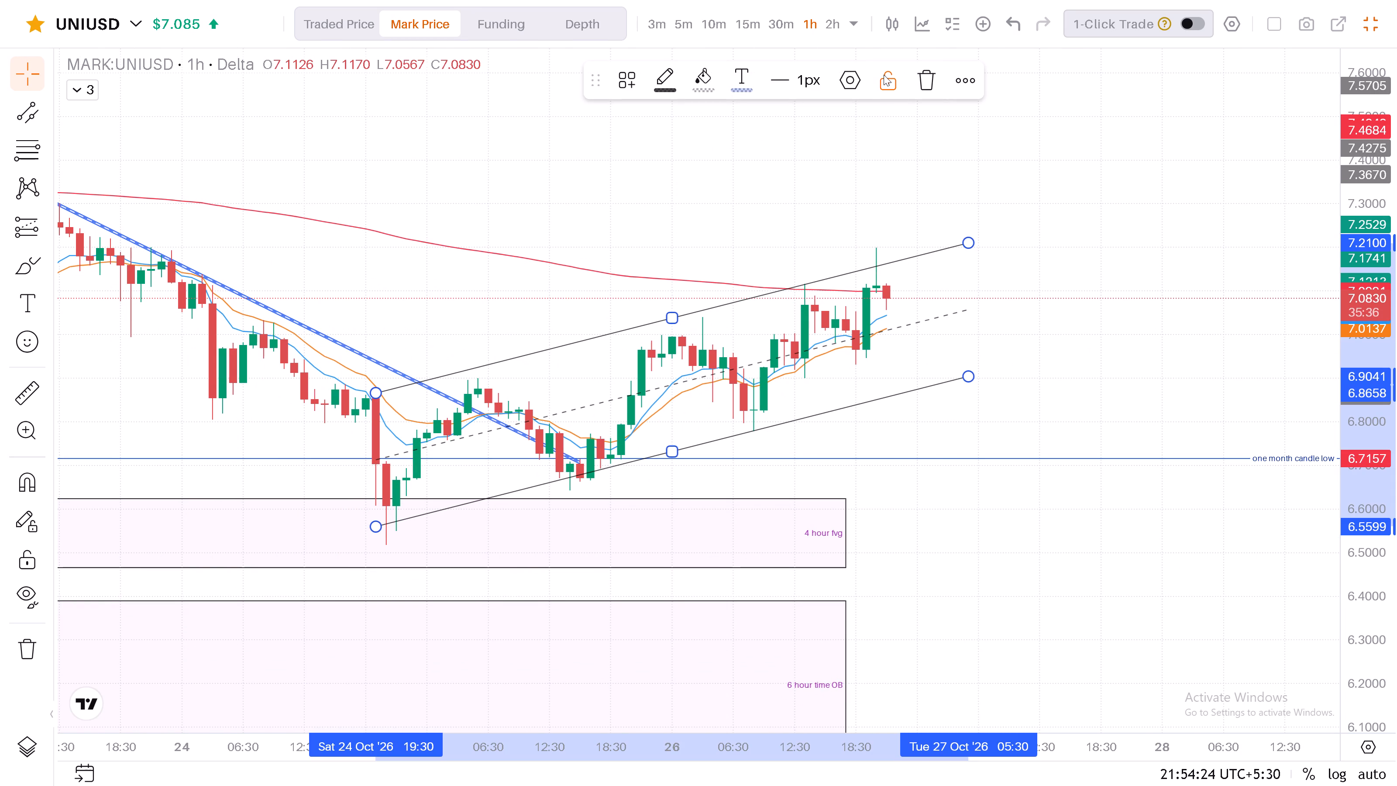
left_click(884, 76)
left_click(777, 148)
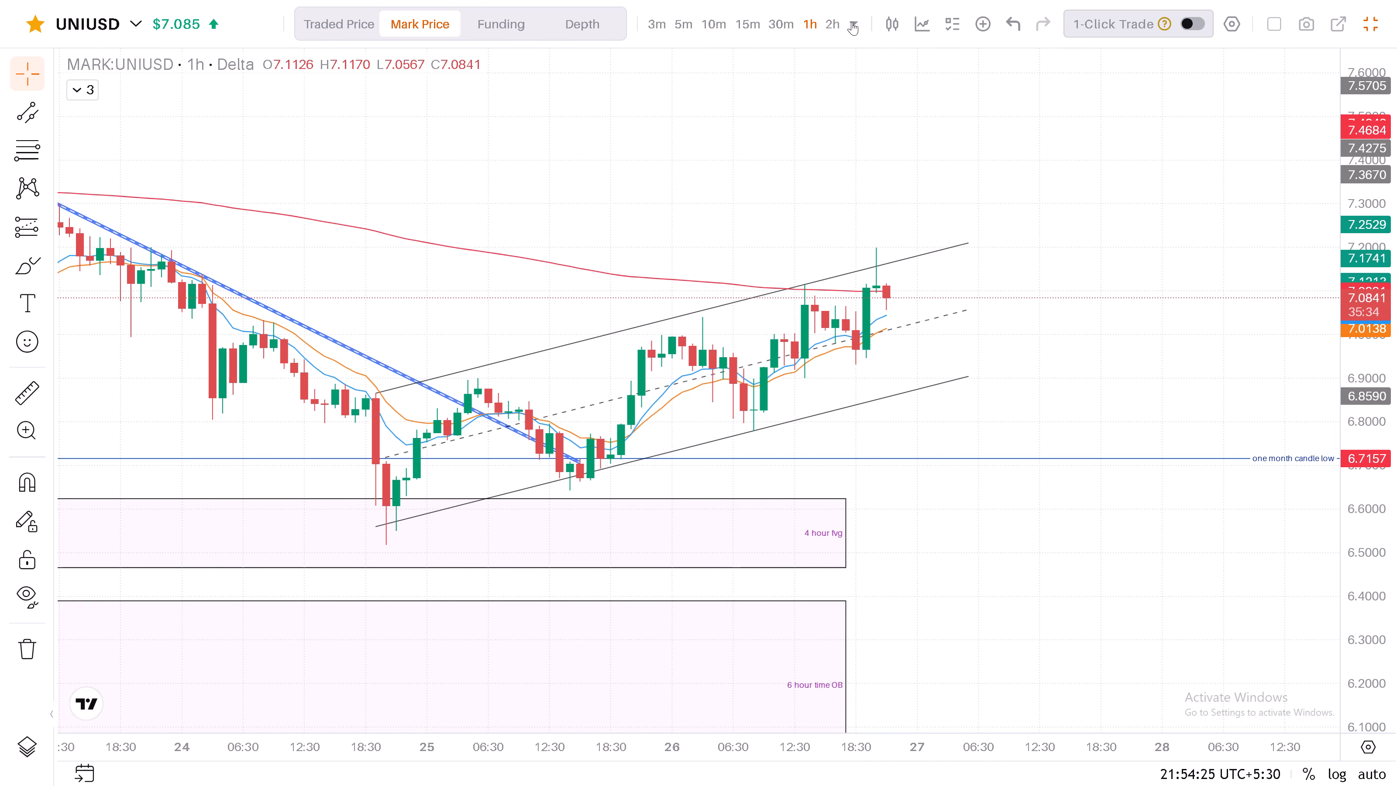
Switch the UNIUSD chart to the 1-day timeframe.
left_click(852, 22)
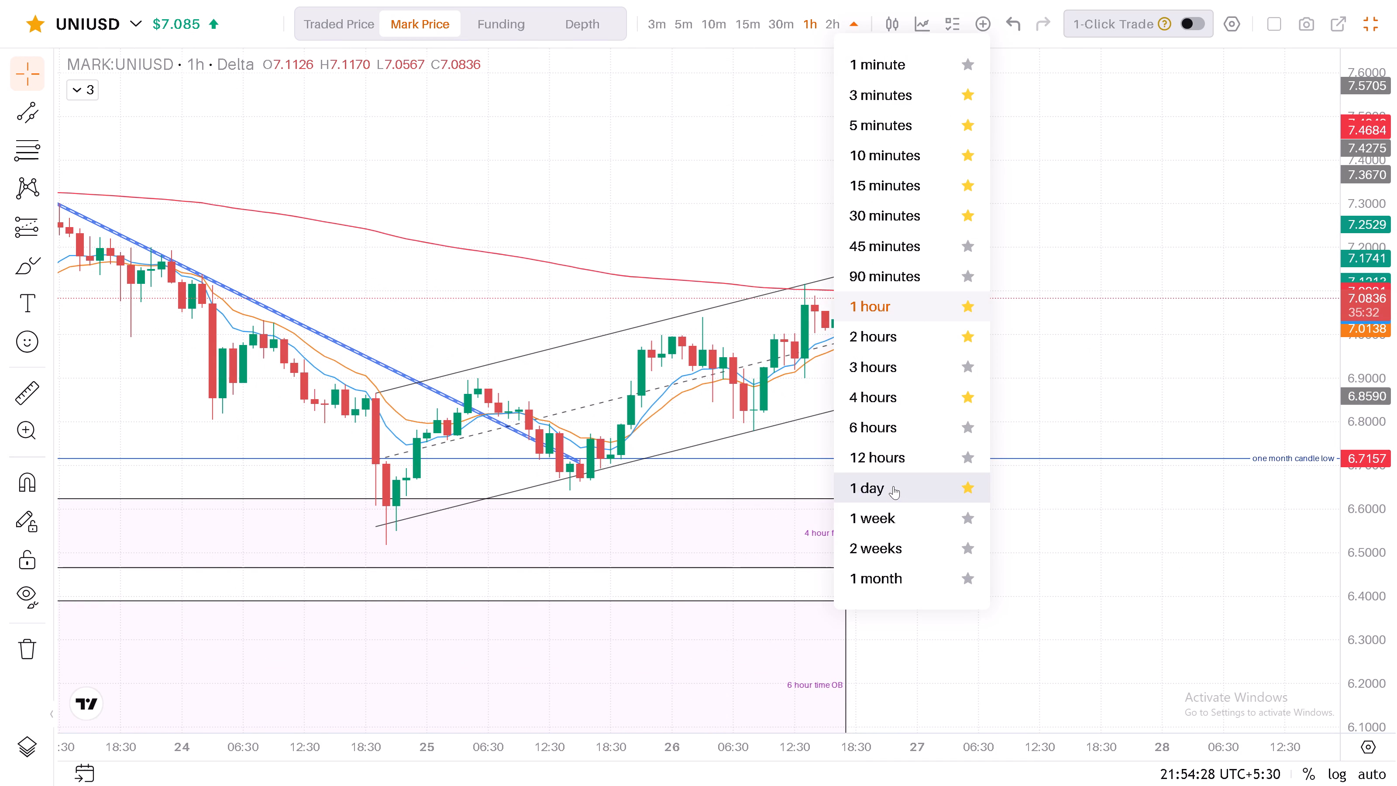
left_click(893, 486)
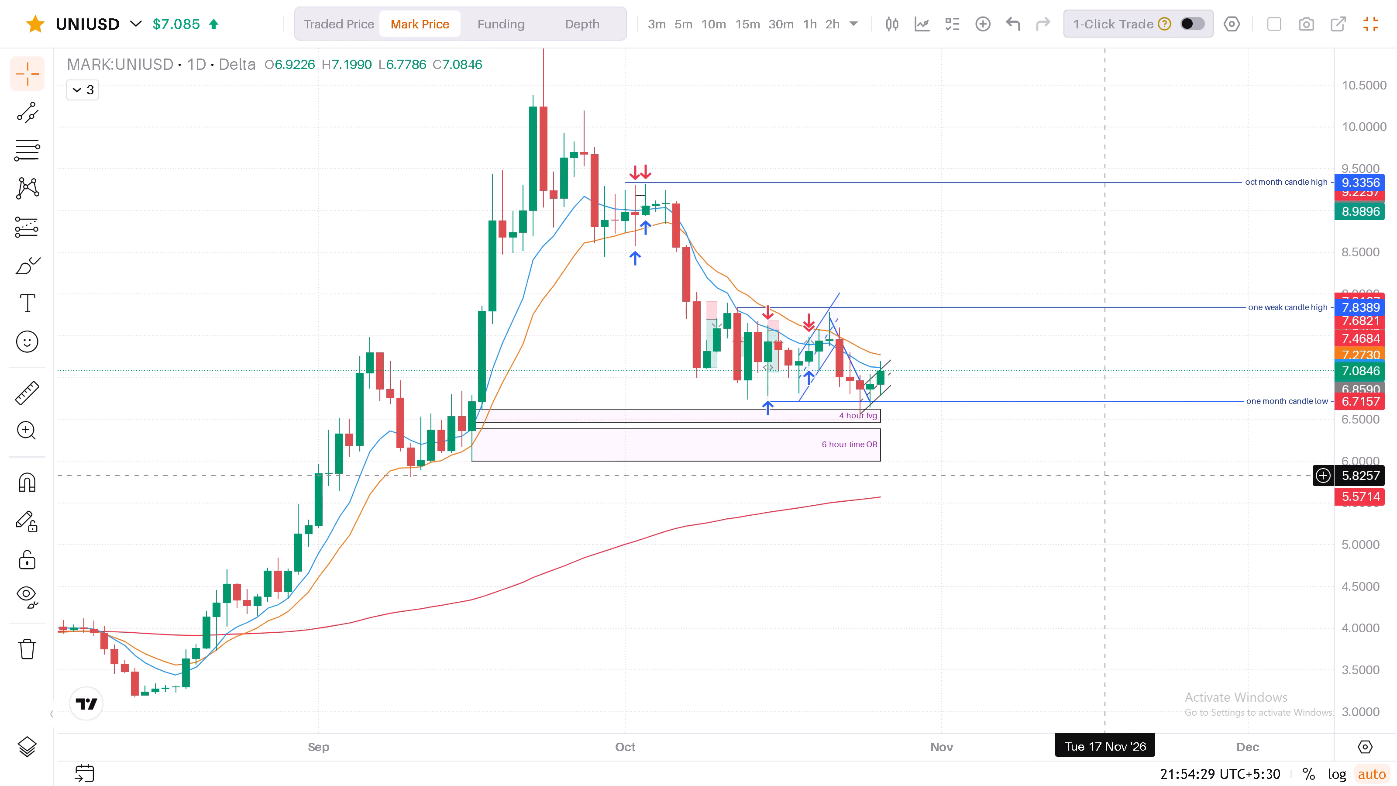
Examine the latest UNIUSD daily candles around the one month candle low, the 4 hour fvg and the 6 hour time OB.
left_click_drag(1376, 417, 1370, 391)
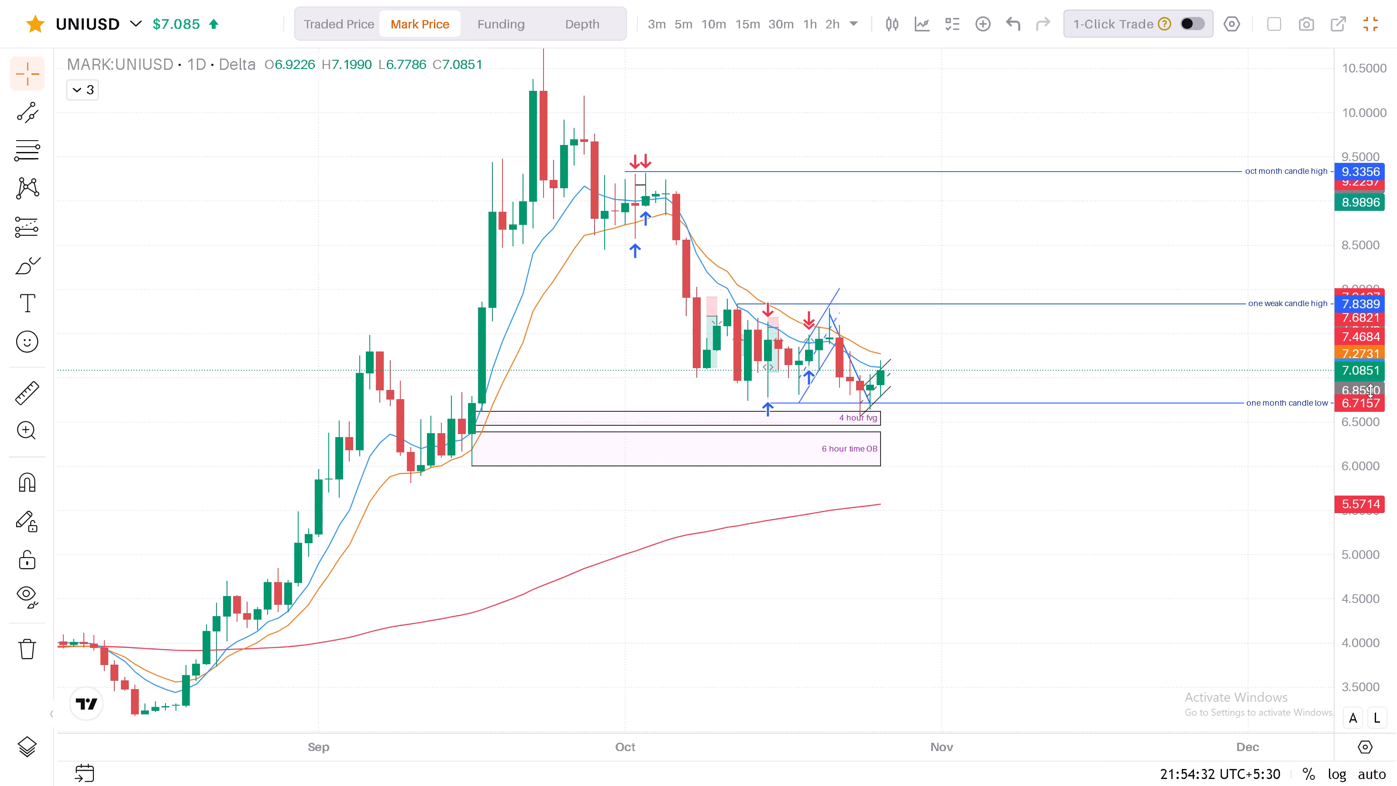
left_click_drag(1370, 391, 1366, 348)
scroll(979, 355, "up", 3)
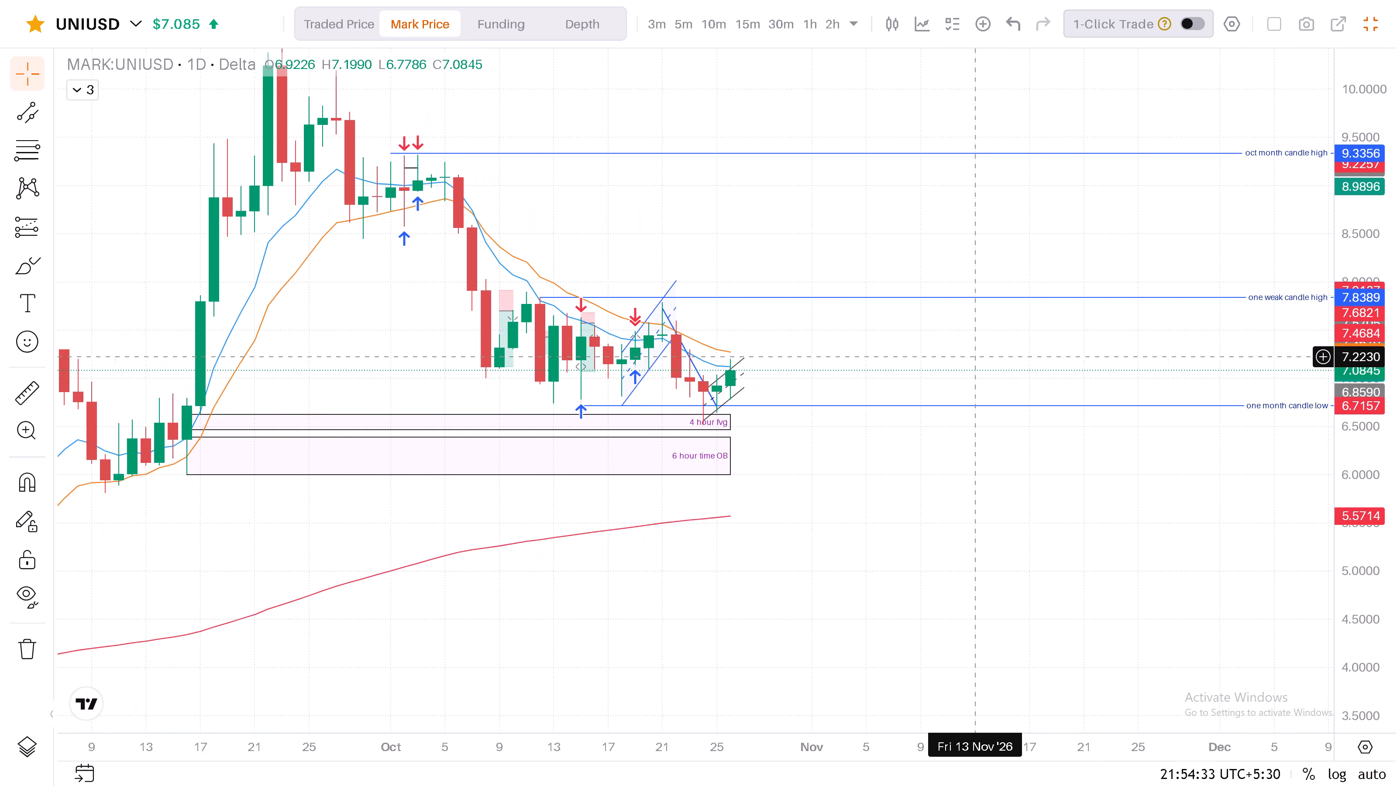
left_click_drag(932, 518, 981, 495)
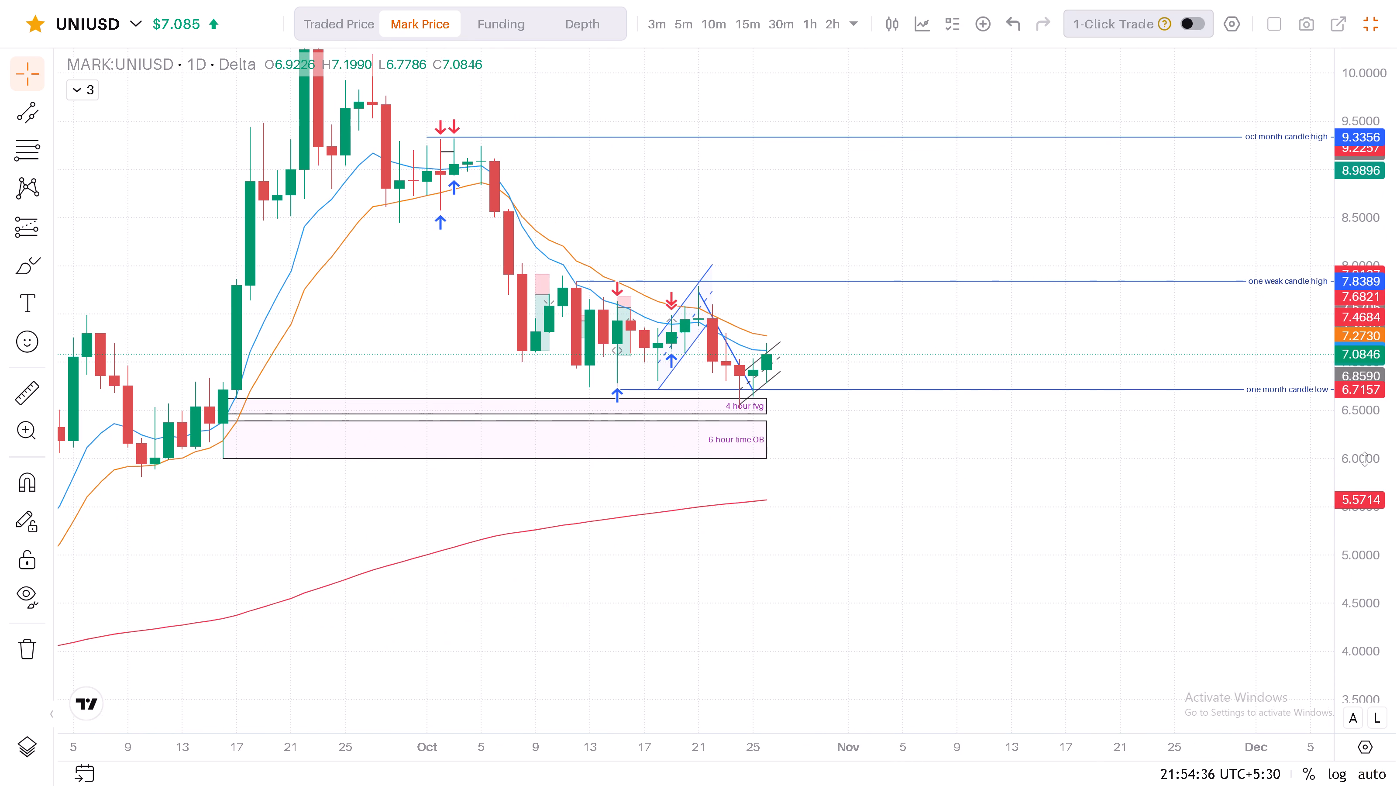
left_click_drag(1366, 459, 1360, 428)
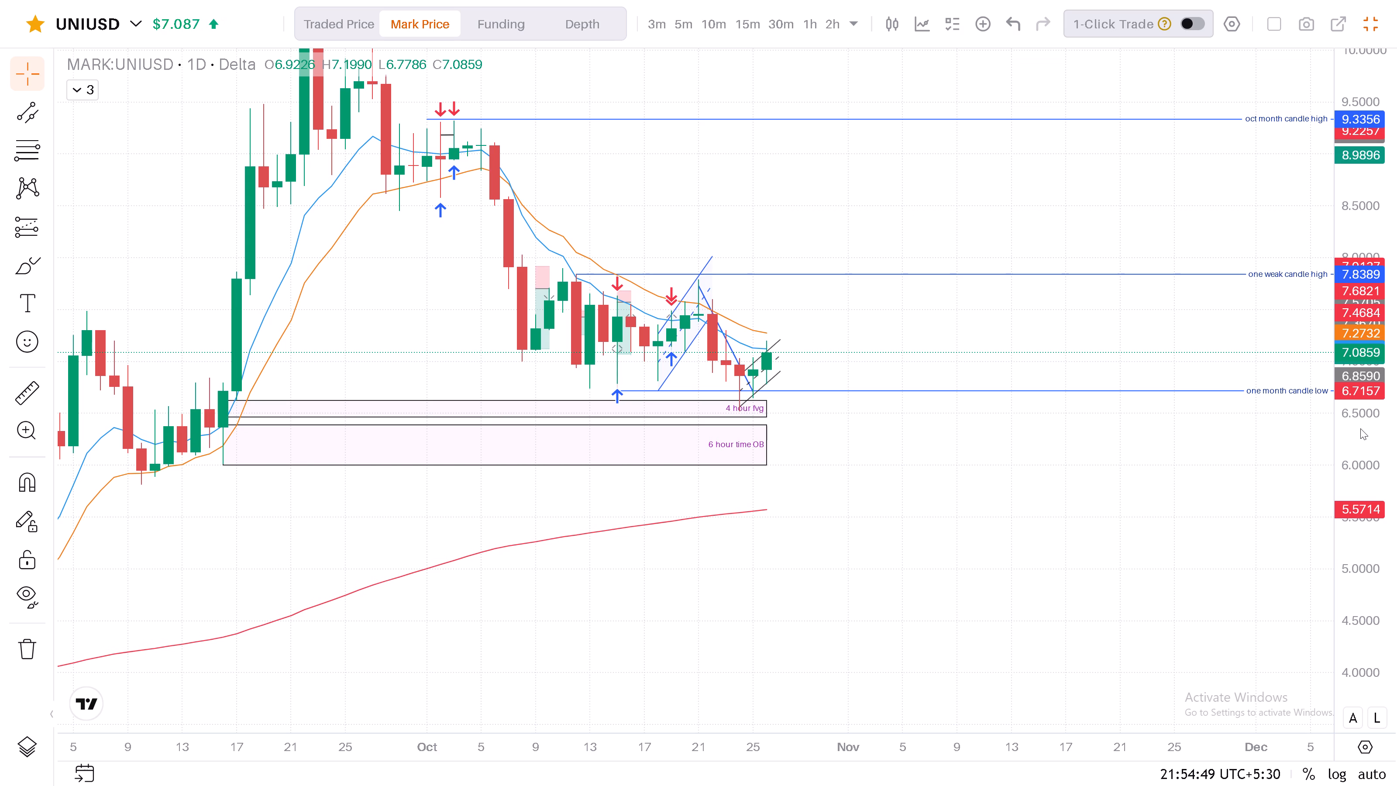
left_click_drag(1389, 468, 1387, 425)
left_click_drag(1387, 425, 1362, 286)
scroll(816, 330, "up", 2)
left_click_drag(814, 285, 840, 258)
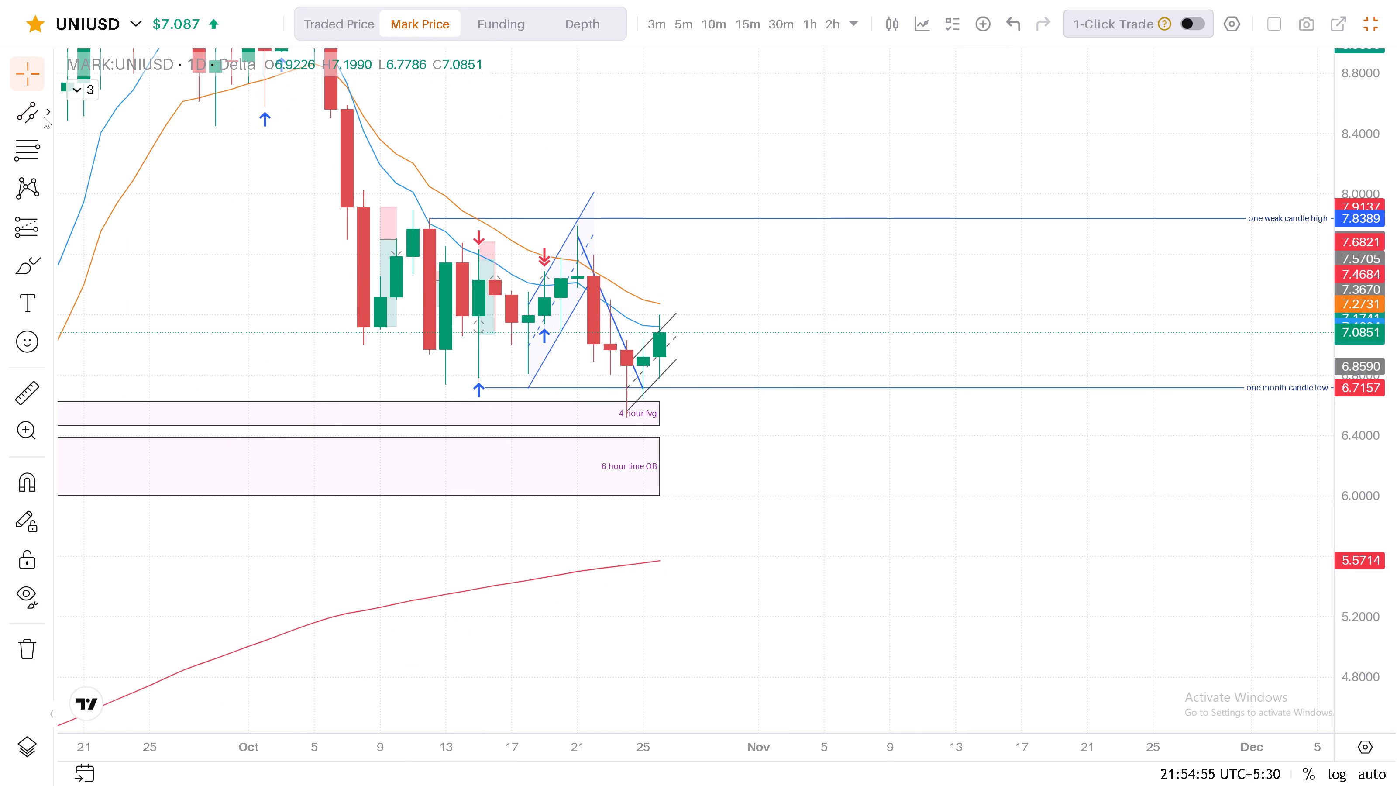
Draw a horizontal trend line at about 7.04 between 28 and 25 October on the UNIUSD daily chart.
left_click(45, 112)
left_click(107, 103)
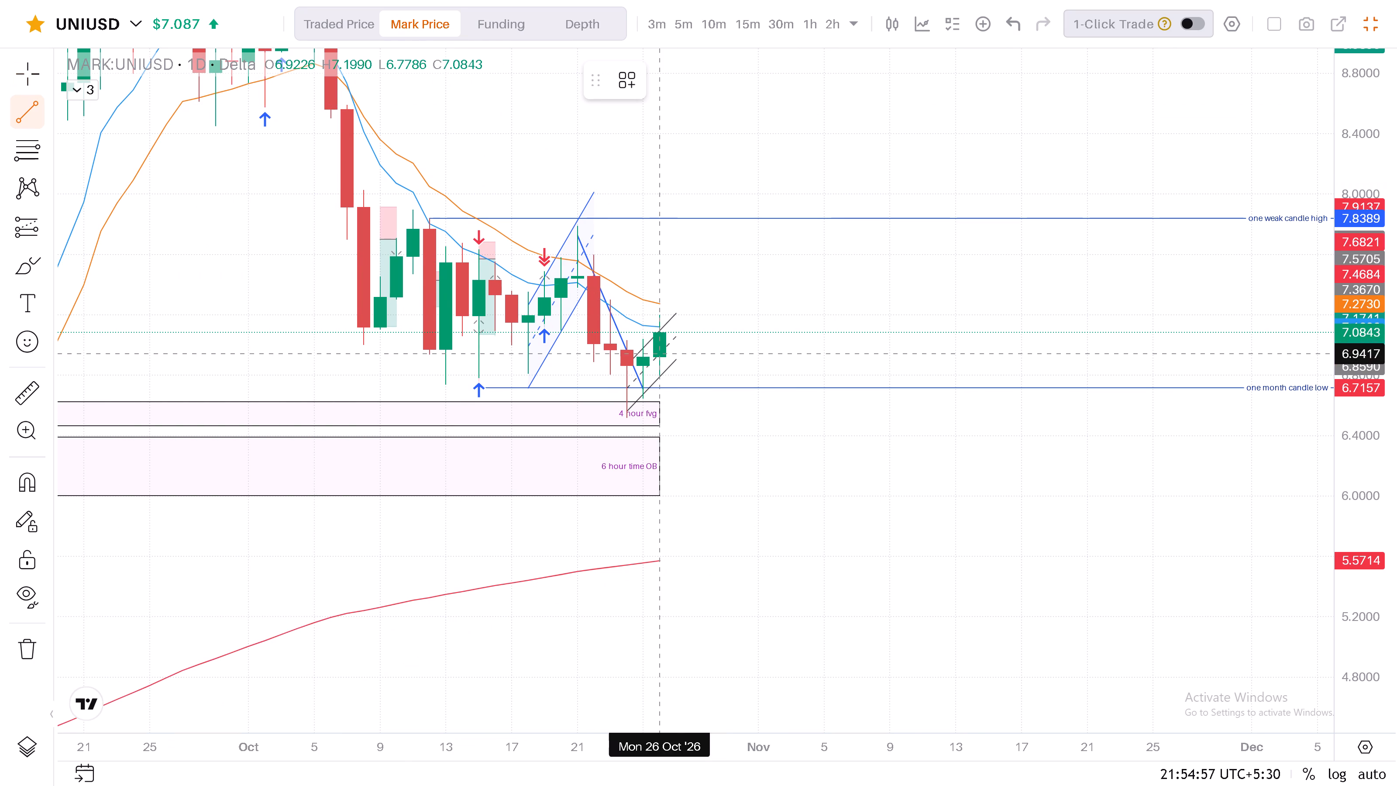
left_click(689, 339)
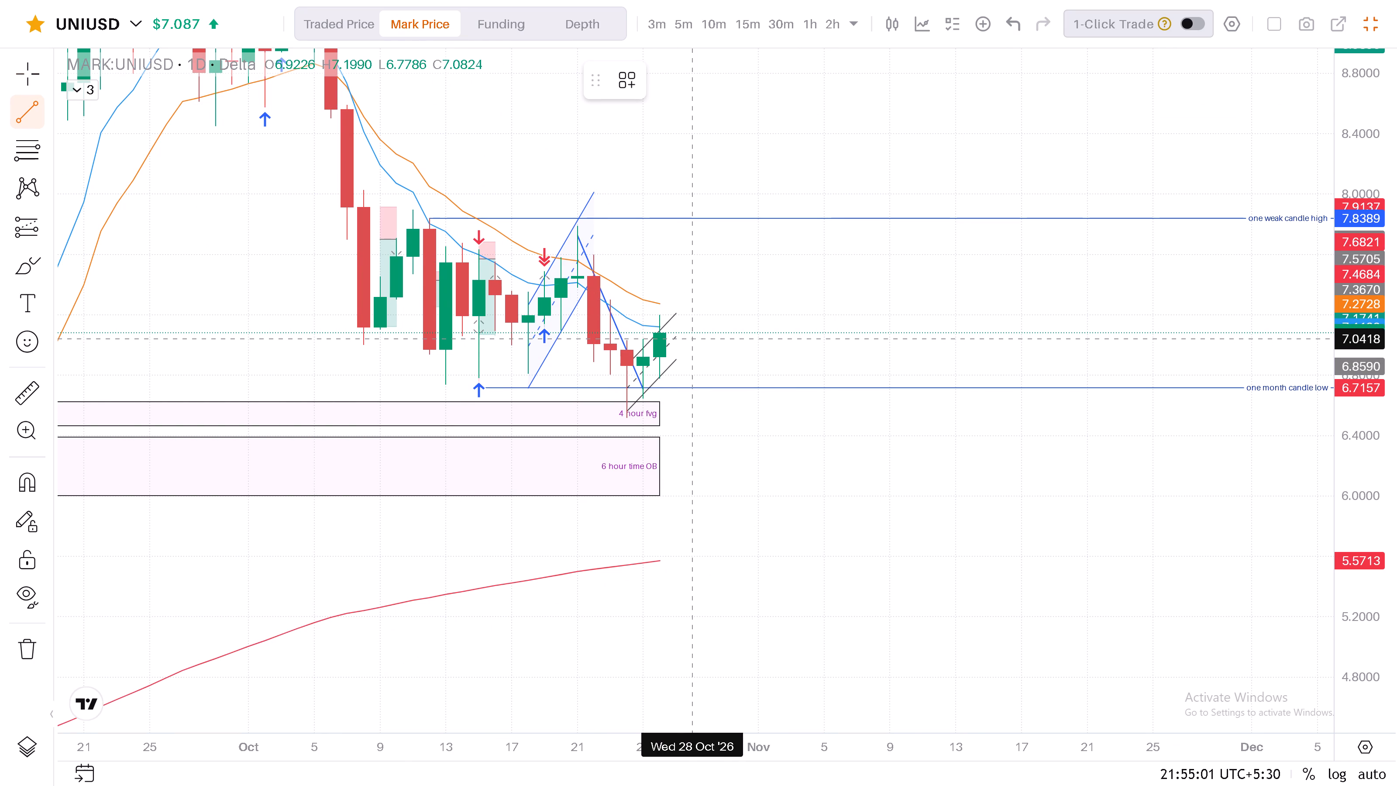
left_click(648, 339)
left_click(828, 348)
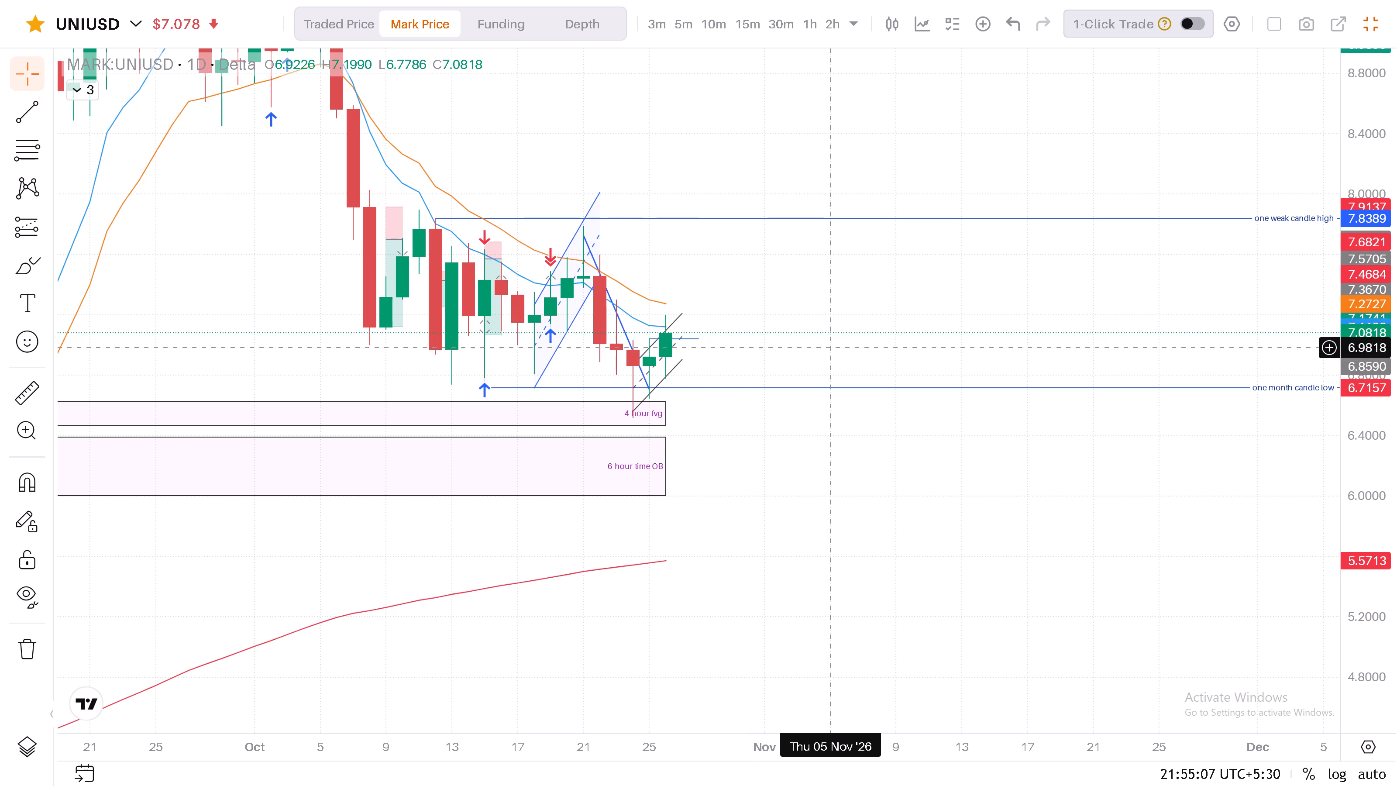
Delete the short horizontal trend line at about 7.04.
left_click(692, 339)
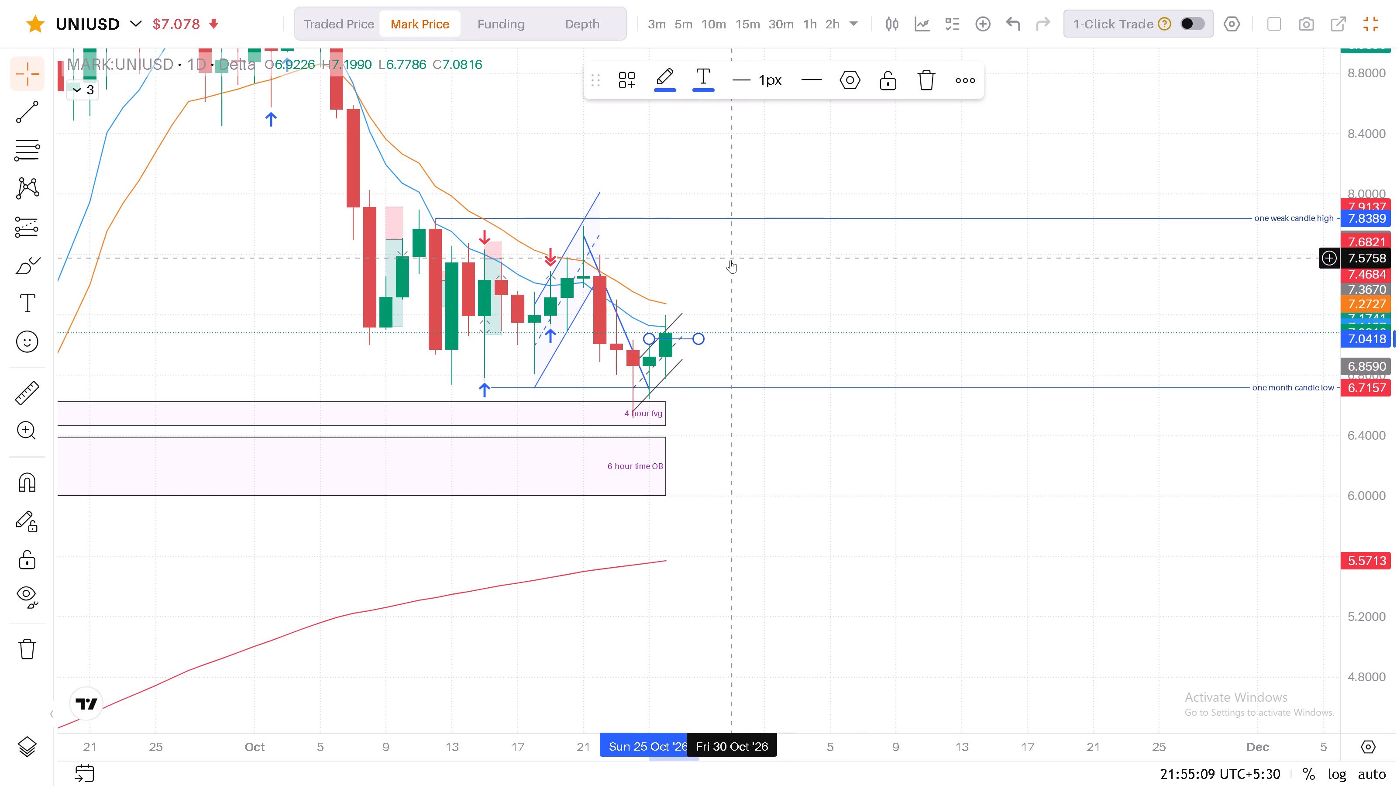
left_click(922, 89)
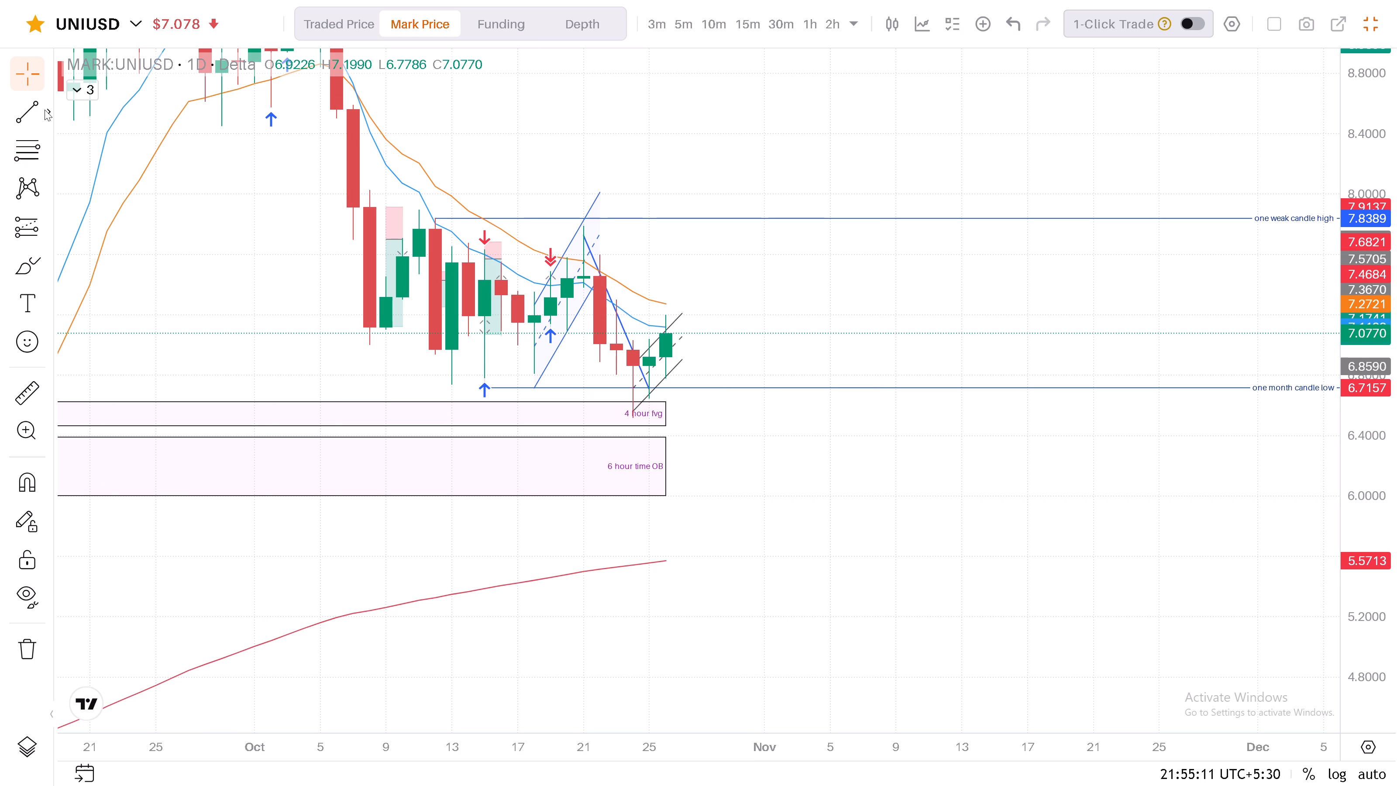
Draw a horizontal ray starting at the 25 October daily candle's high, at about 7.035.
left_click(45, 110)
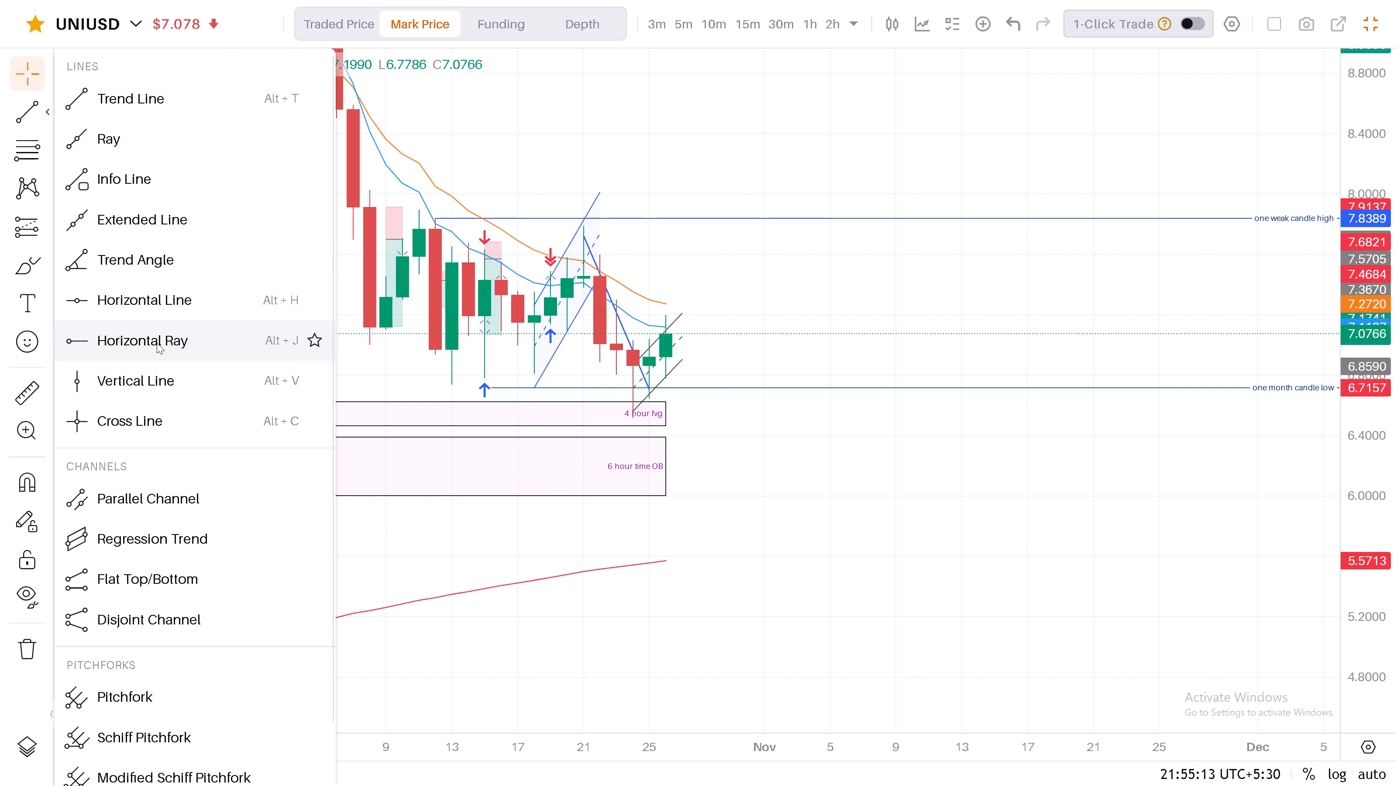
left_click(157, 343)
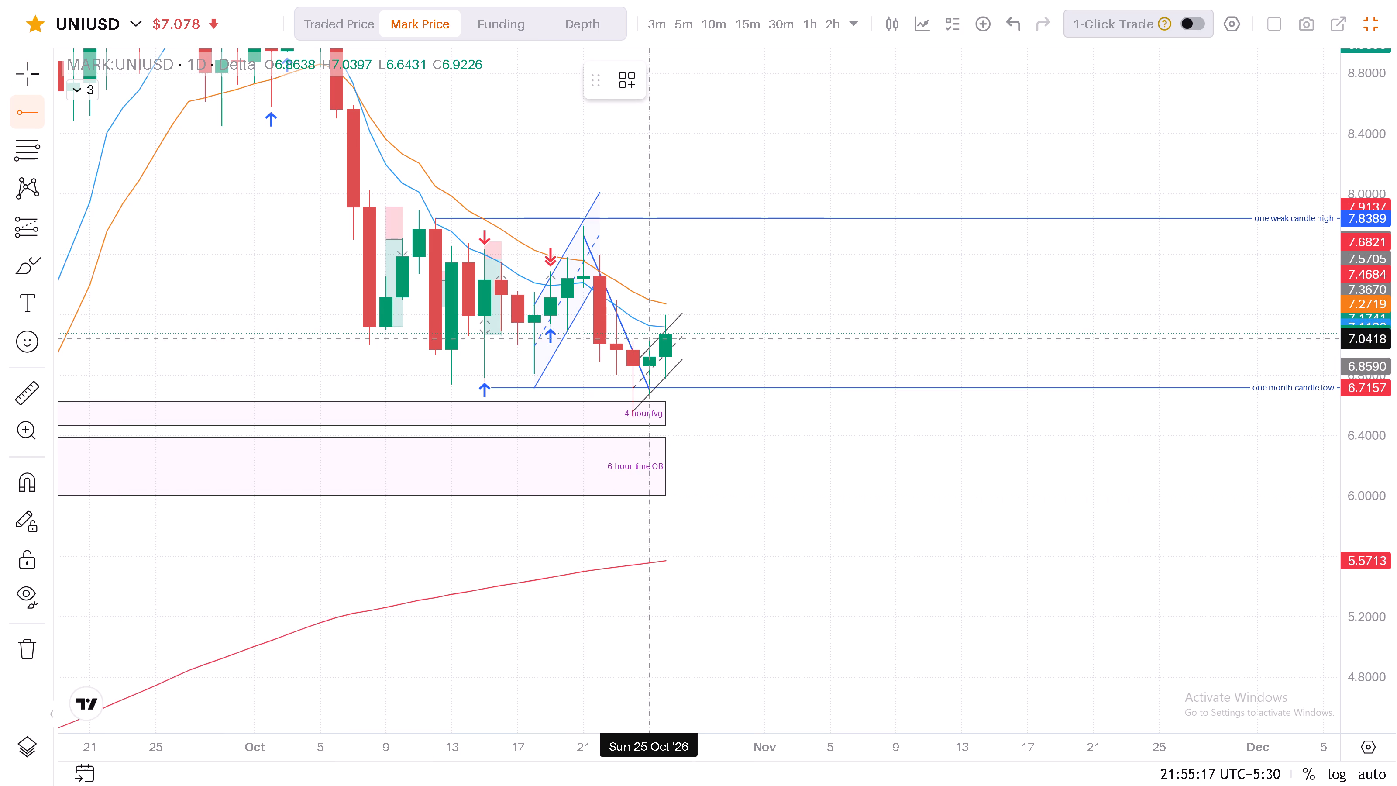
left_click(645, 339)
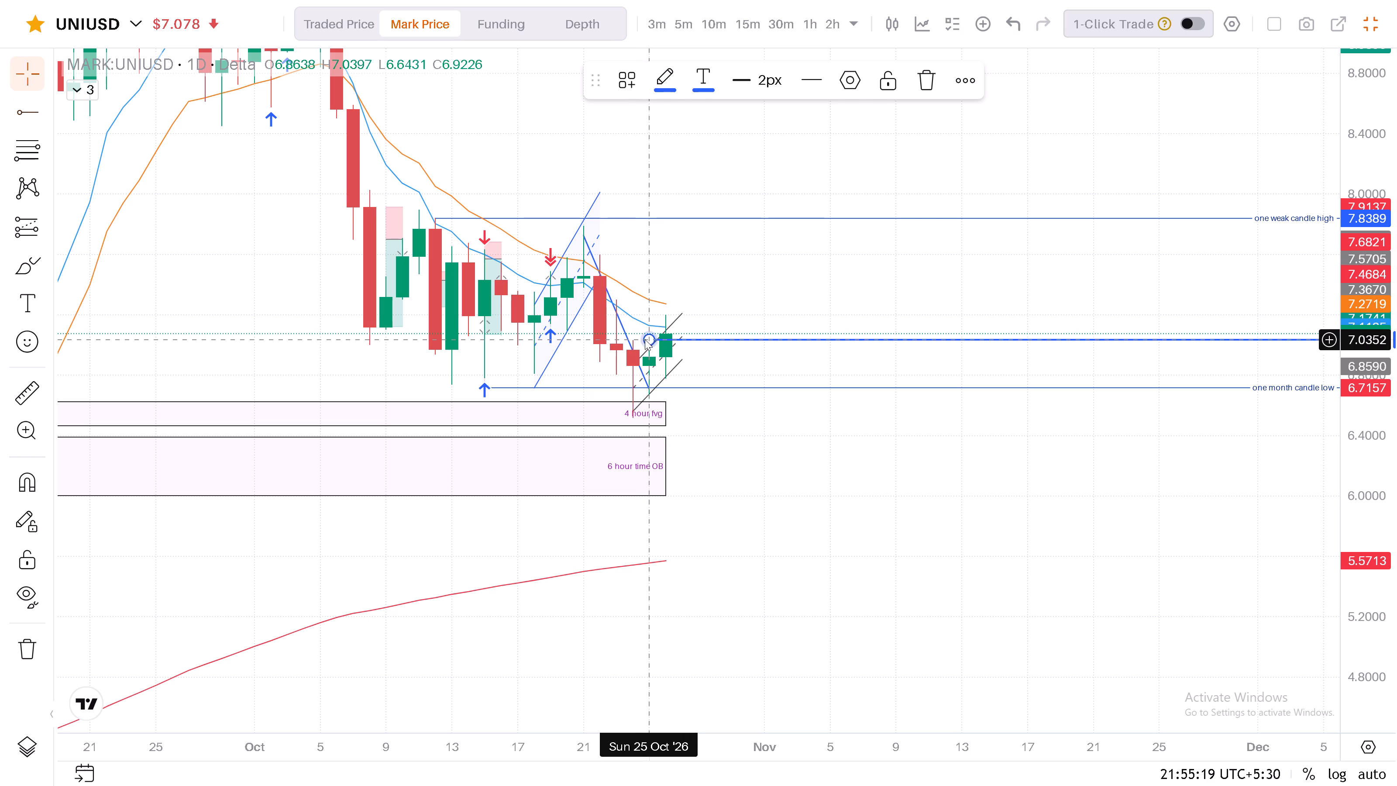
Set the new horizontal ray's line thickness to 1px.
left_click(742, 100)
left_click(750, 93)
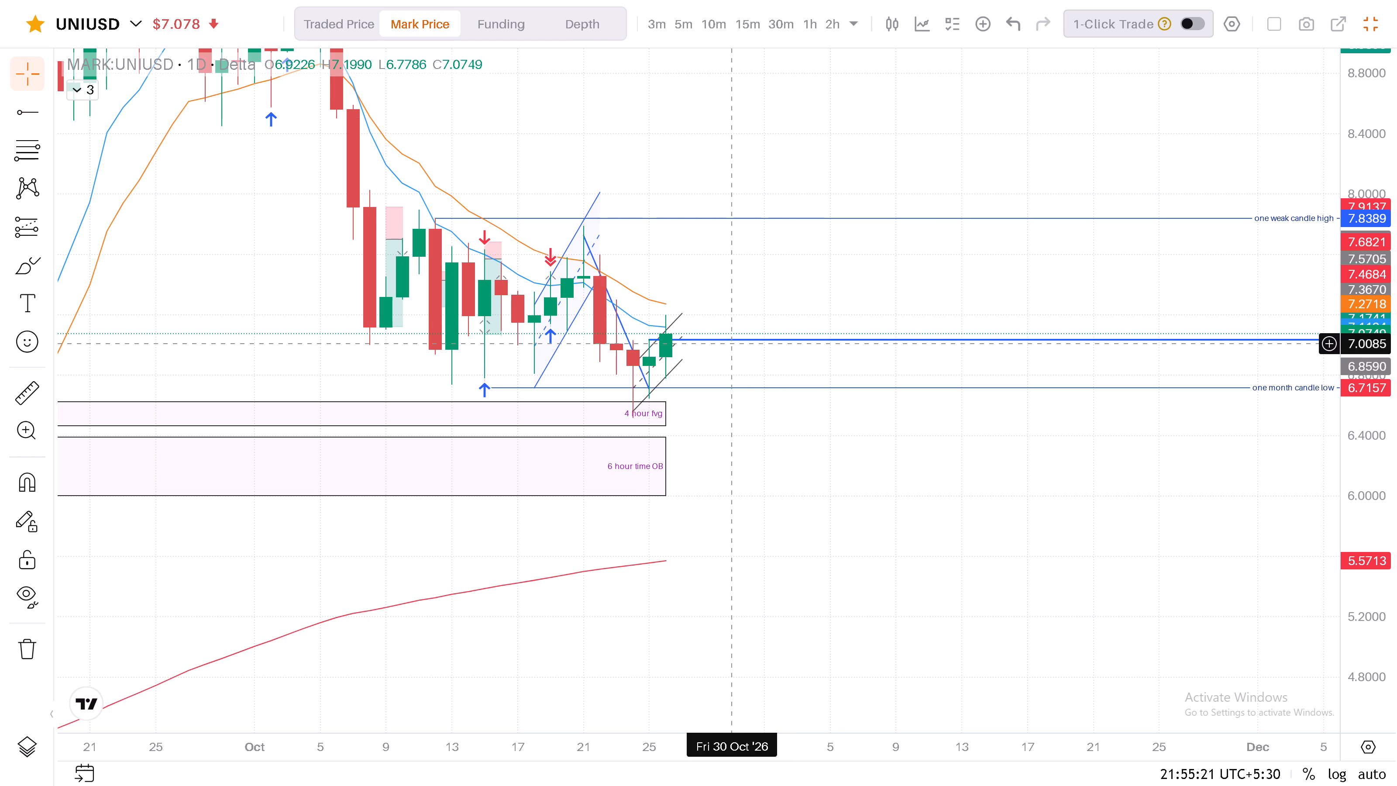
left_click(729, 337)
left_click(756, 87)
left_click(760, 118)
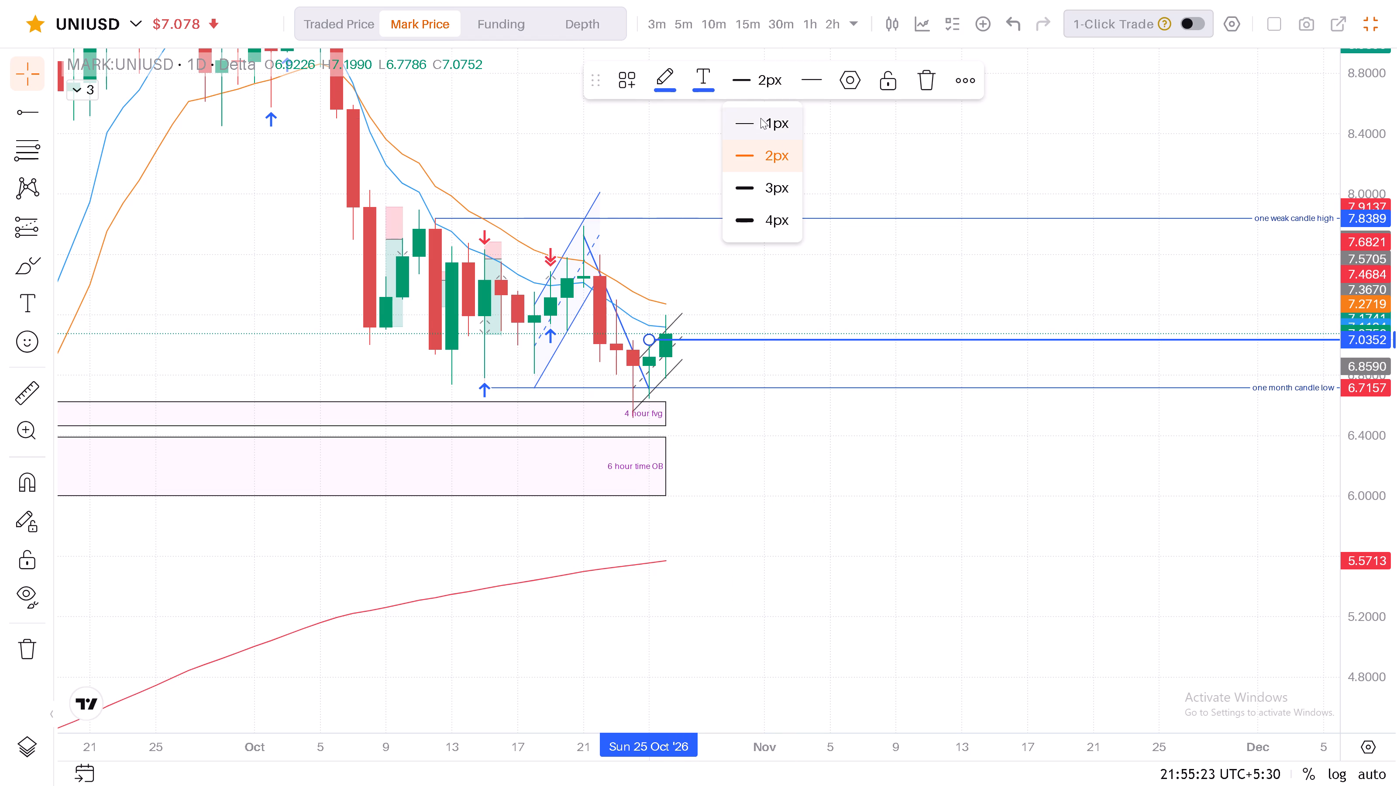
Open the label text settings of the new horizontal ray at about 7.035.
left_click(849, 87)
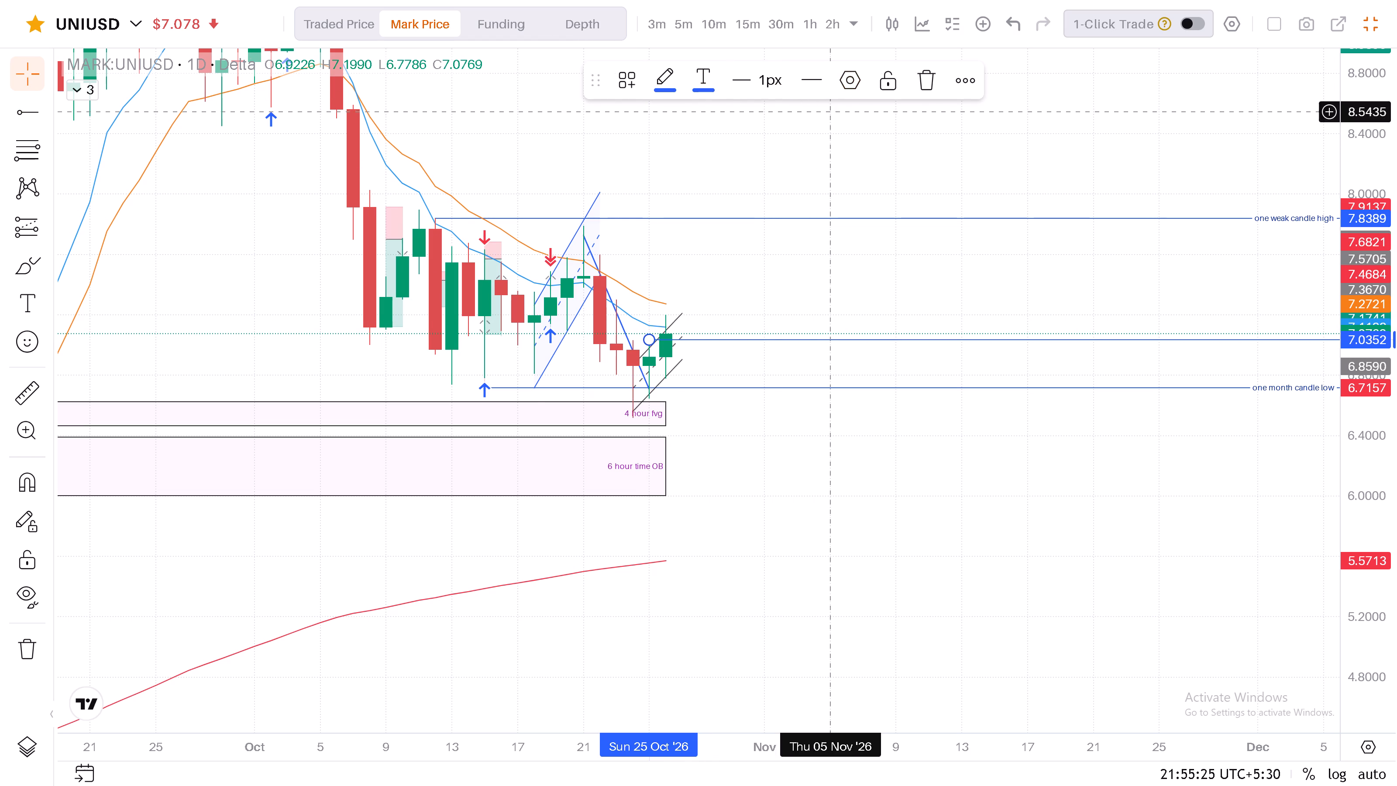
left_click(602, 342)
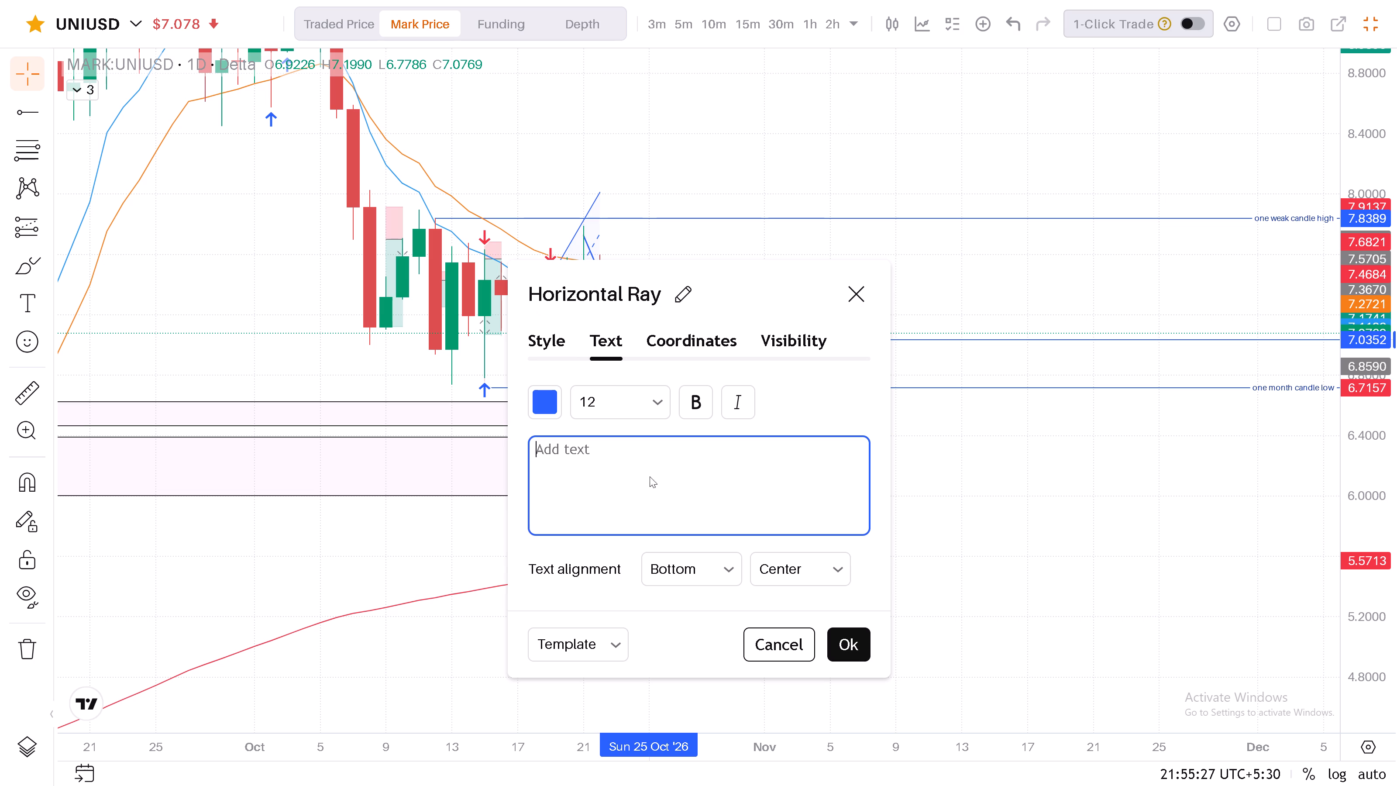
left_click(646, 462)
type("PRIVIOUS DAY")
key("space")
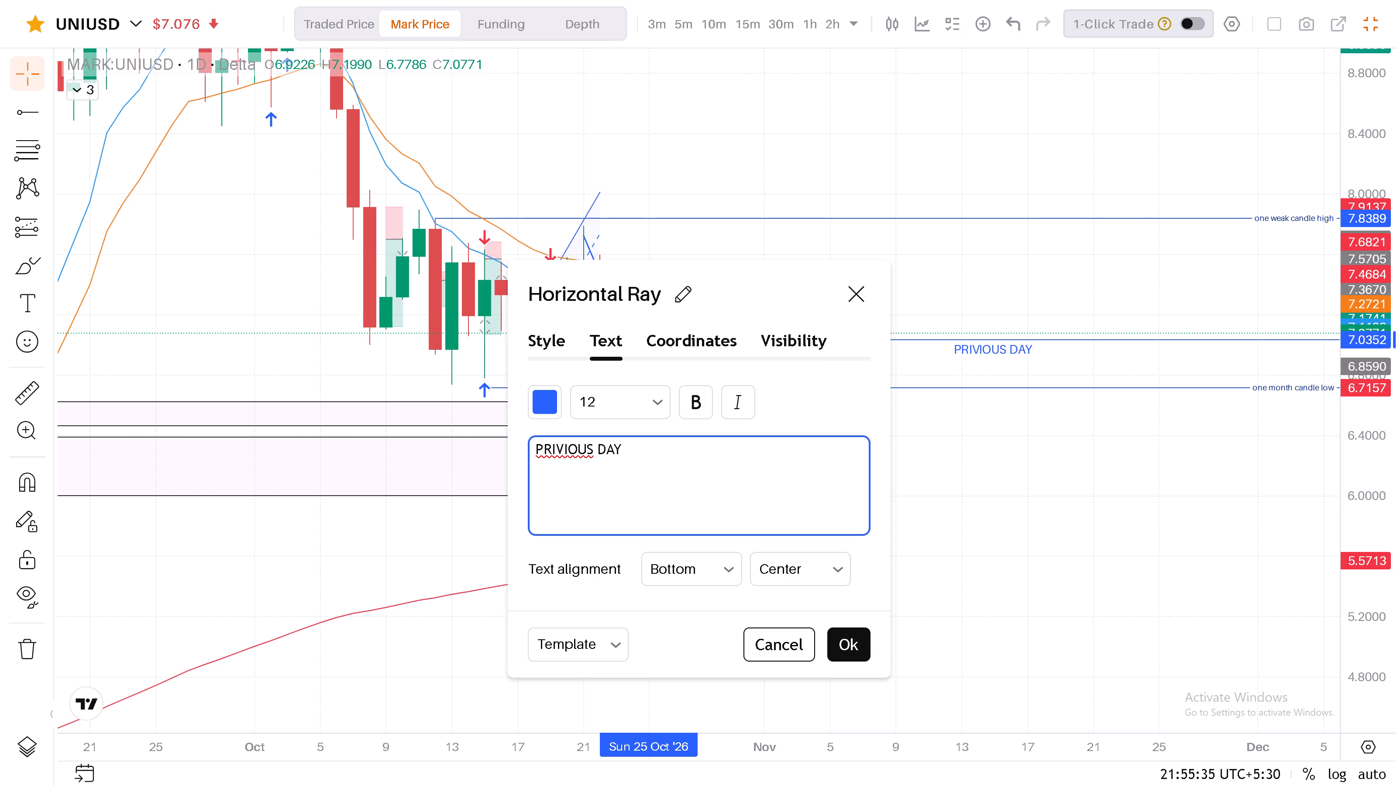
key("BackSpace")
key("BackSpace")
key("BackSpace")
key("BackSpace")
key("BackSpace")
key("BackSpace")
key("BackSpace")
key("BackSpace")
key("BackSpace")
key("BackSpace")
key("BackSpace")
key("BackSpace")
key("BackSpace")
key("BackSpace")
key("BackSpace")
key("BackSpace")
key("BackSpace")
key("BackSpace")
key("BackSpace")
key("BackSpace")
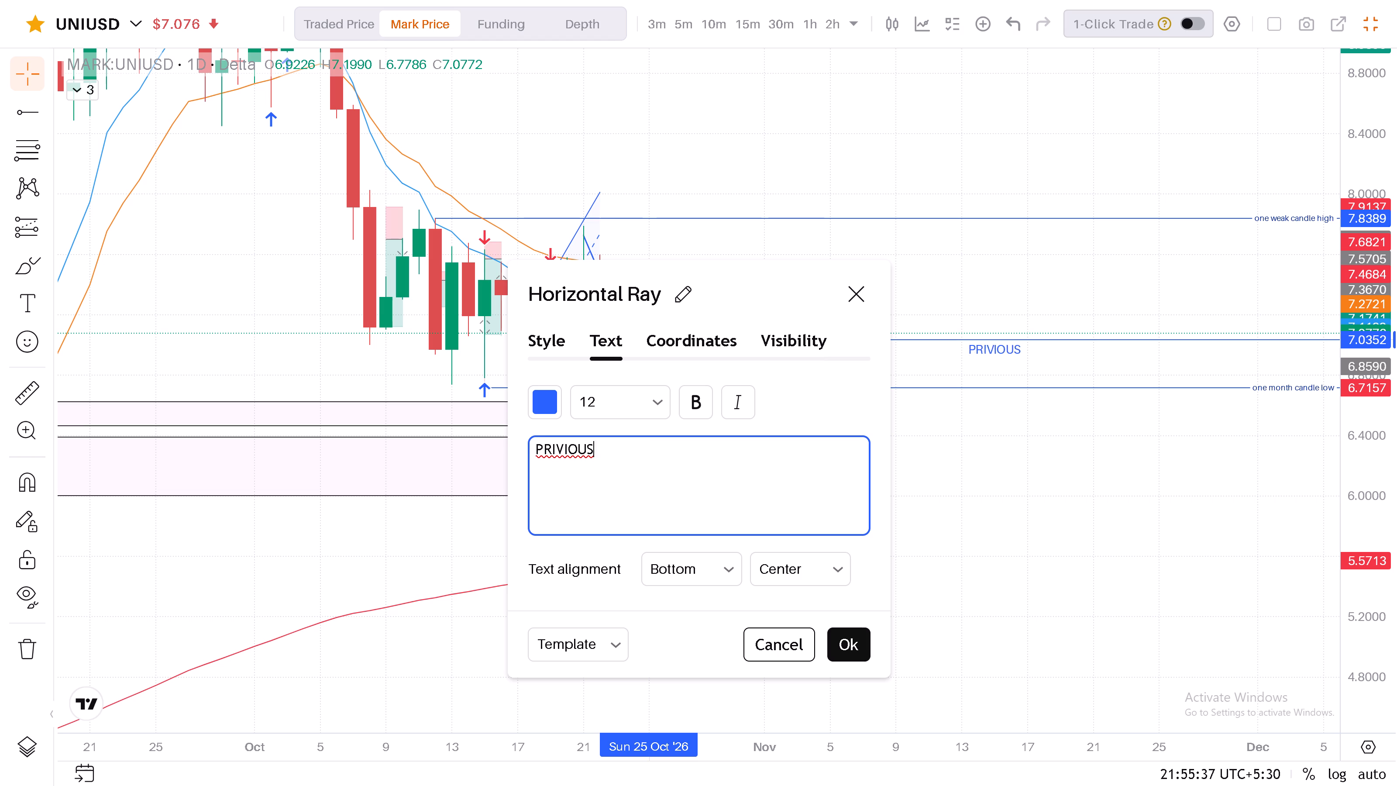
Label the horizontal ray "privious day candle high".
type("priv")
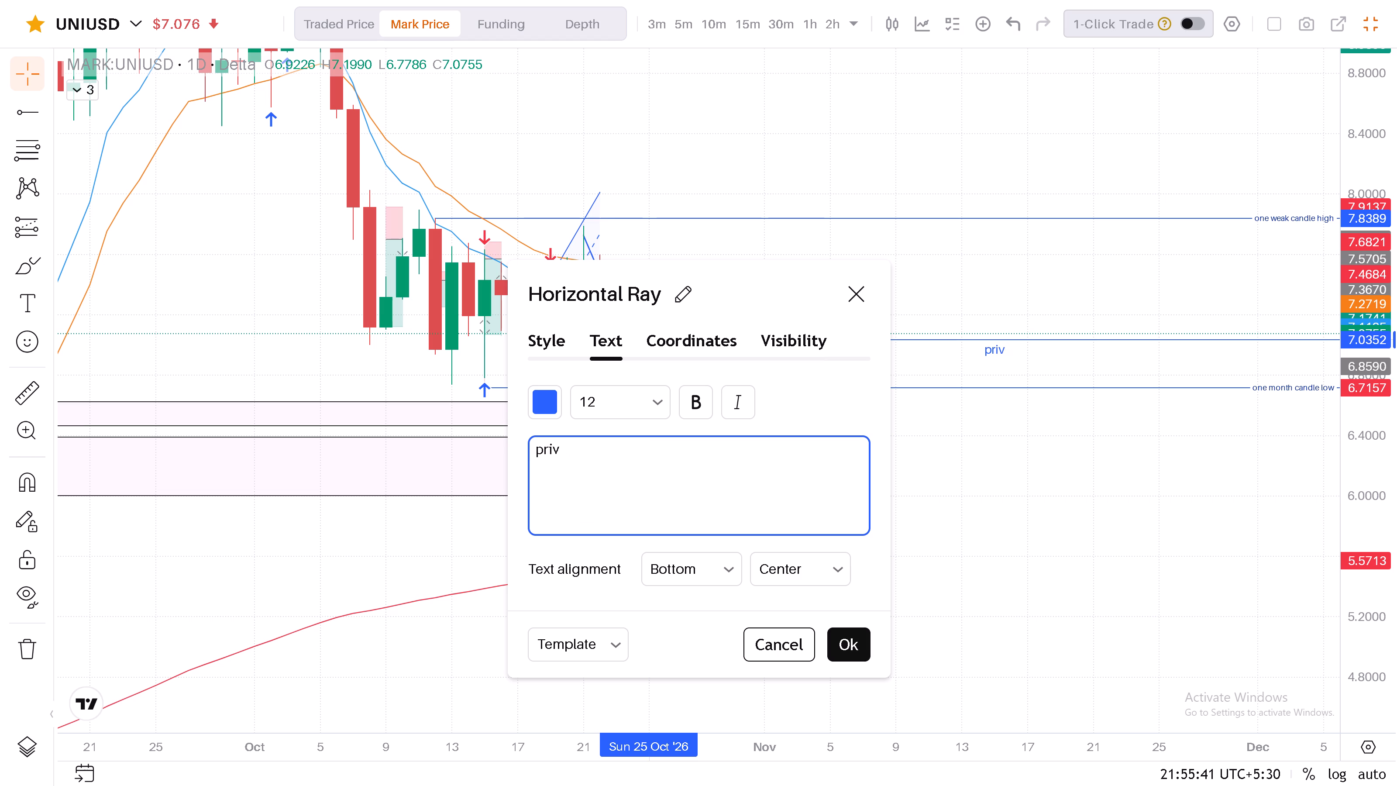
type("ious")
key("space")
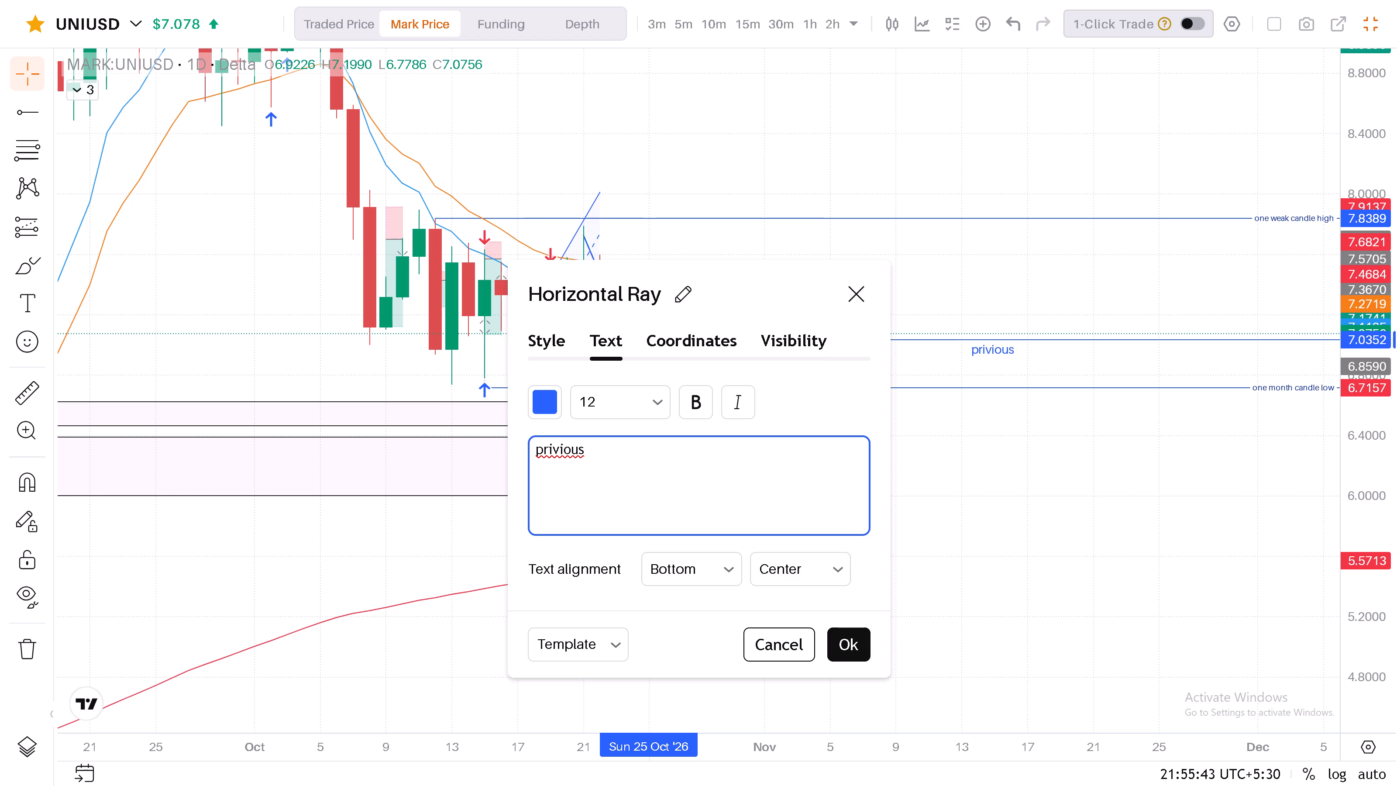
type("day candle")
key("space")
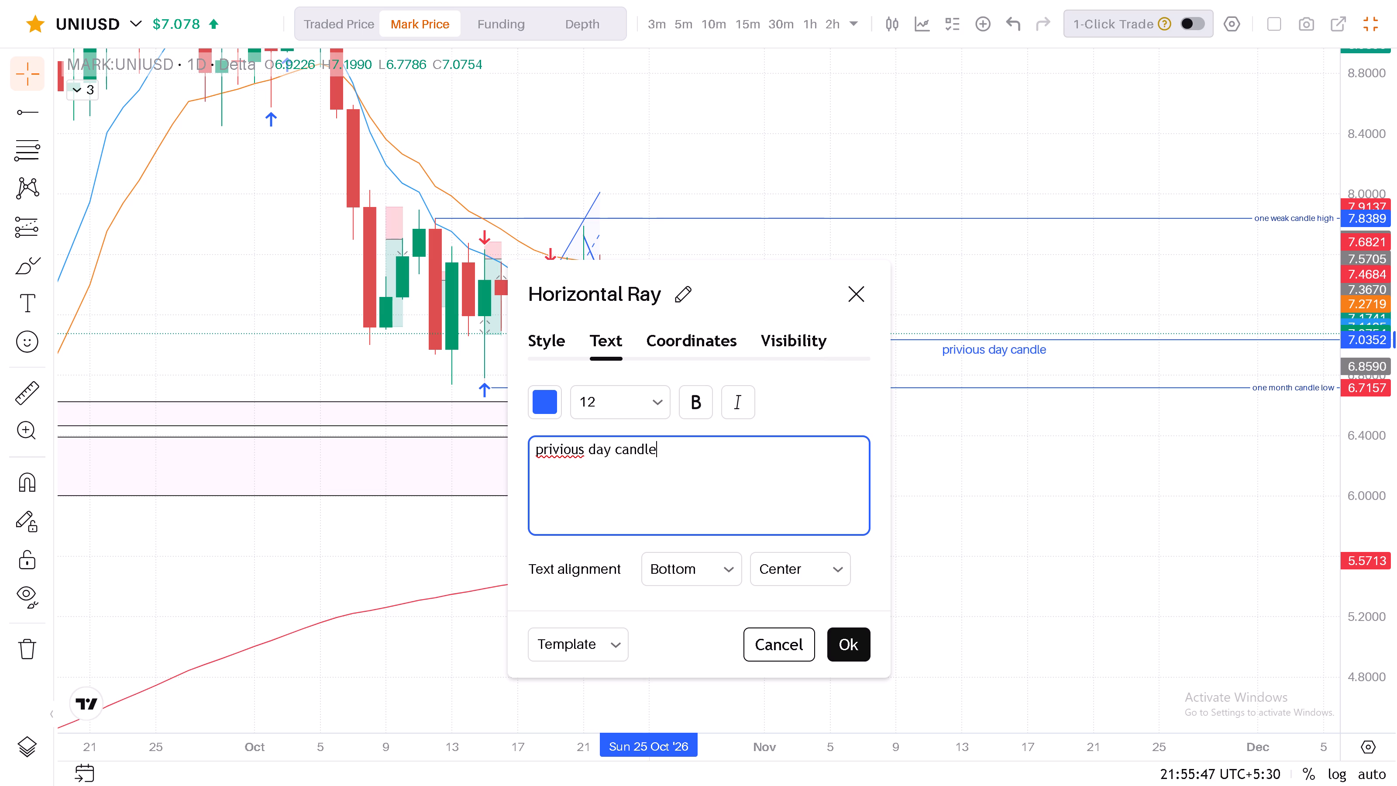
type("hgh")
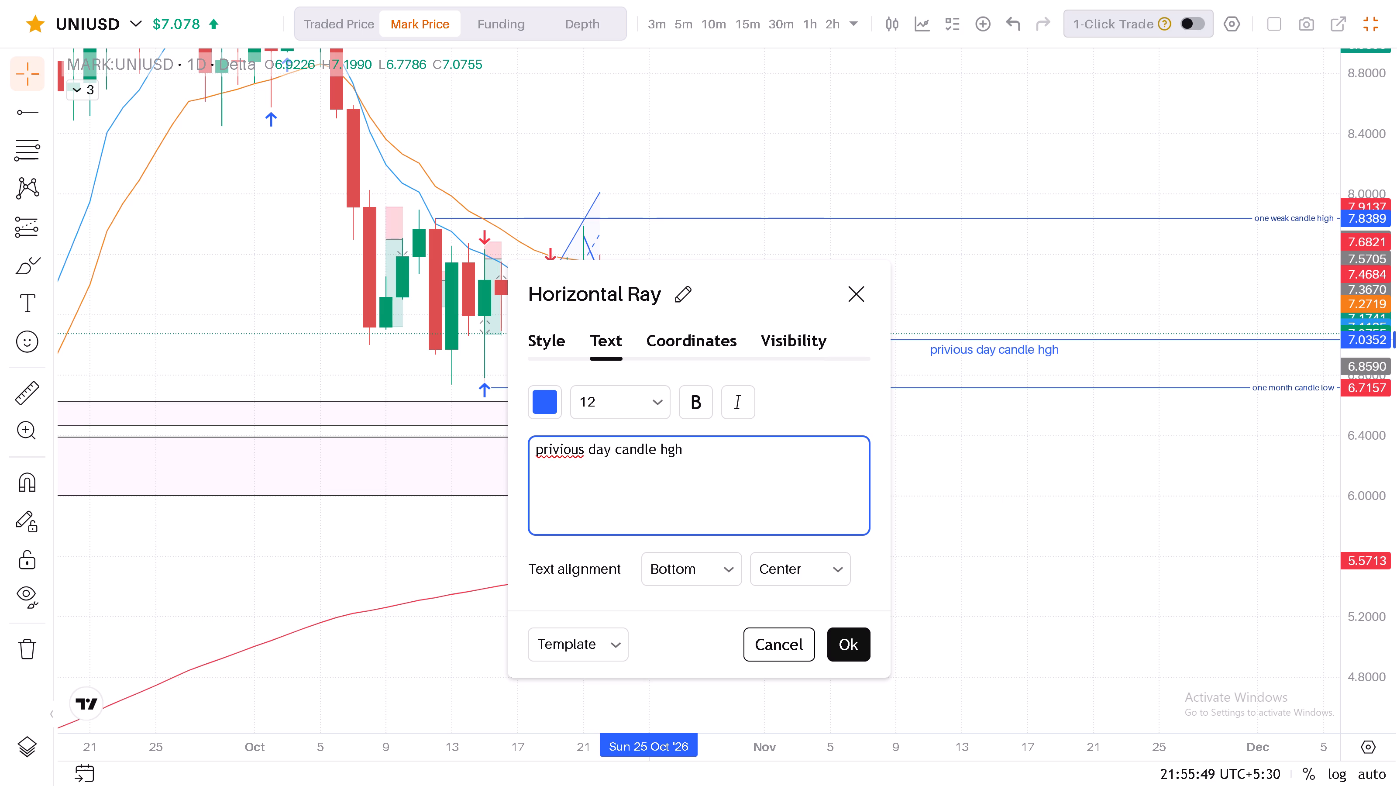
key("Left")
key("Down")
key("Left")
key("Left")
key("i")
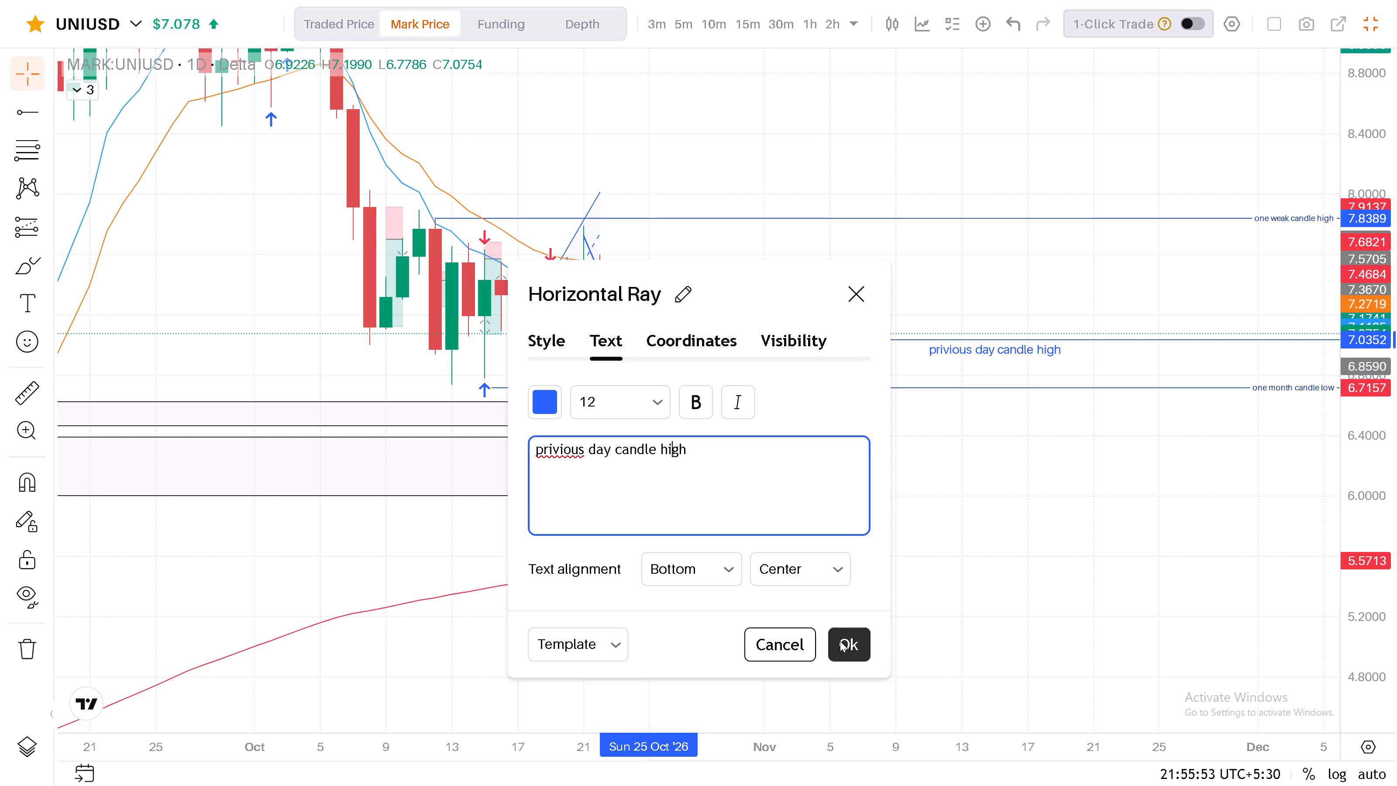
Set the ray label's font size to 8 with middle and right alignment, and apply the settings.
left_click(630, 389)
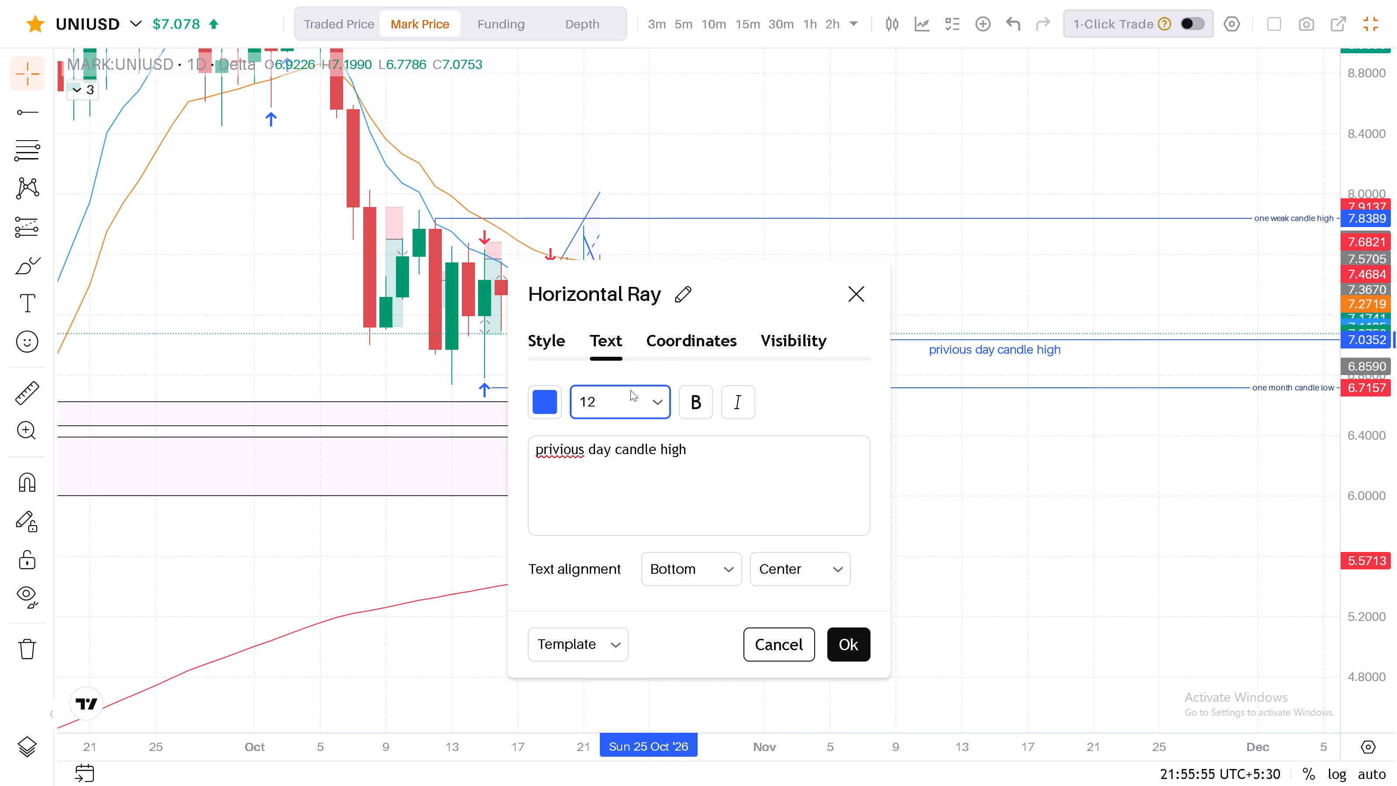
left_click(615, 372)
left_click(787, 579)
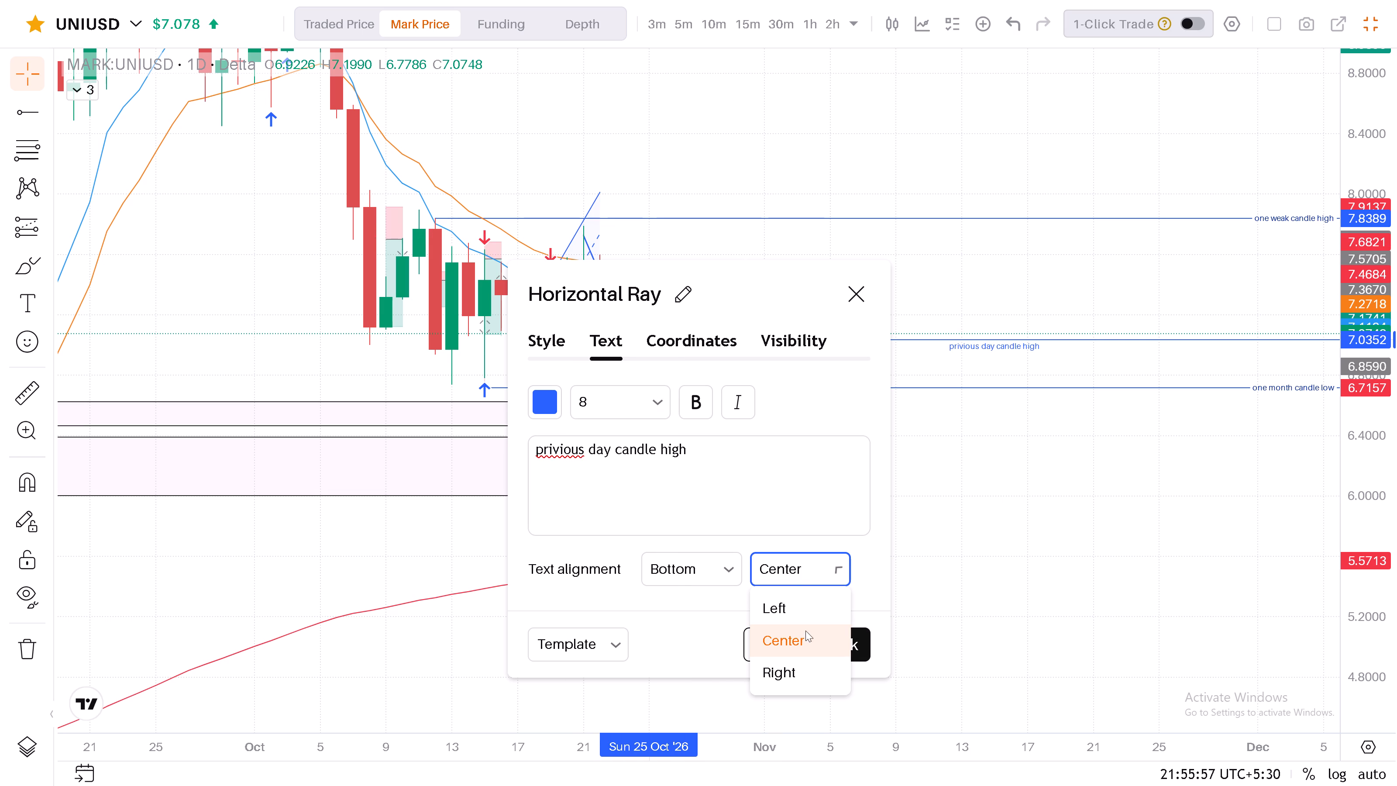
left_click(805, 670)
left_click(715, 572)
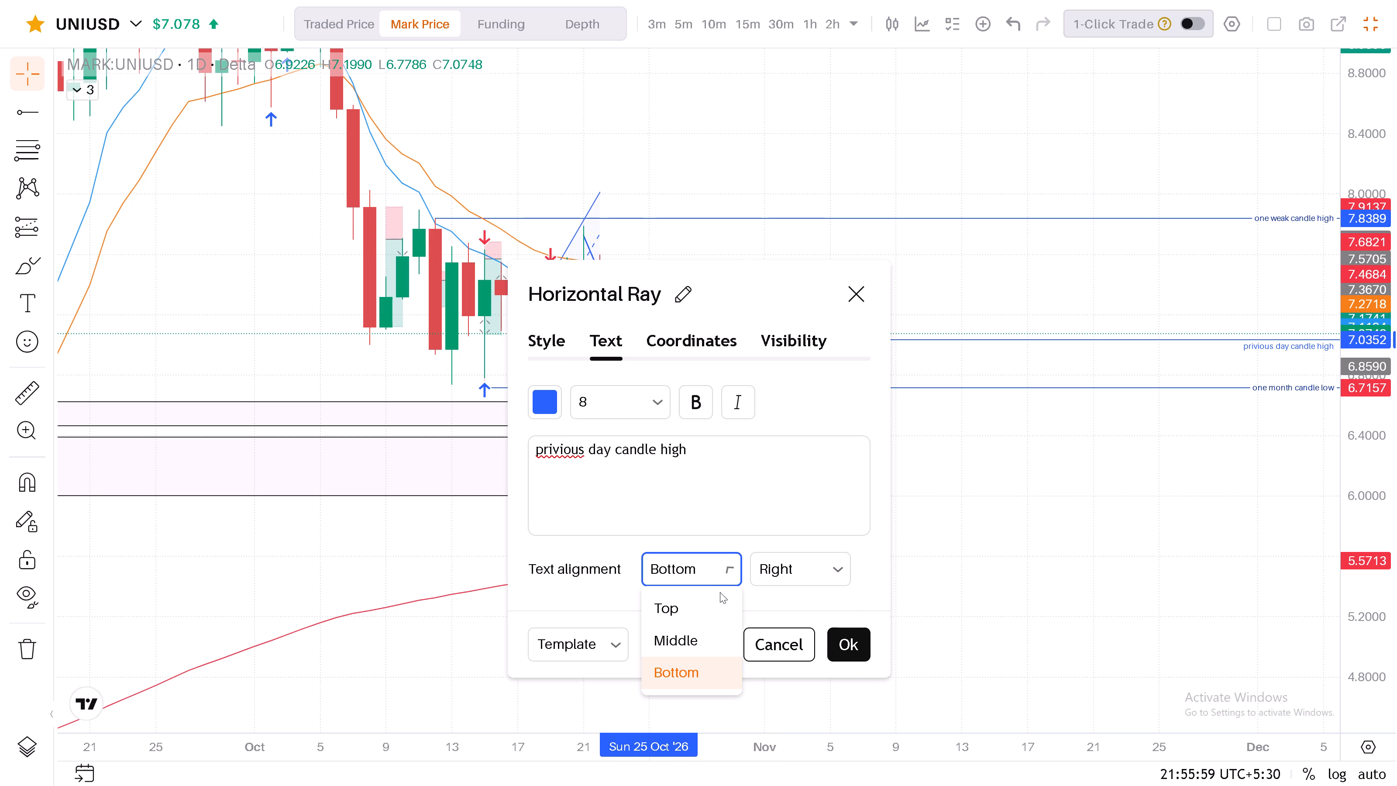
left_click(704, 640)
left_click(860, 648)
left_click(1025, 529)
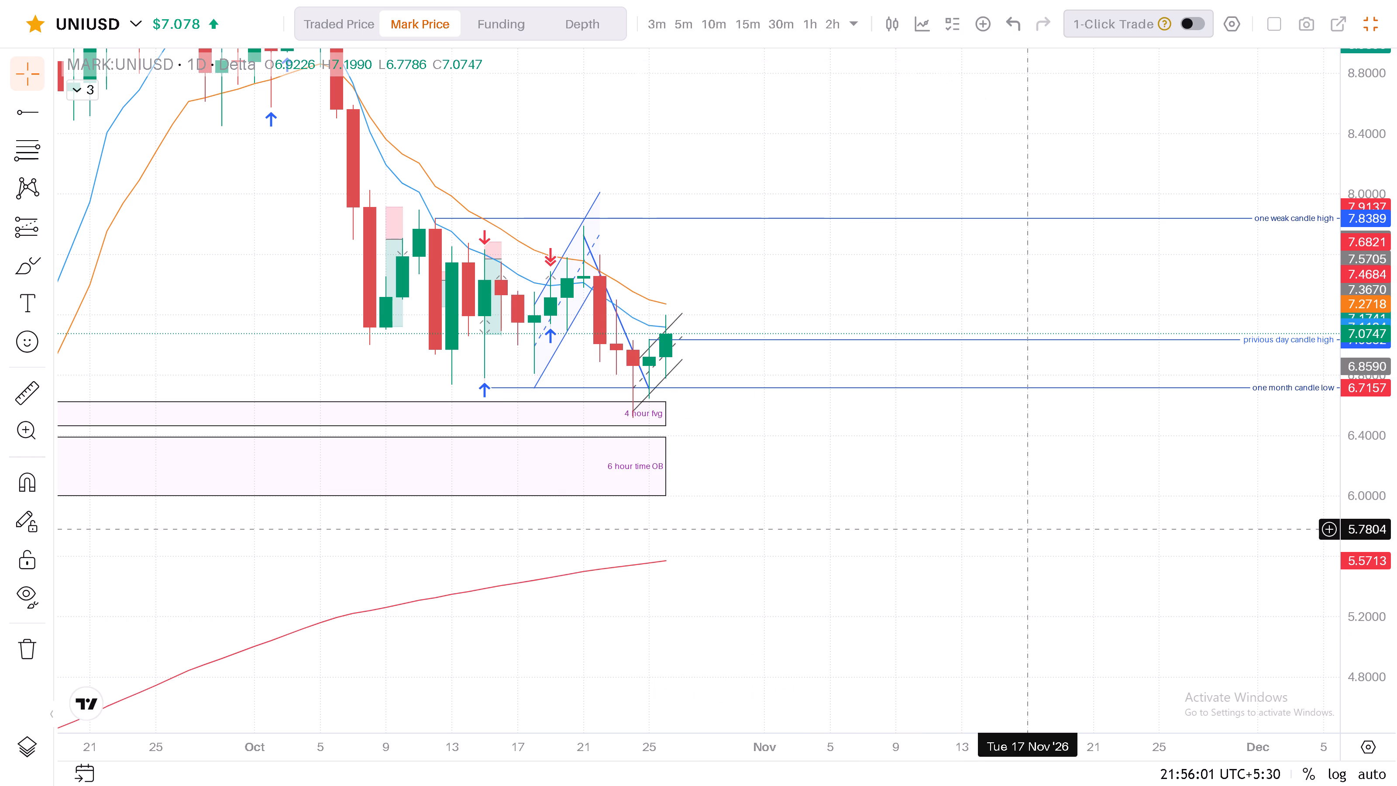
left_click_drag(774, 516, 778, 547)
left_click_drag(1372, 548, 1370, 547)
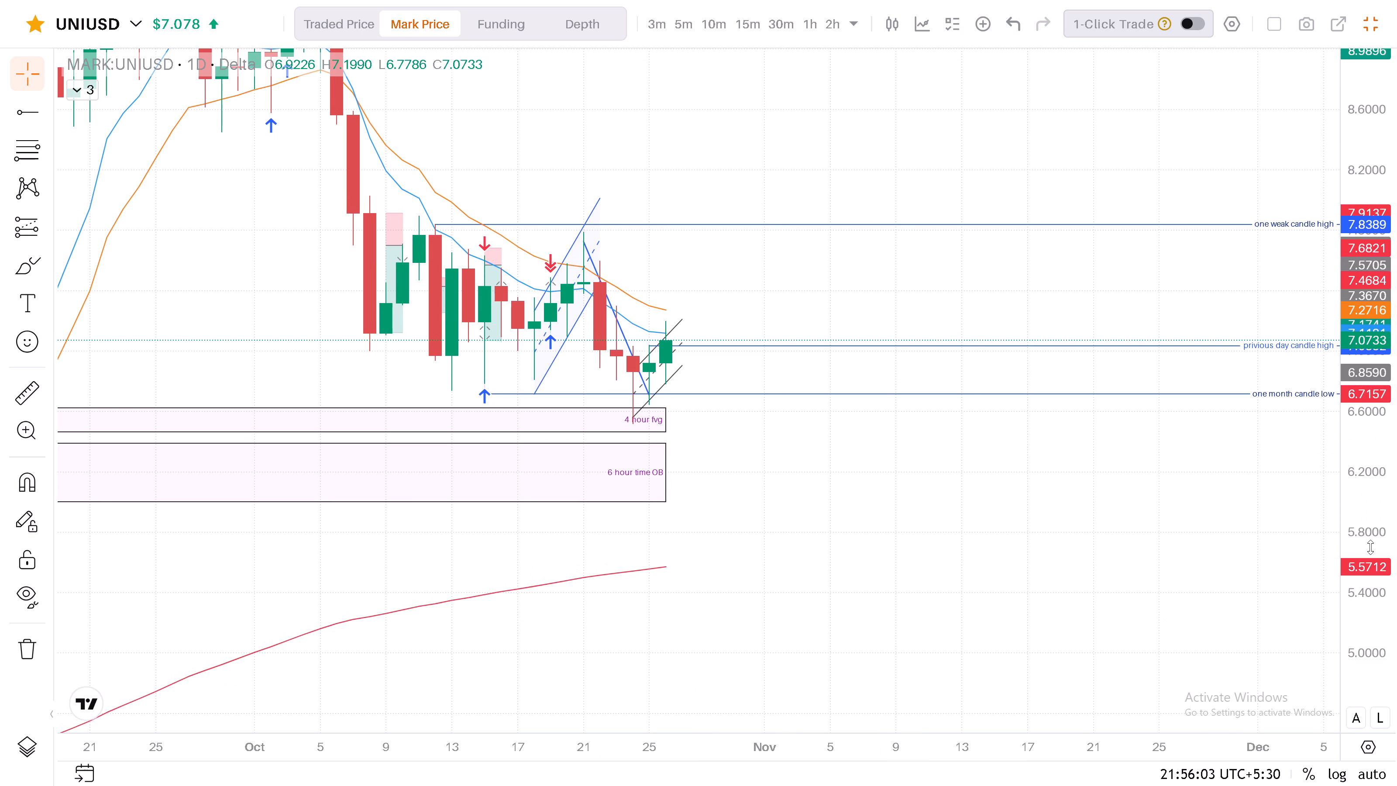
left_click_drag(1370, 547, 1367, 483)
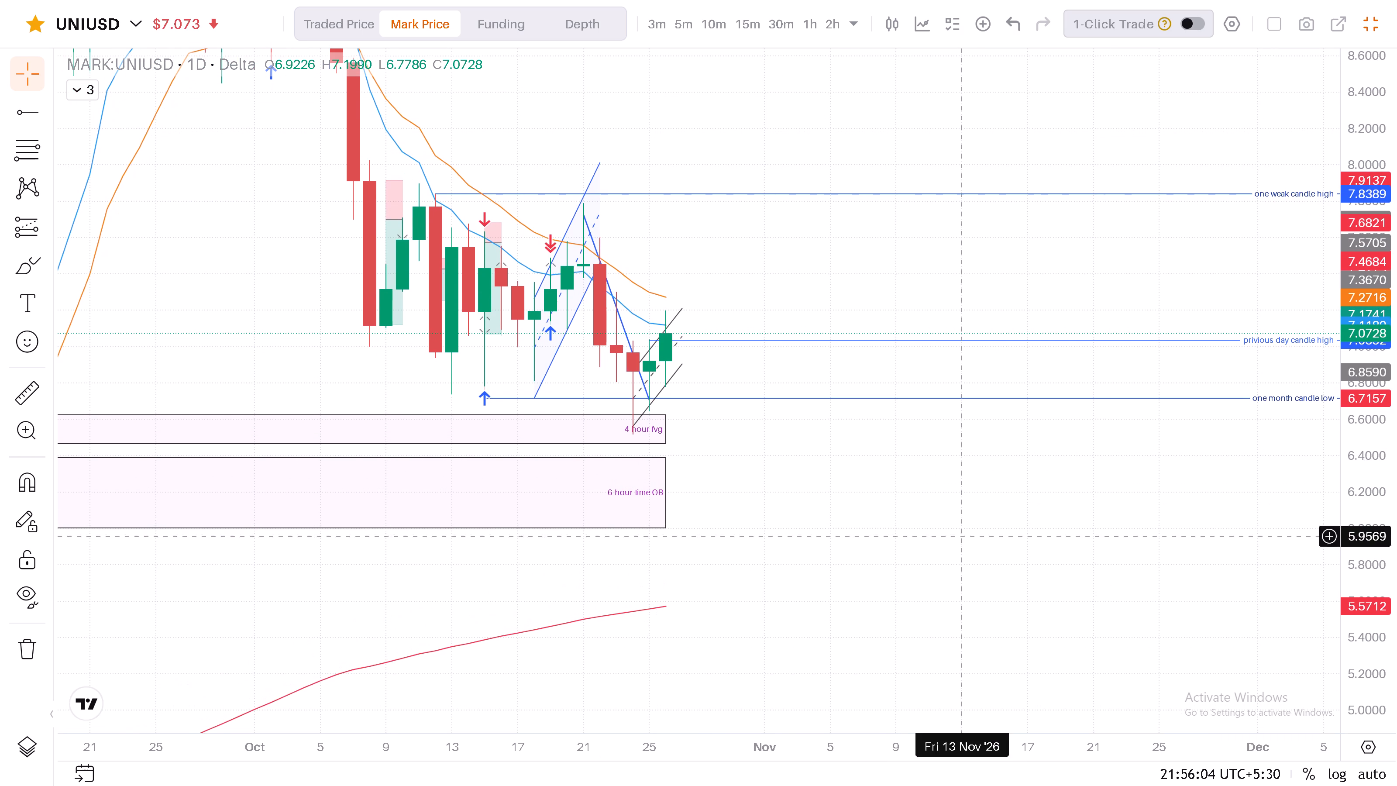
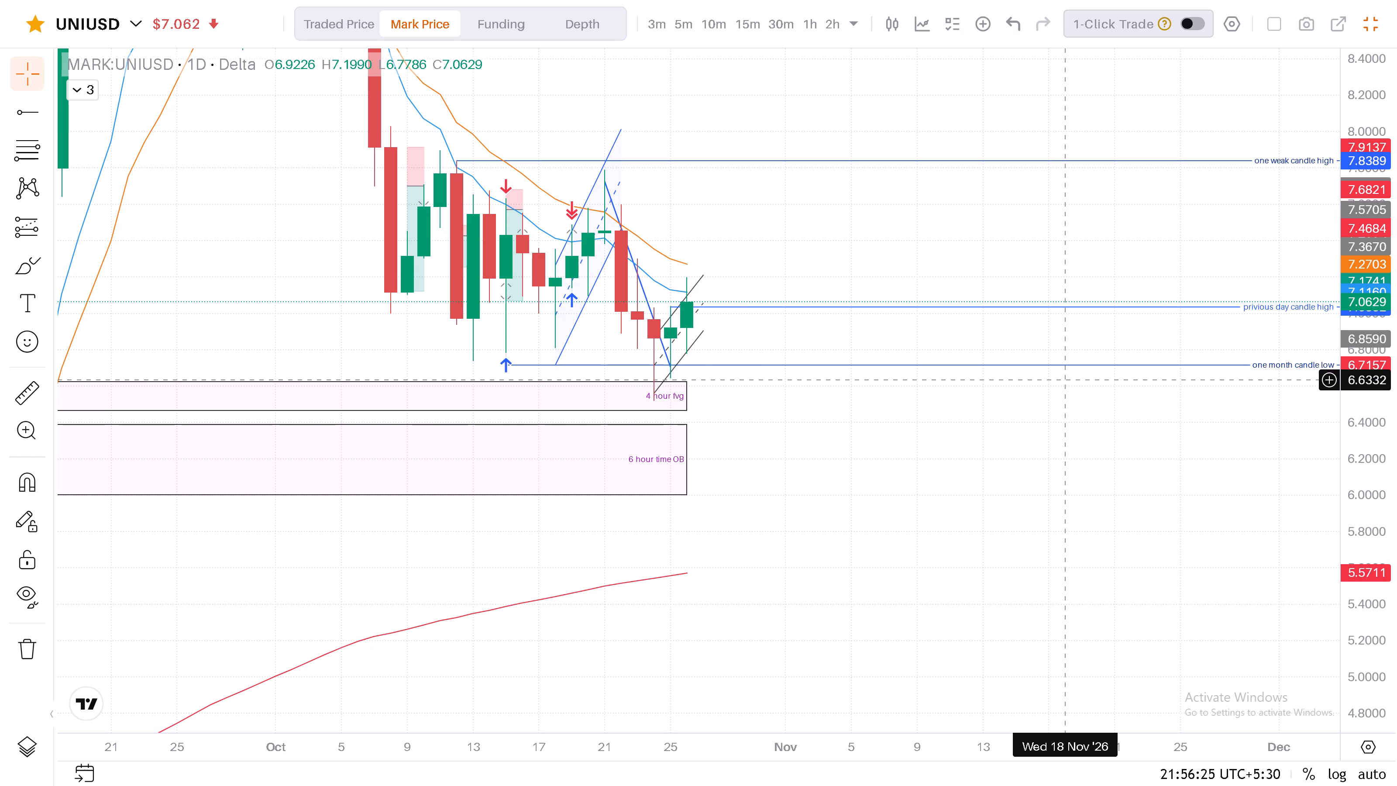
Place a horizontal ray starting at the 25 Oct daily candle's low, at about 6.644.
left_click(20, 115)
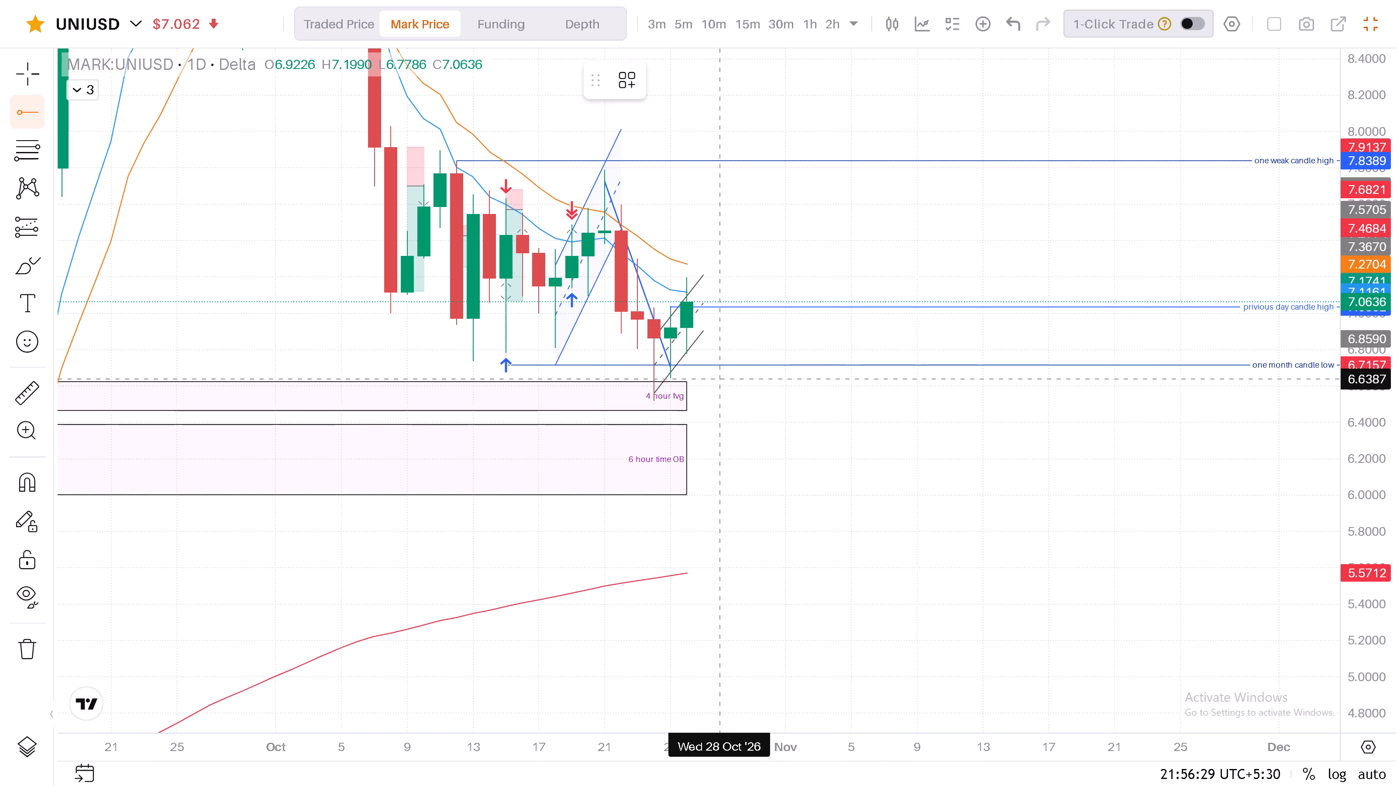
left_click(676, 378)
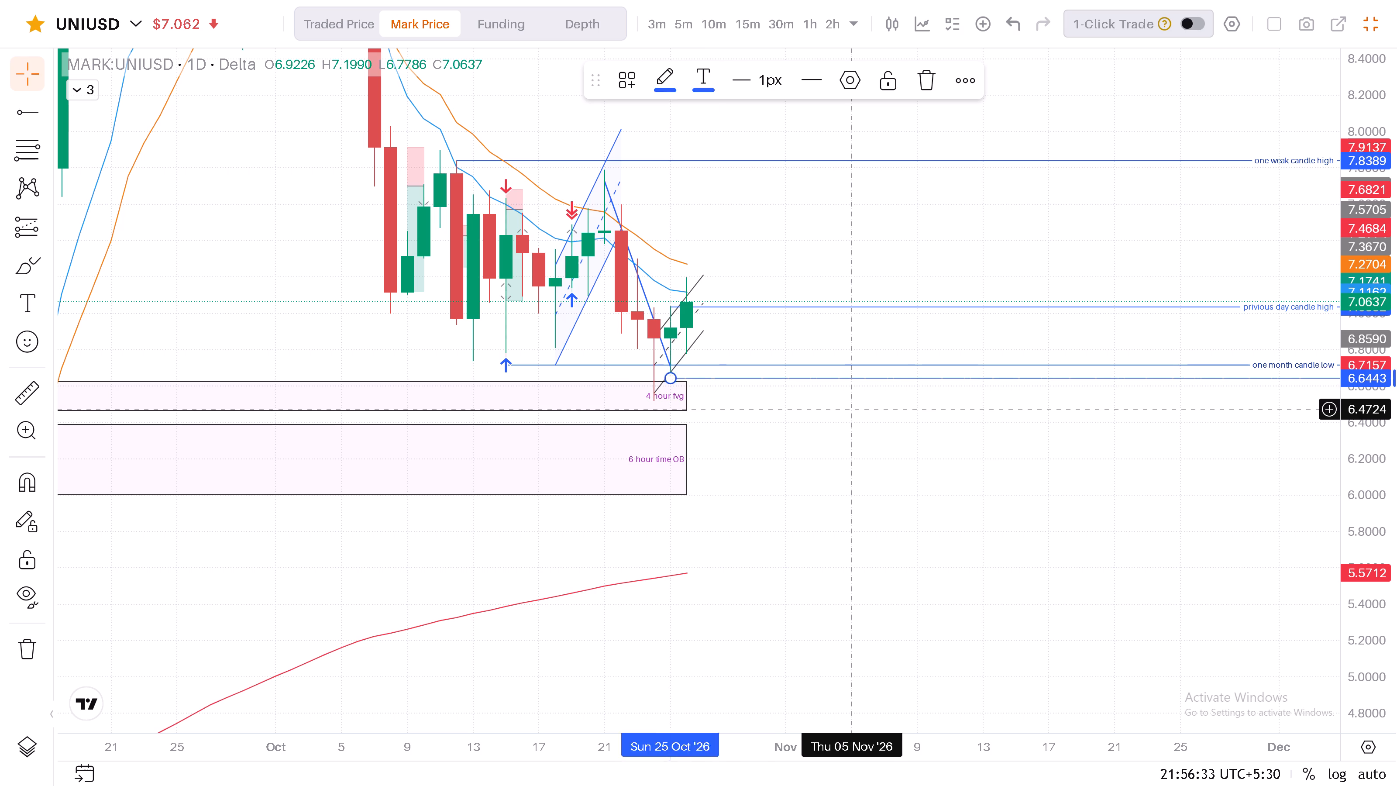
left_click(848, 409)
Label the new horizontal ray at the 25 Oct low "privious day candle low".
left_click(850, 377)
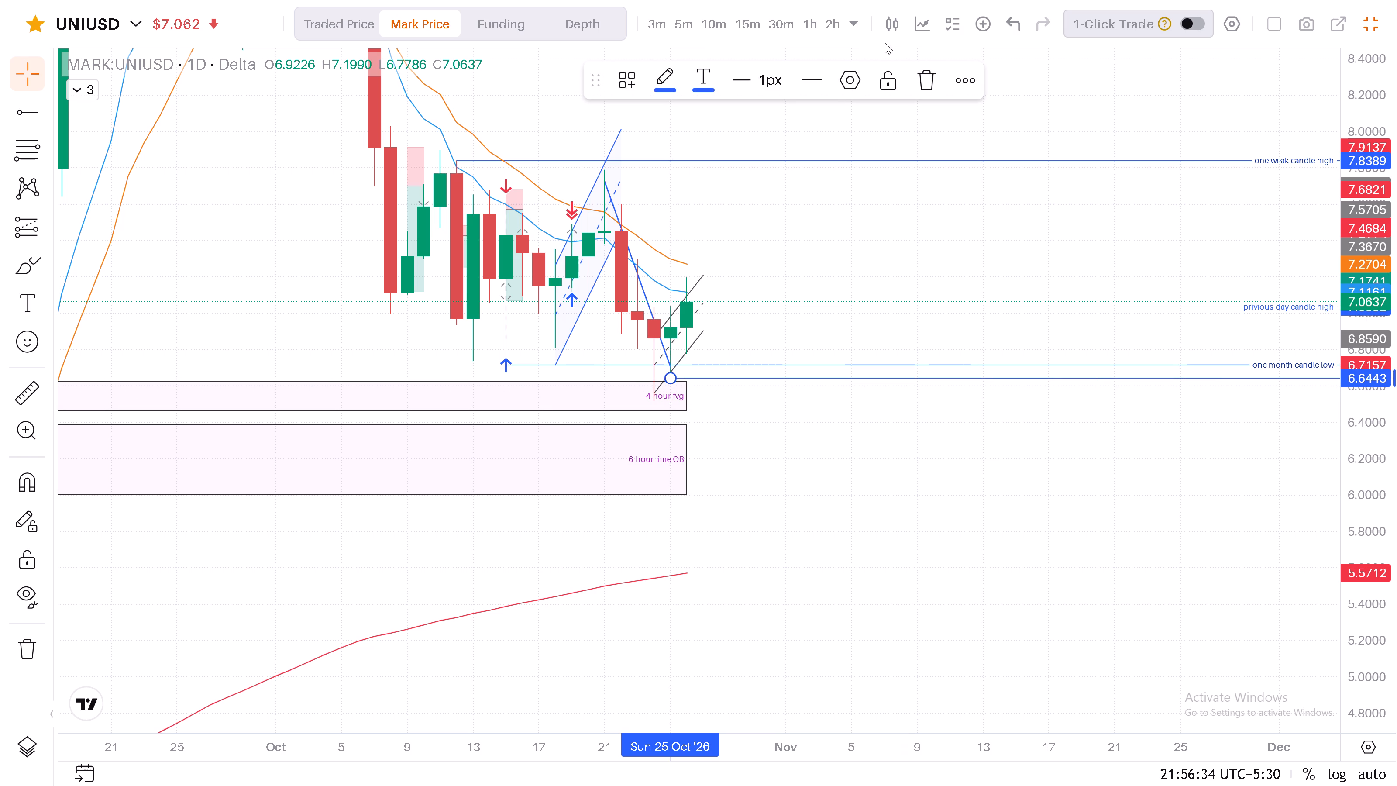
left_click(851, 78)
left_click(648, 403)
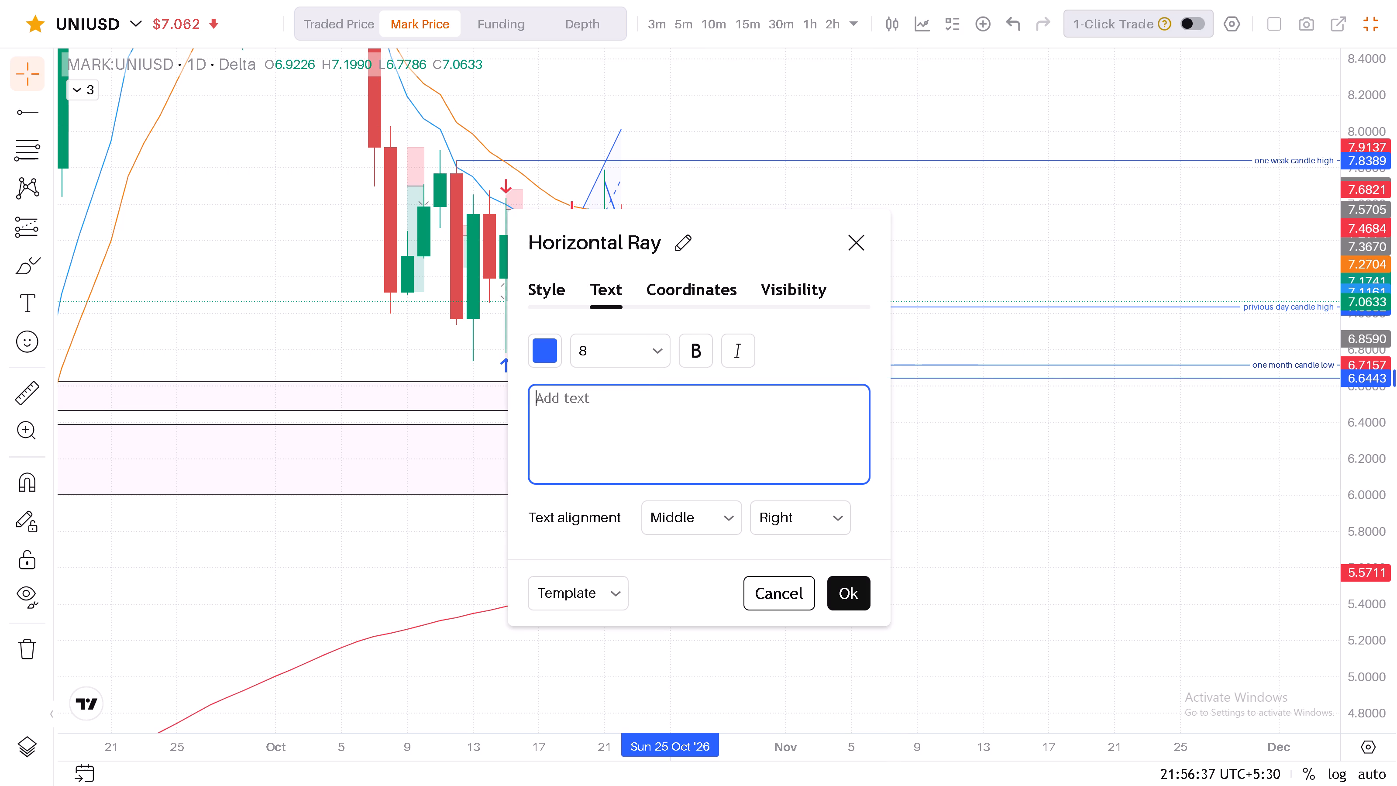
type("pri")
type("vious")
key("space")
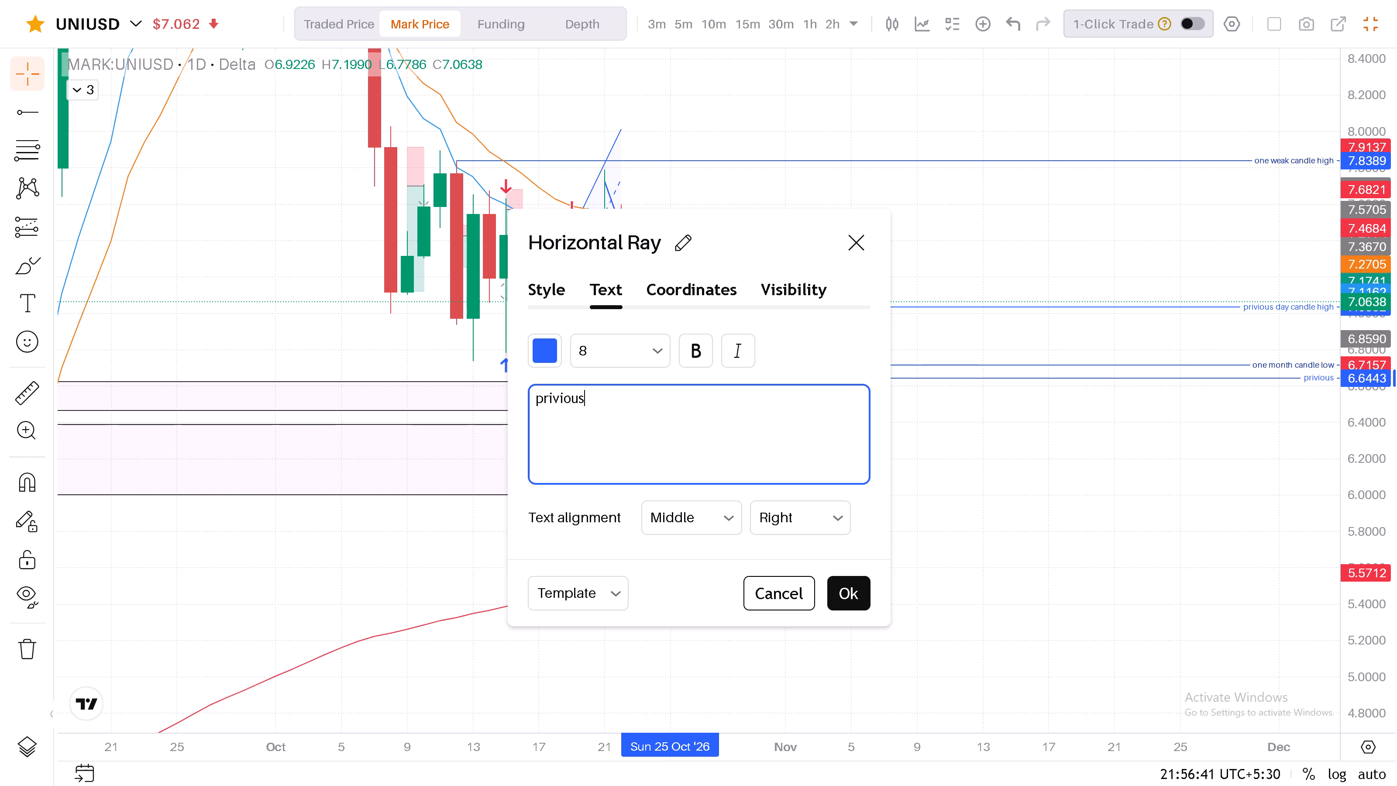
type("day")
key("space")
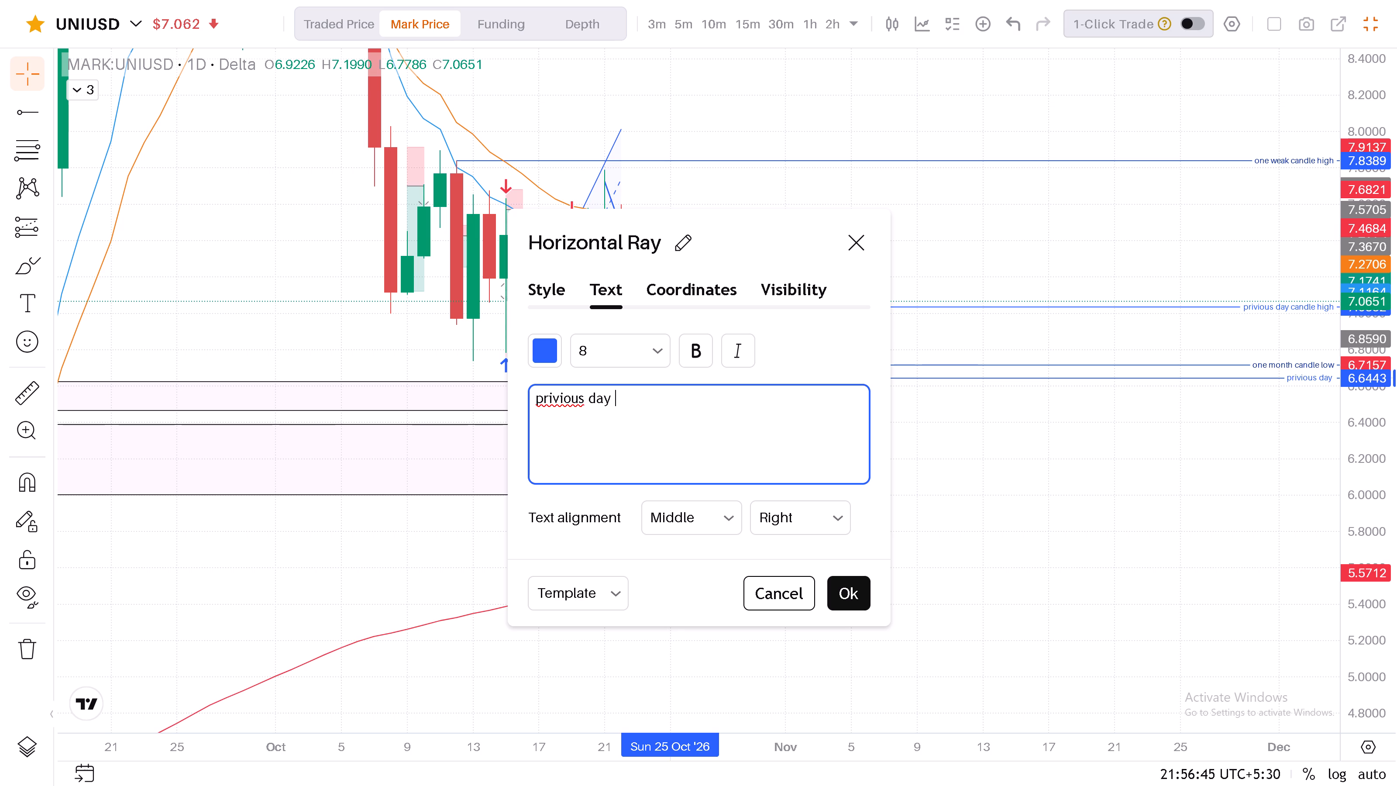
type("candle")
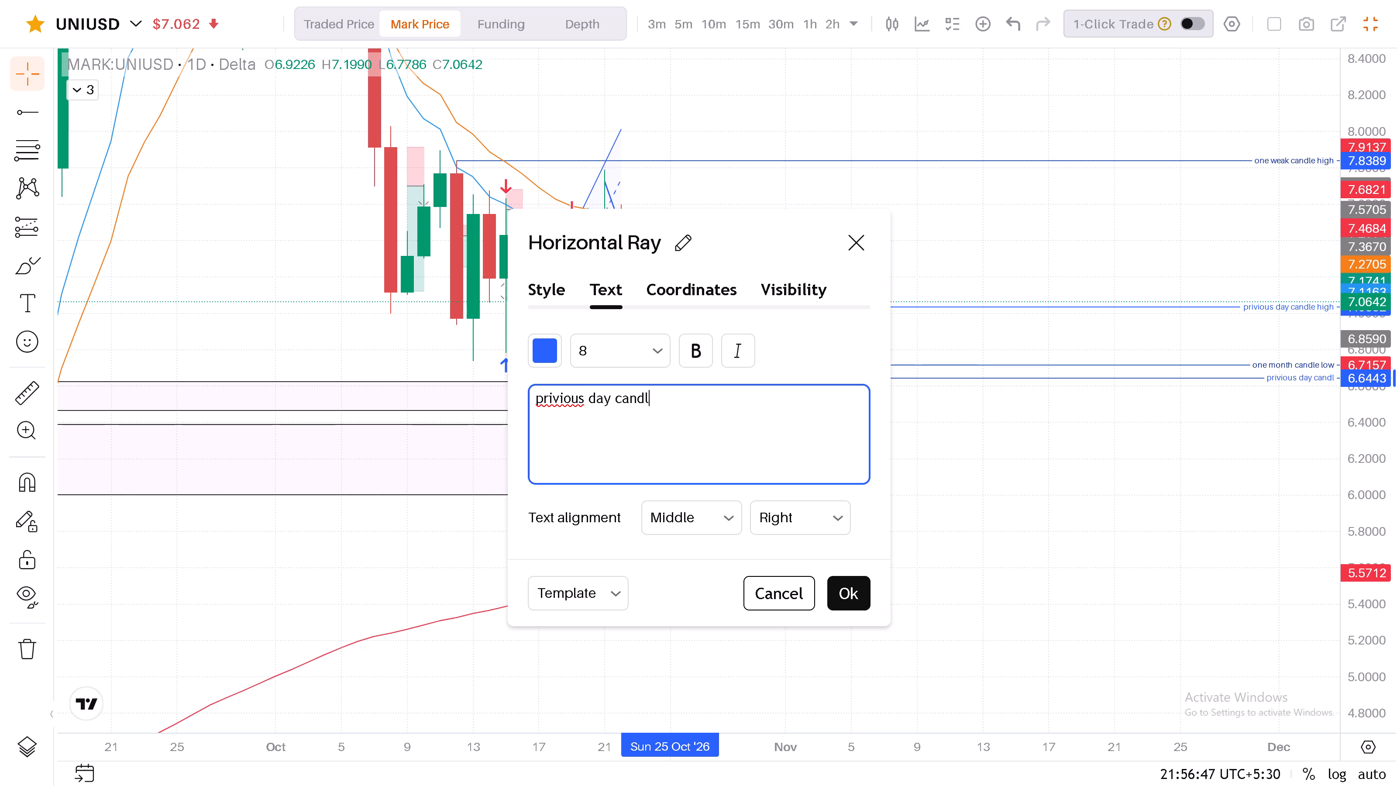
key("space")
type("low")
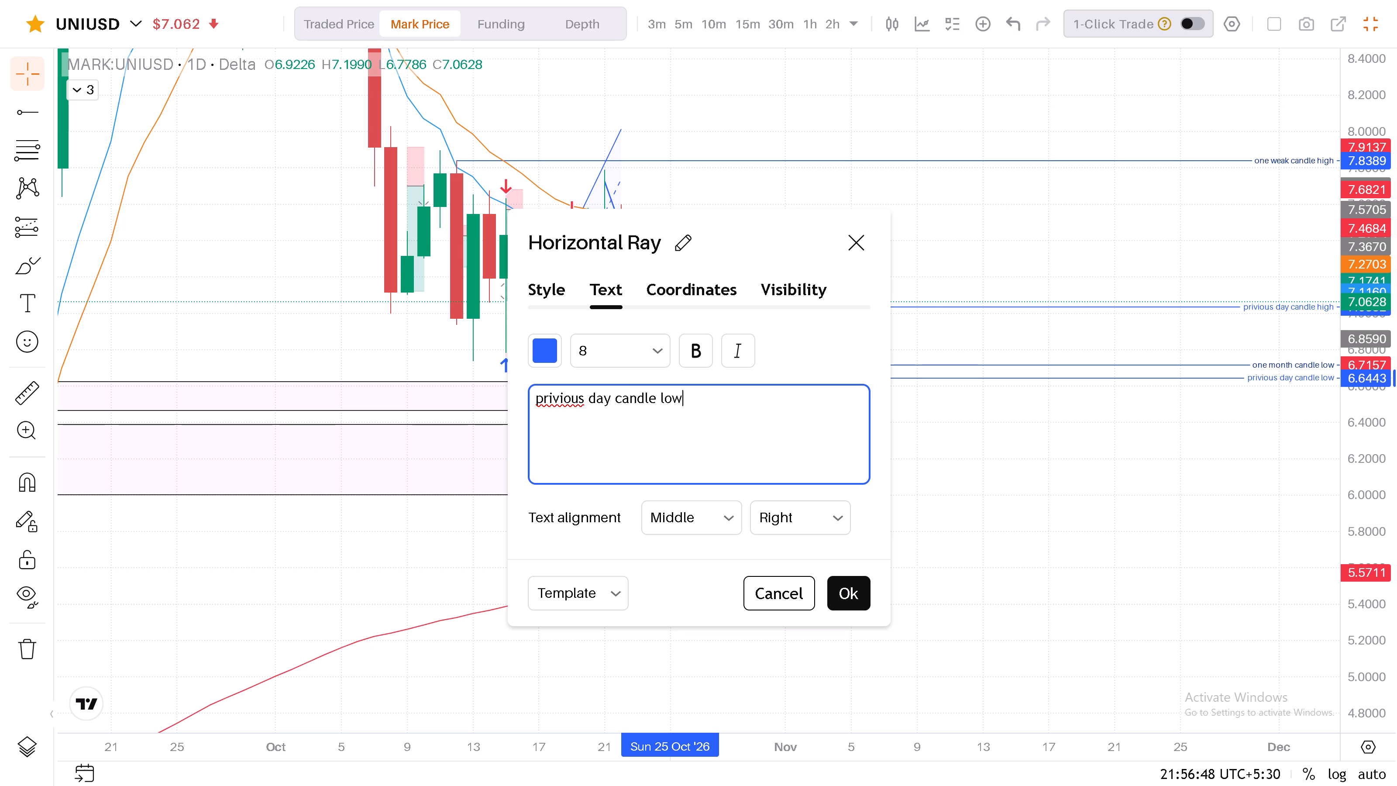
left_click(838, 589)
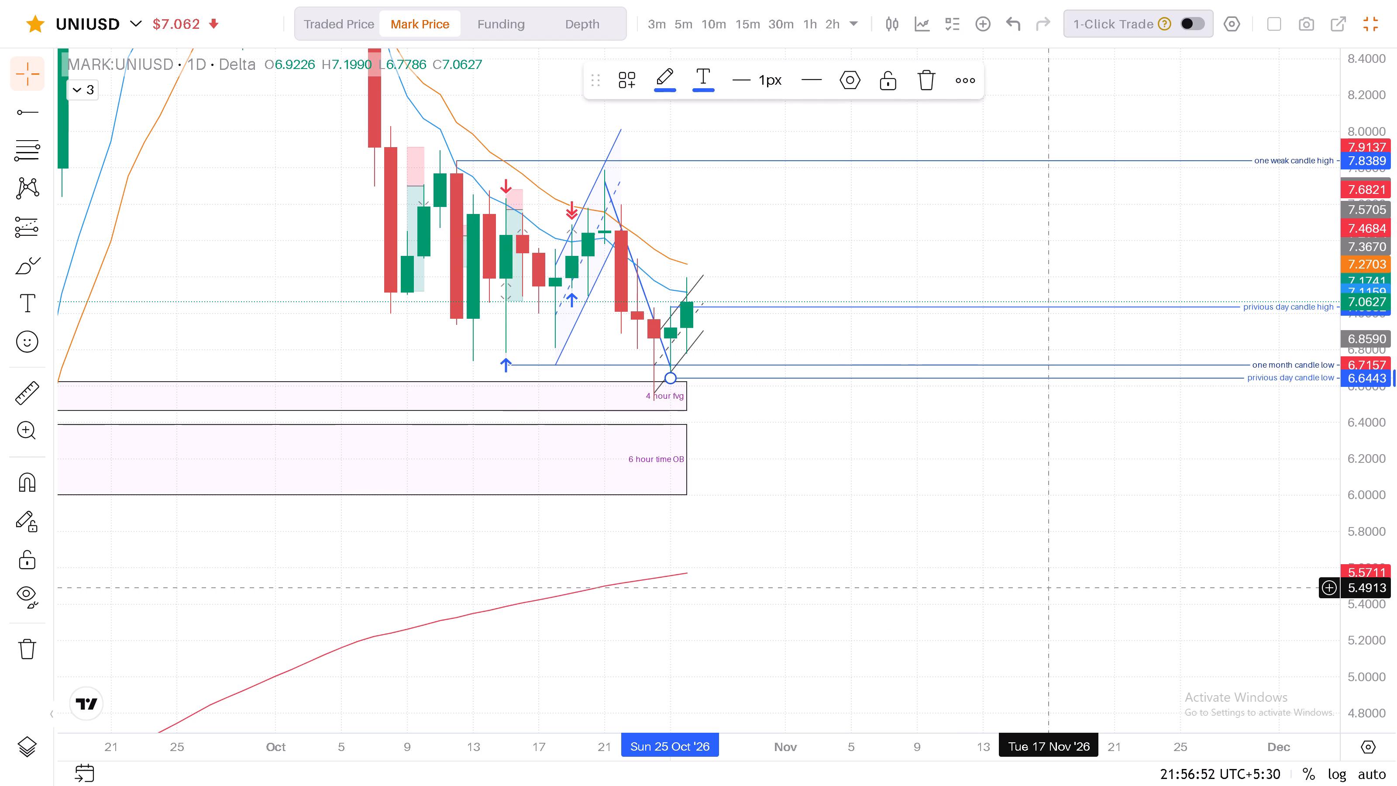
left_click(1052, 587)
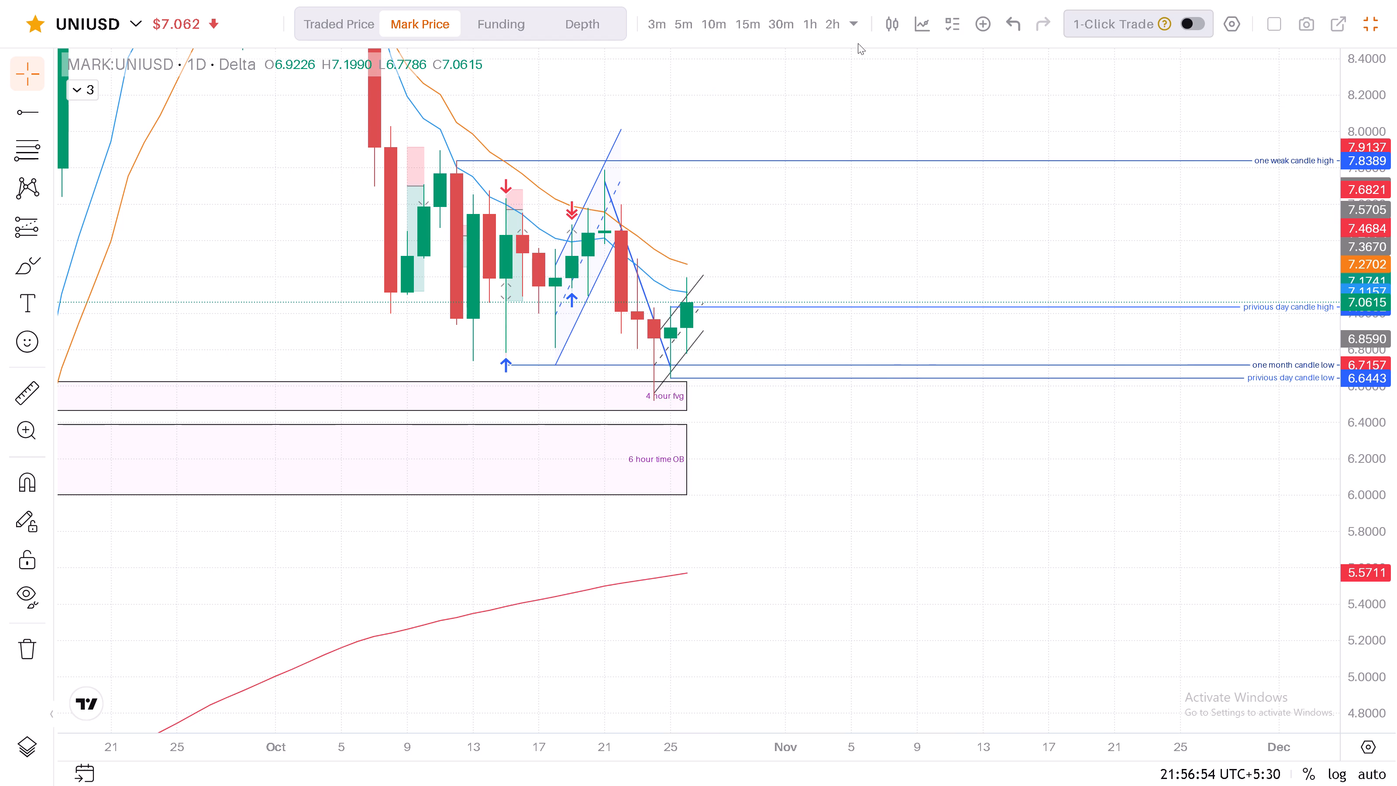
Switch the UNIUSD chart to the 4-hour timeframe and examine the recent candles against the channels and marked levels.
left_click(853, 23)
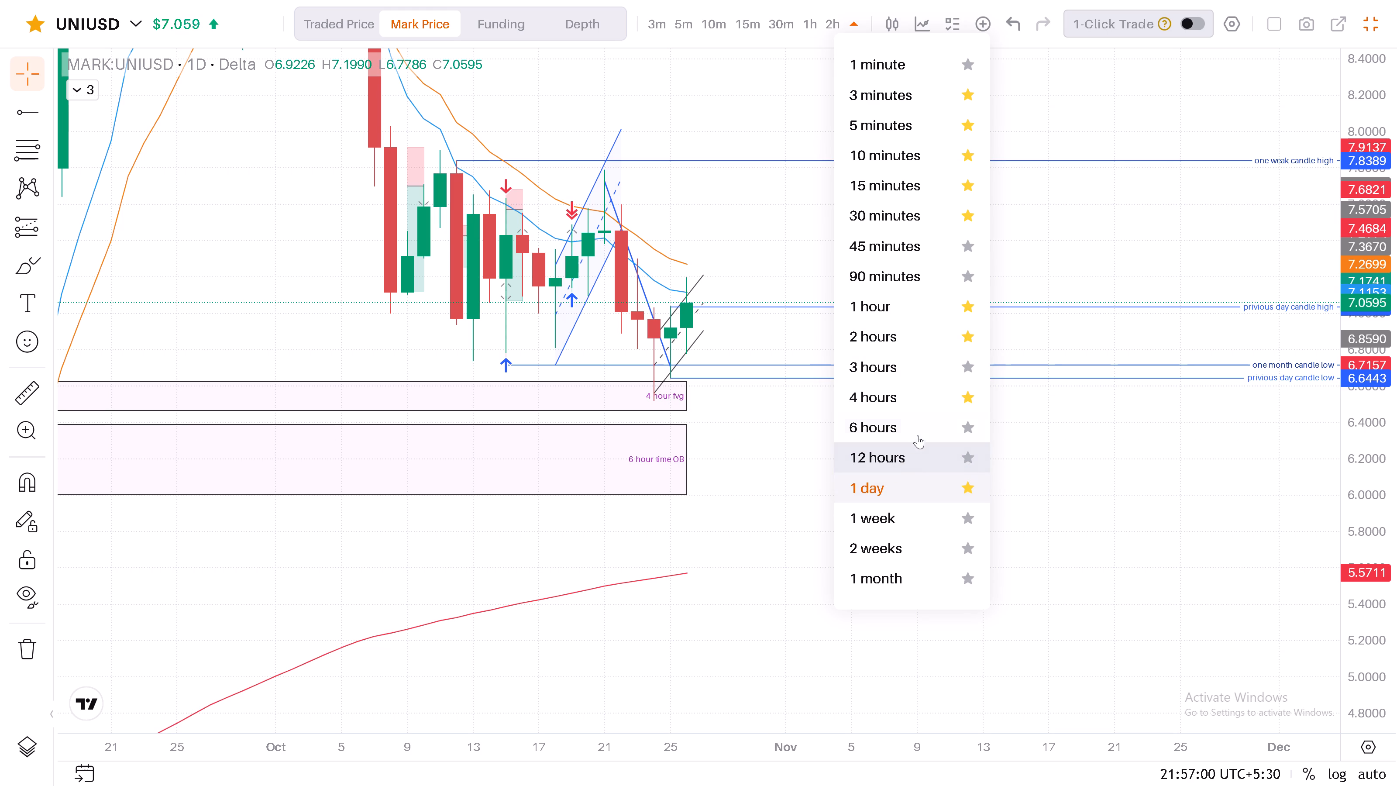
left_click(923, 400)
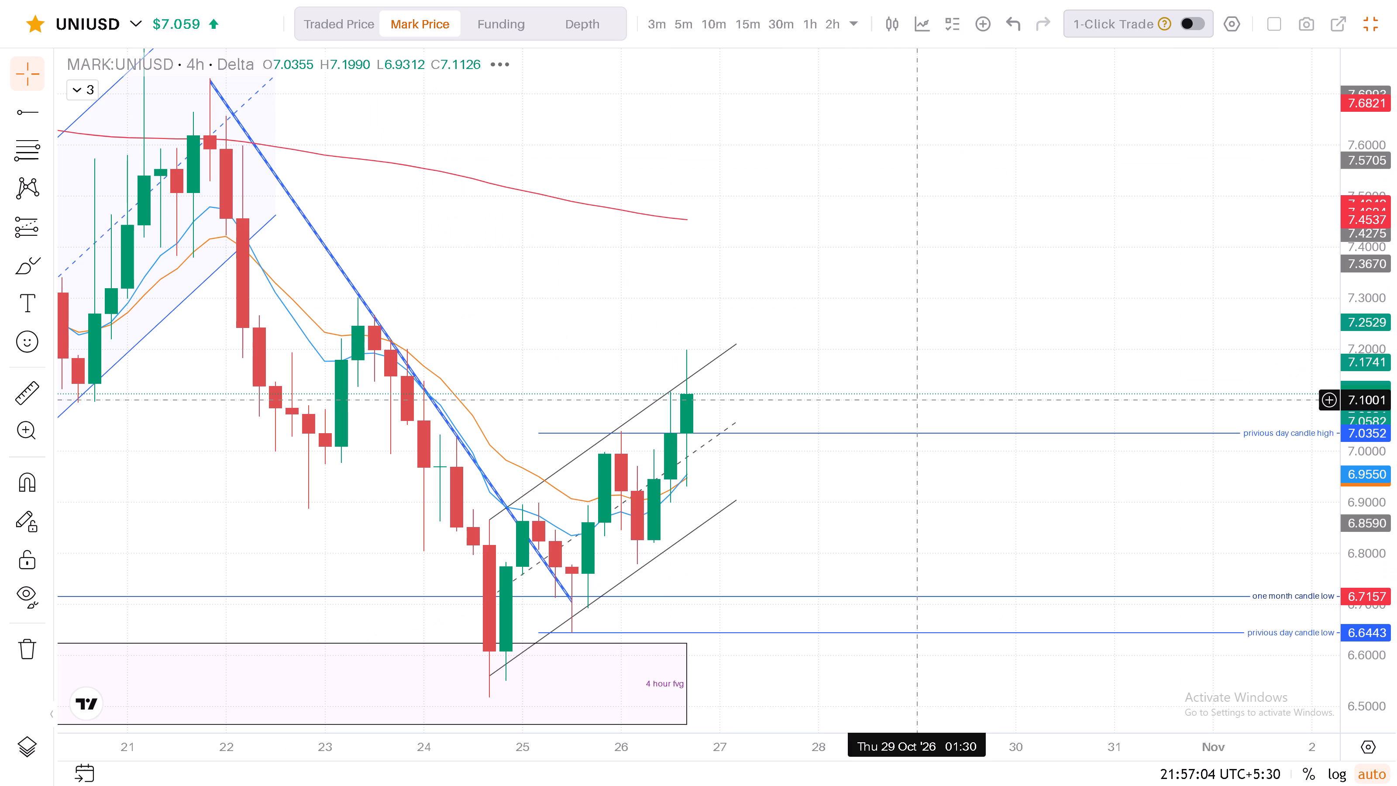
left_click_drag(1371, 269, 1360, 406)
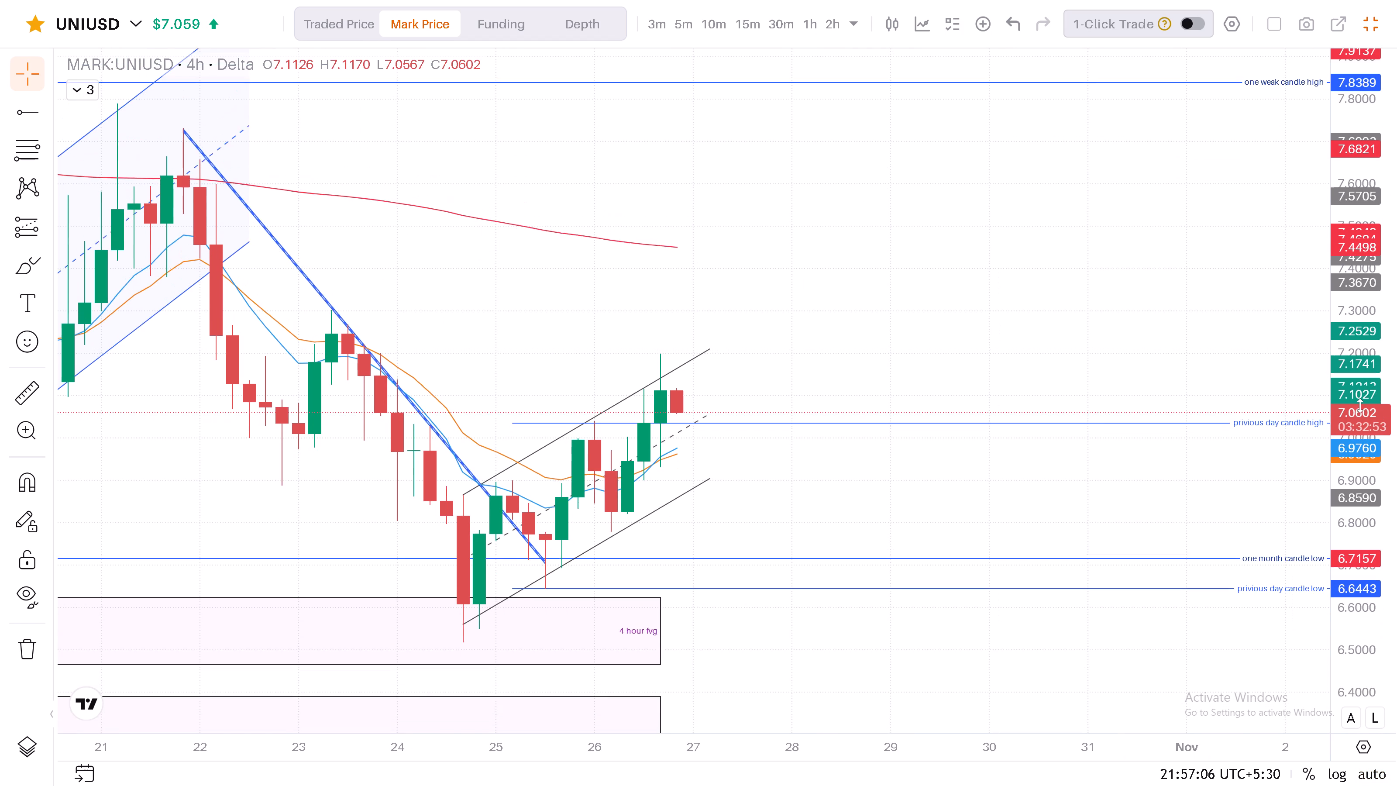
left_click_drag(1360, 406, 1347, 531)
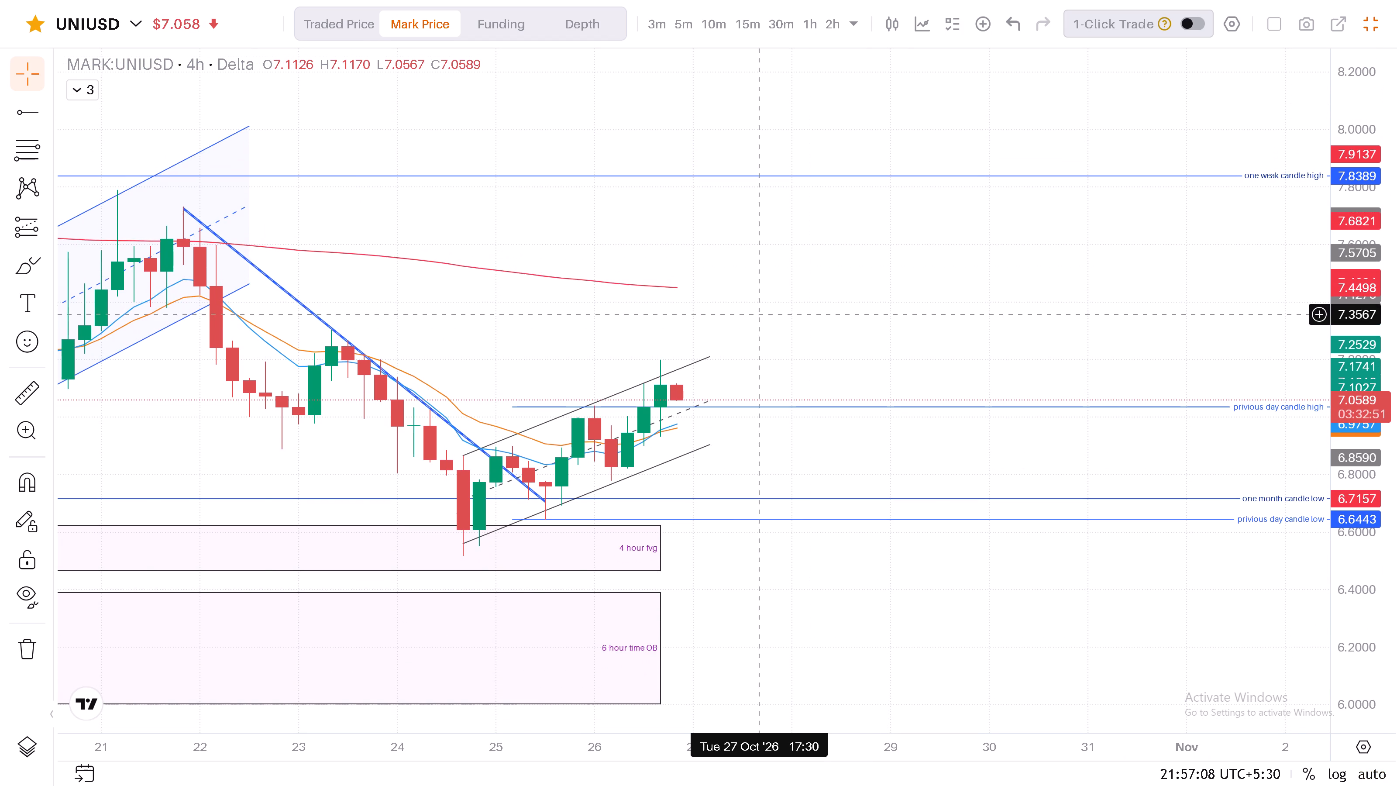
scroll(748, 323, "down", 4)
left_click_drag(763, 325, 1102, 399)
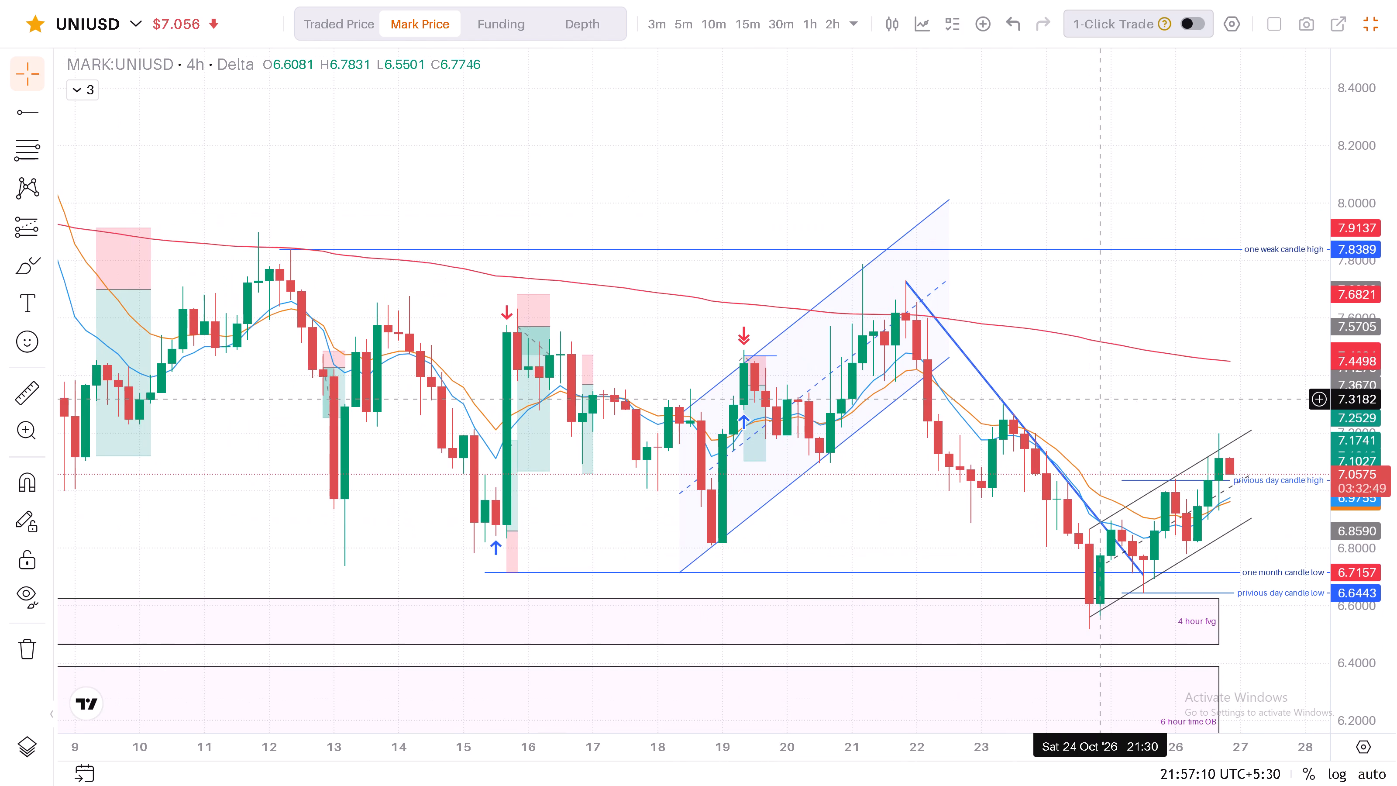
left_click_drag(1102, 399, 780, 264)
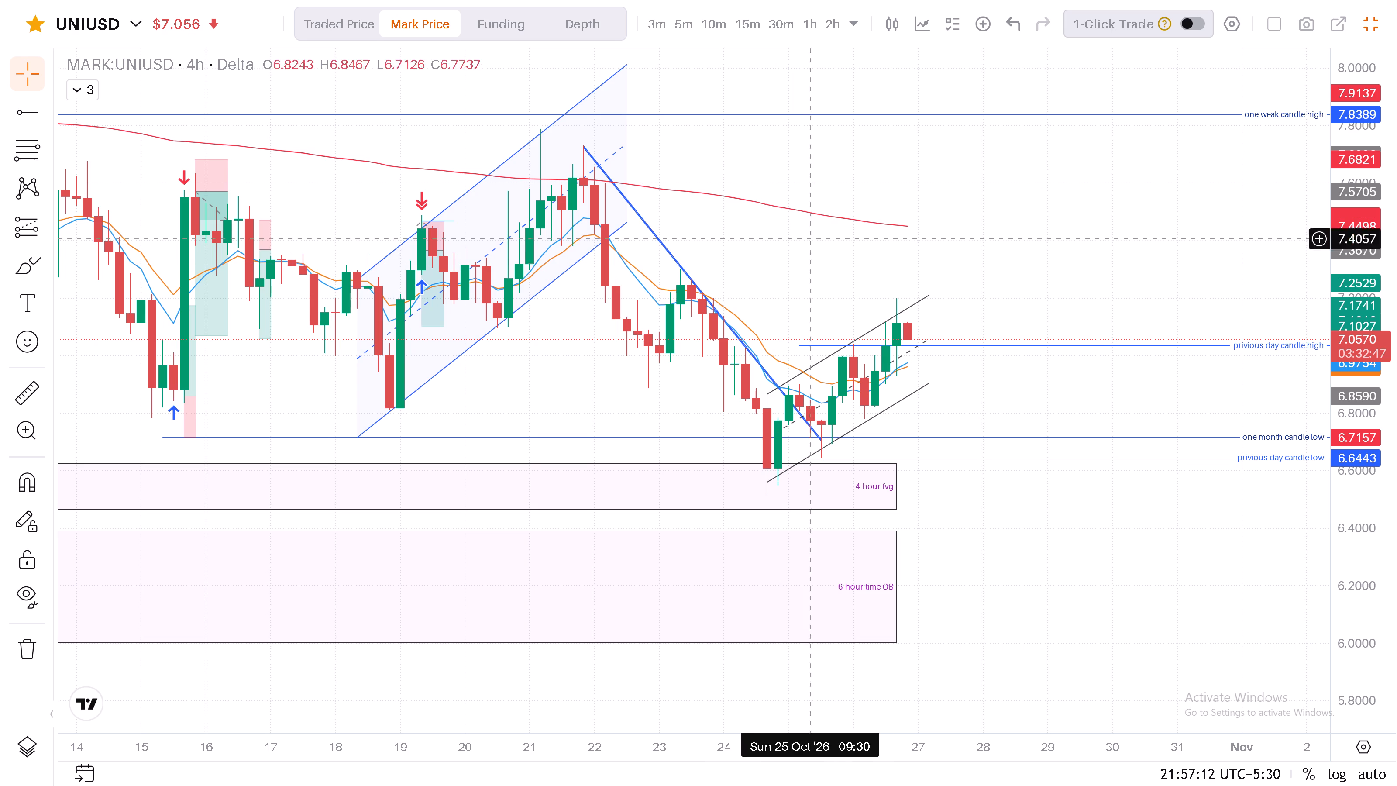
Switch the chart to the 6-hour timeframe and examine price around the rising channel and previous day levels.
left_click(853, 23)
left_click(887, 436)
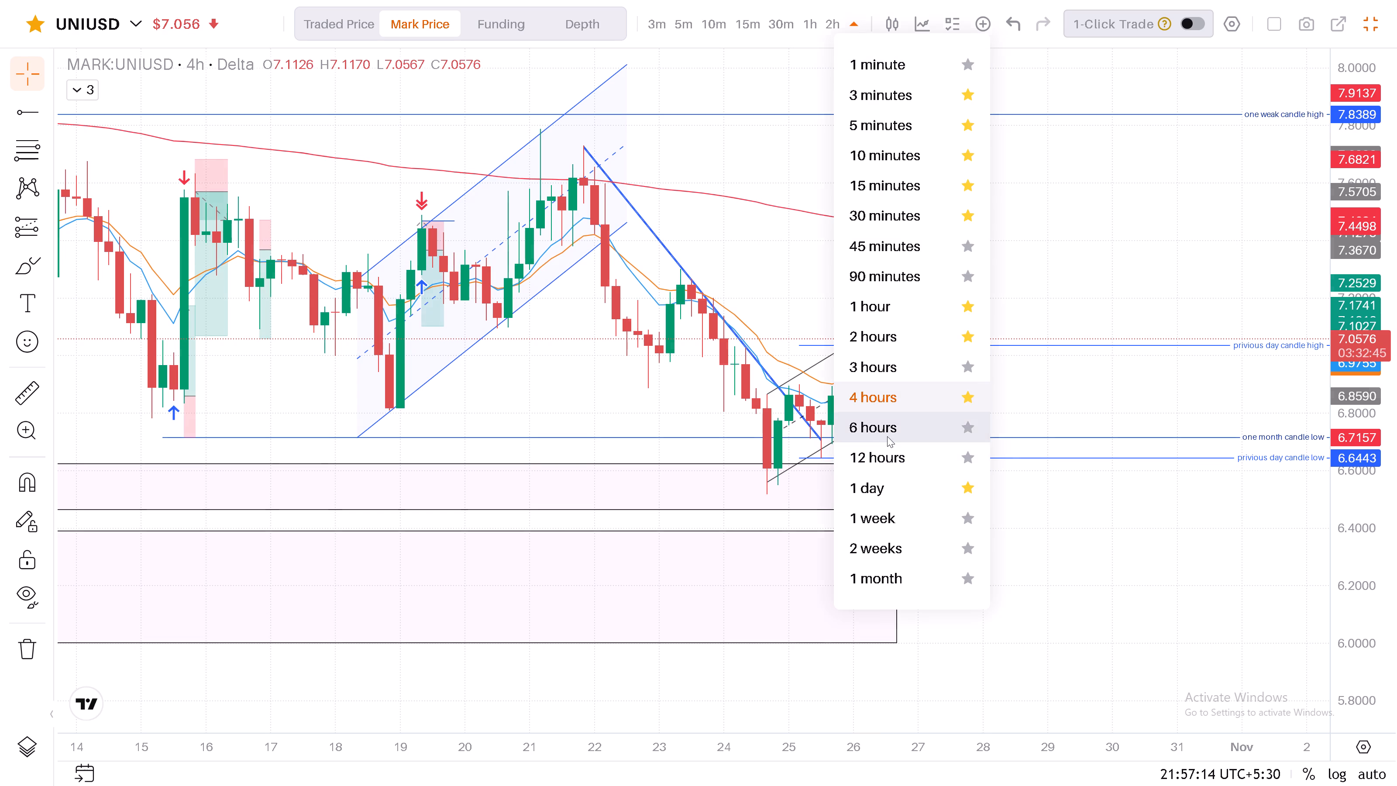
left_click_drag(963, 434, 980, 339)
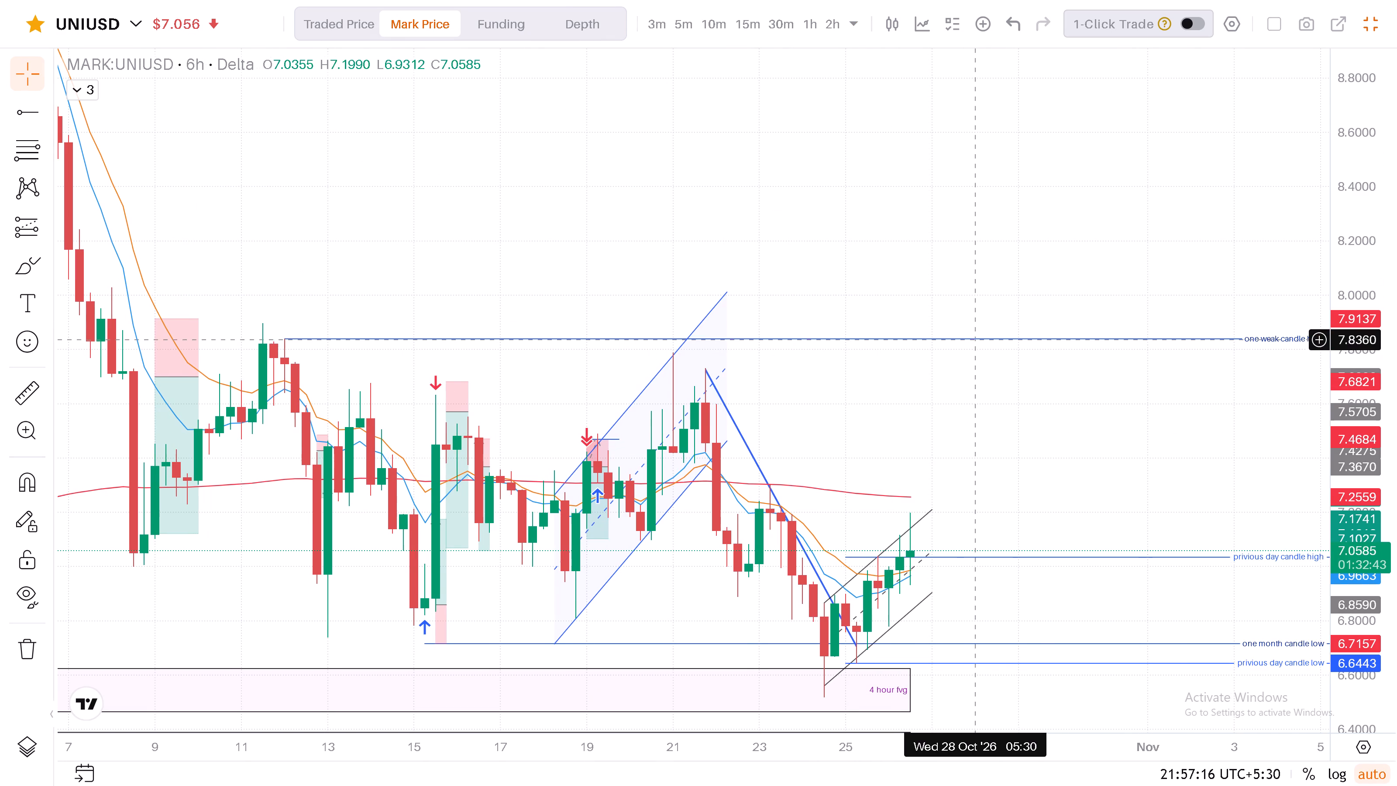
left_click_drag(1359, 421, 1359, 409)
left_click_drag(1063, 428, 1044, 368)
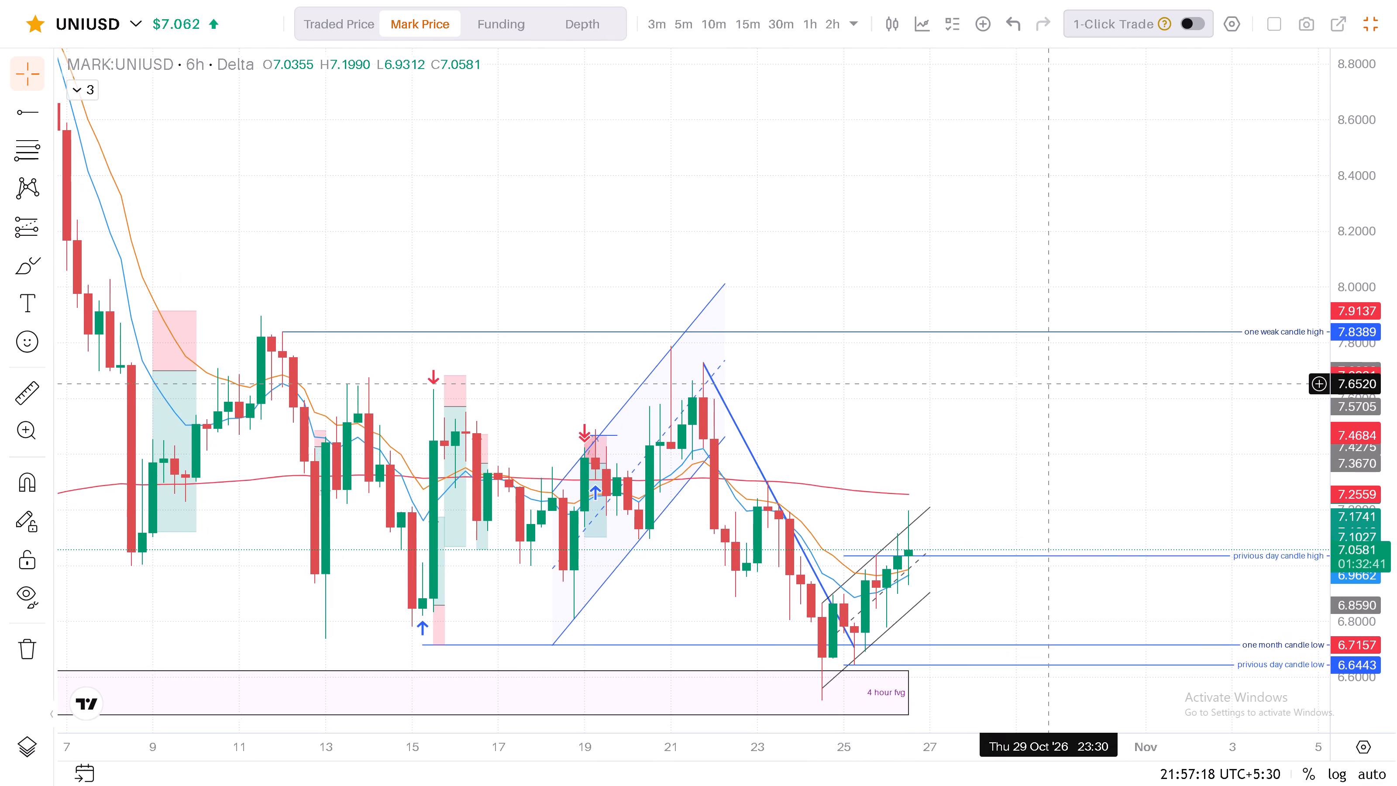
left_click_drag(1044, 368, 1039, 350)
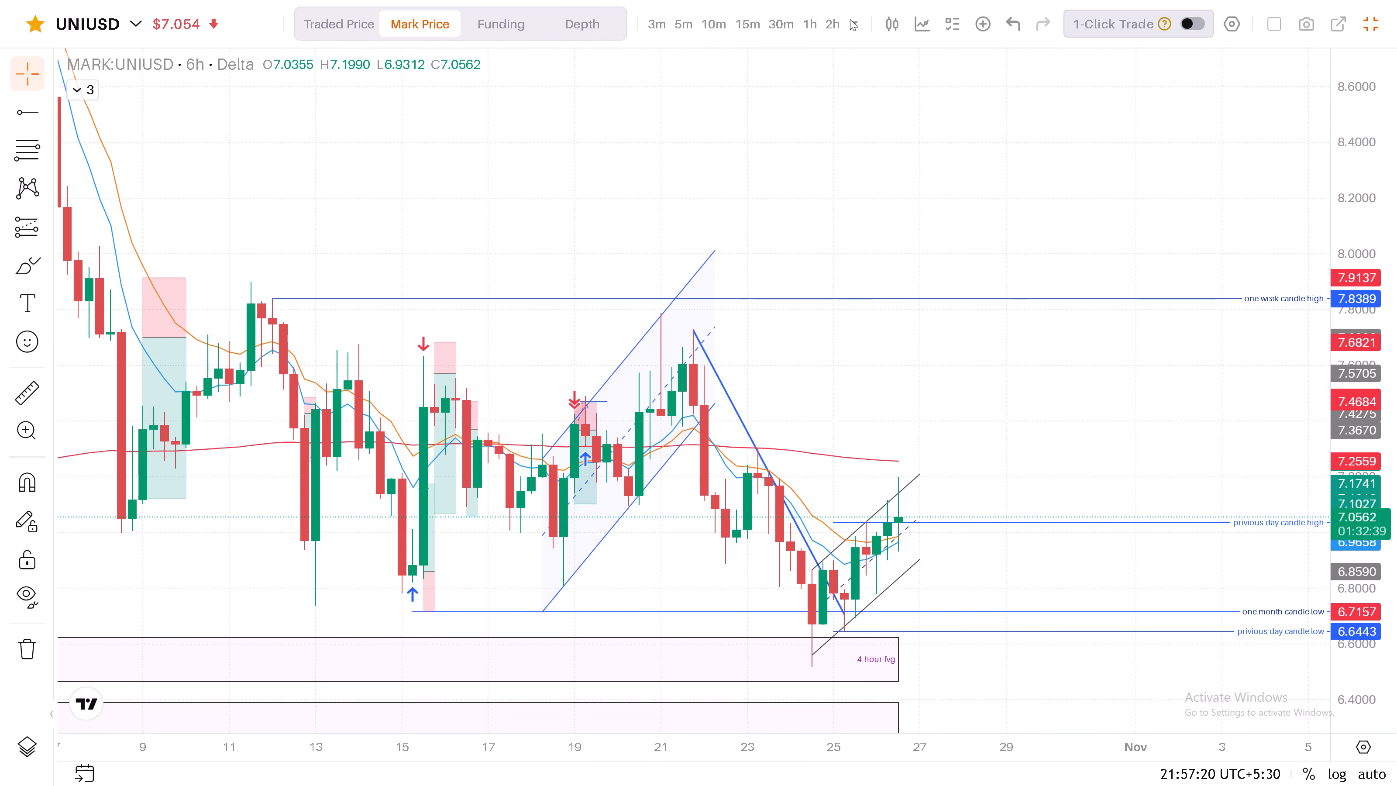
Step the chart down through the 4-hour to the 2-hour timeframe to compare the recent candles.
double_click(850, 21)
left_click(852, 26)
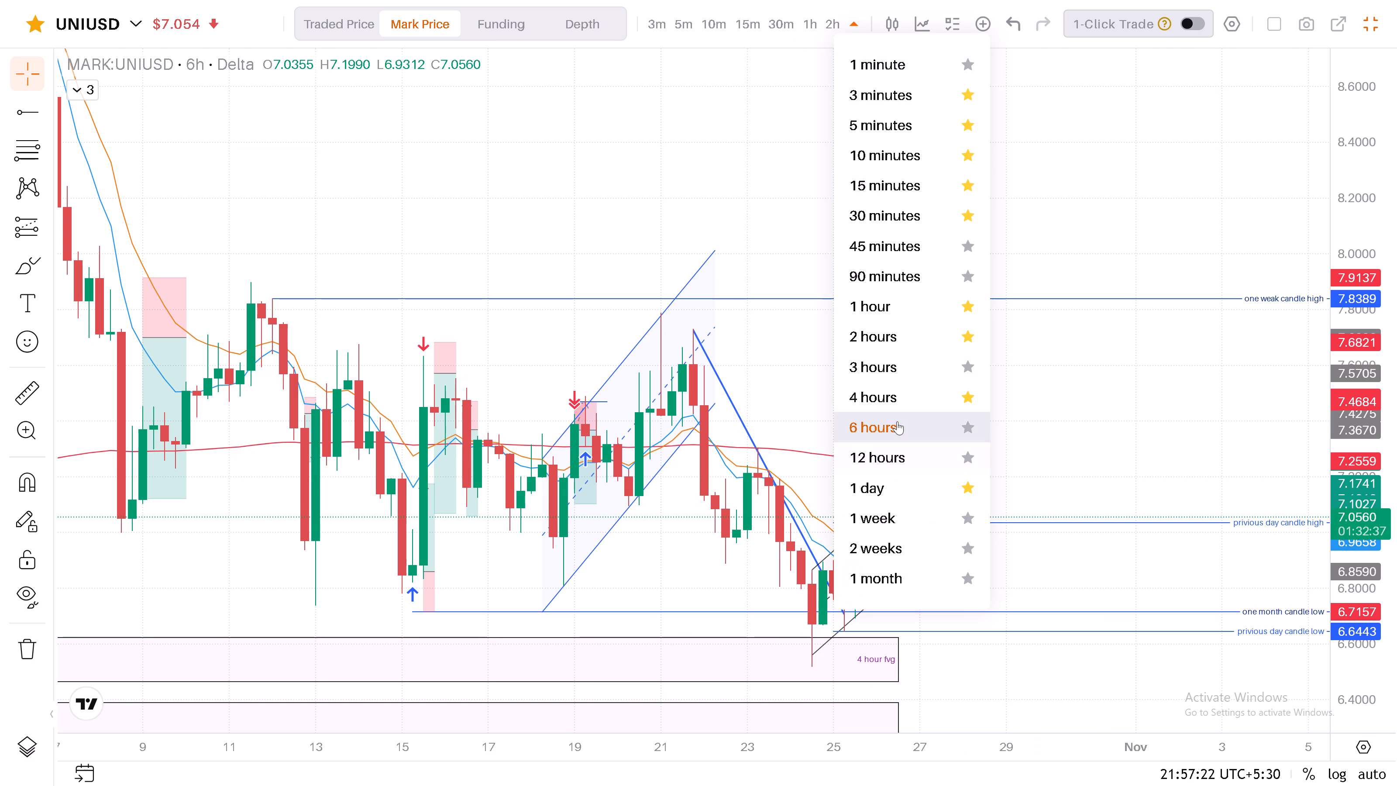
double_click(882, 407)
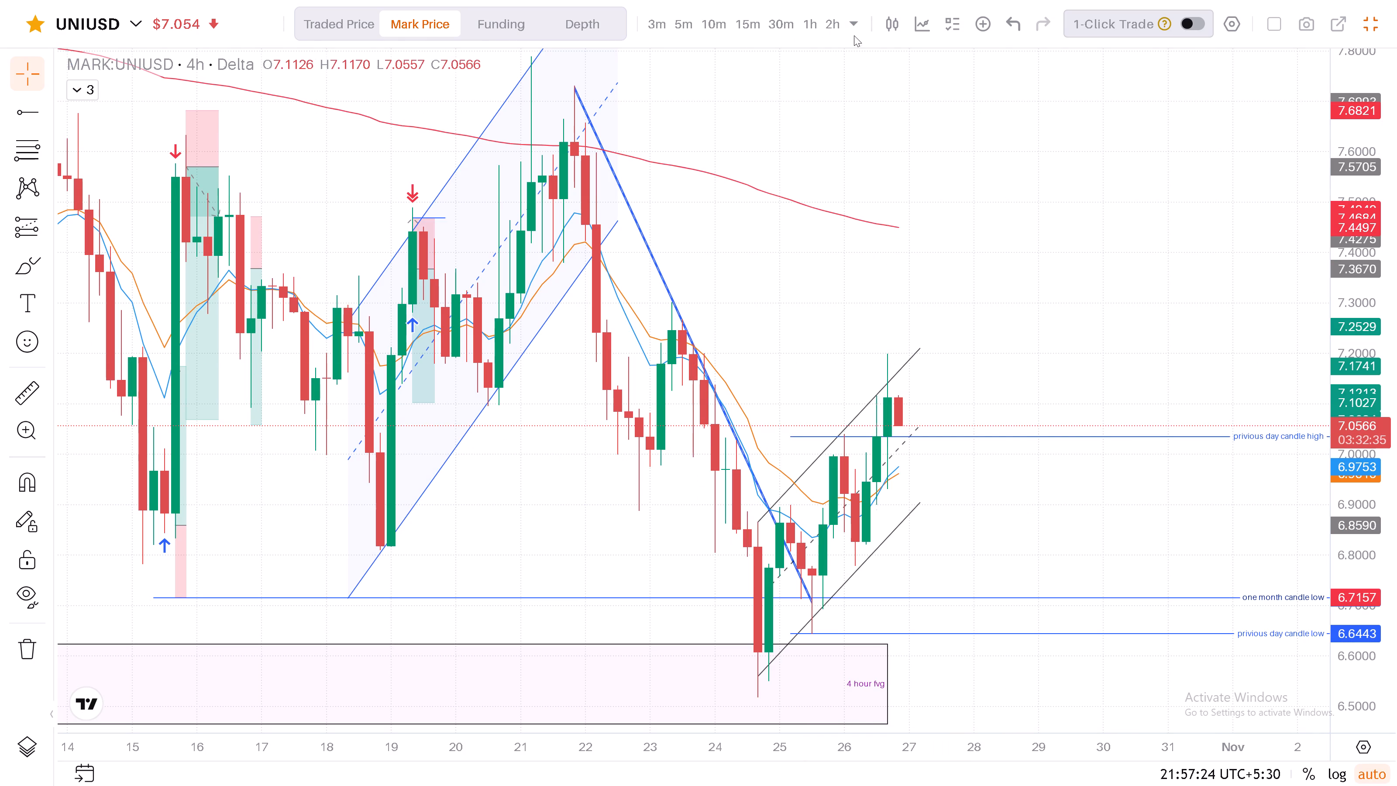
left_click(853, 26)
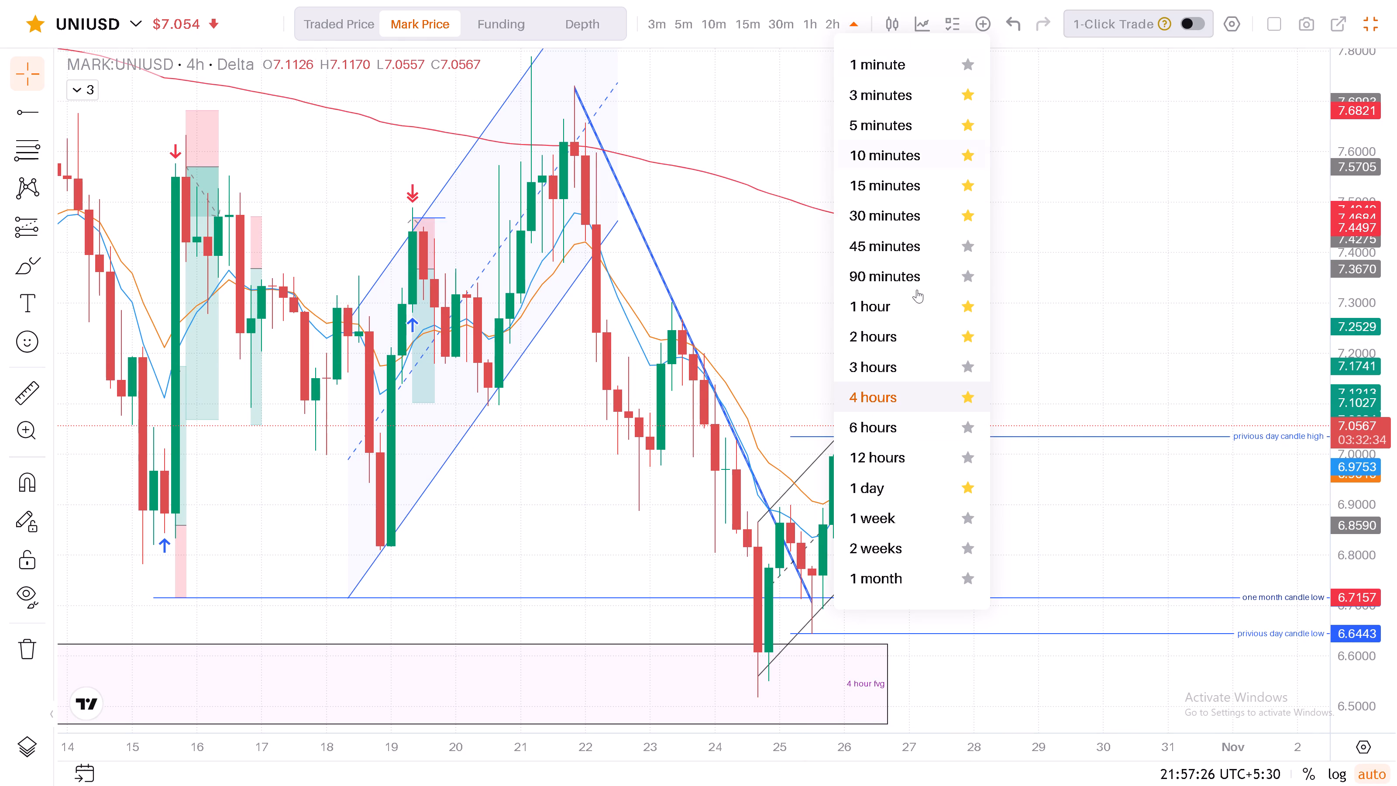
left_click(927, 348)
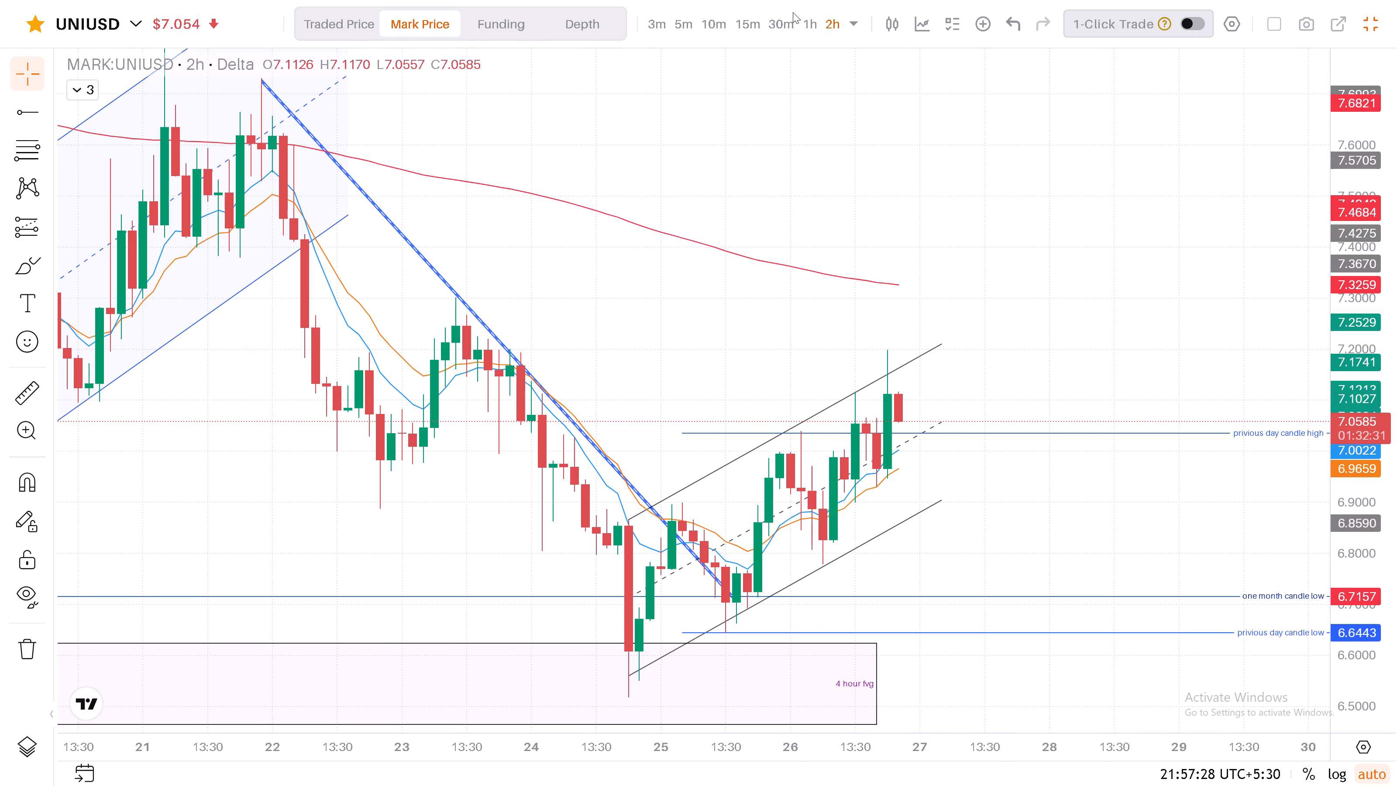
Switch the chart to the 1-hour timeframe and examine price between the rising channel and the zones below.
left_click(812, 24)
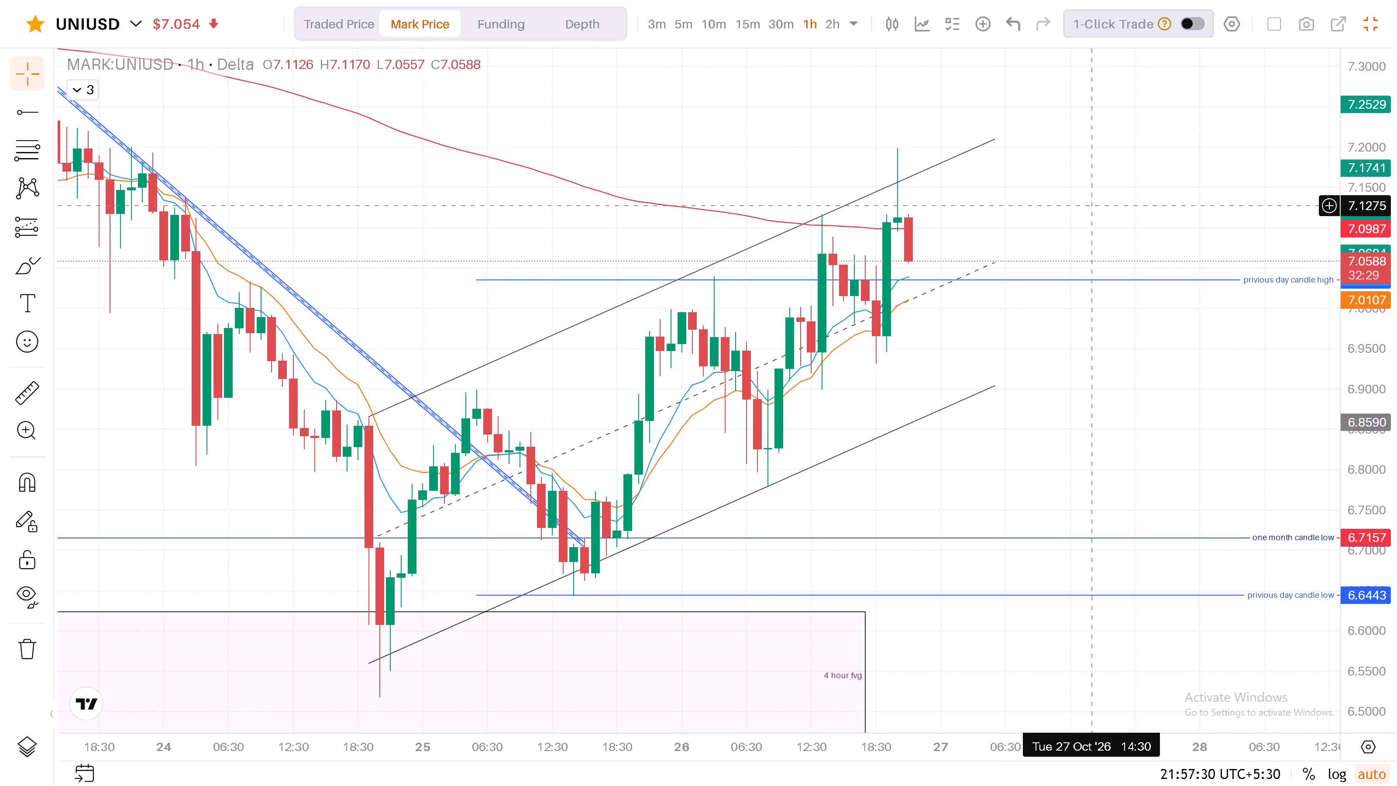
left_click_drag(1364, 237, 1350, 443)
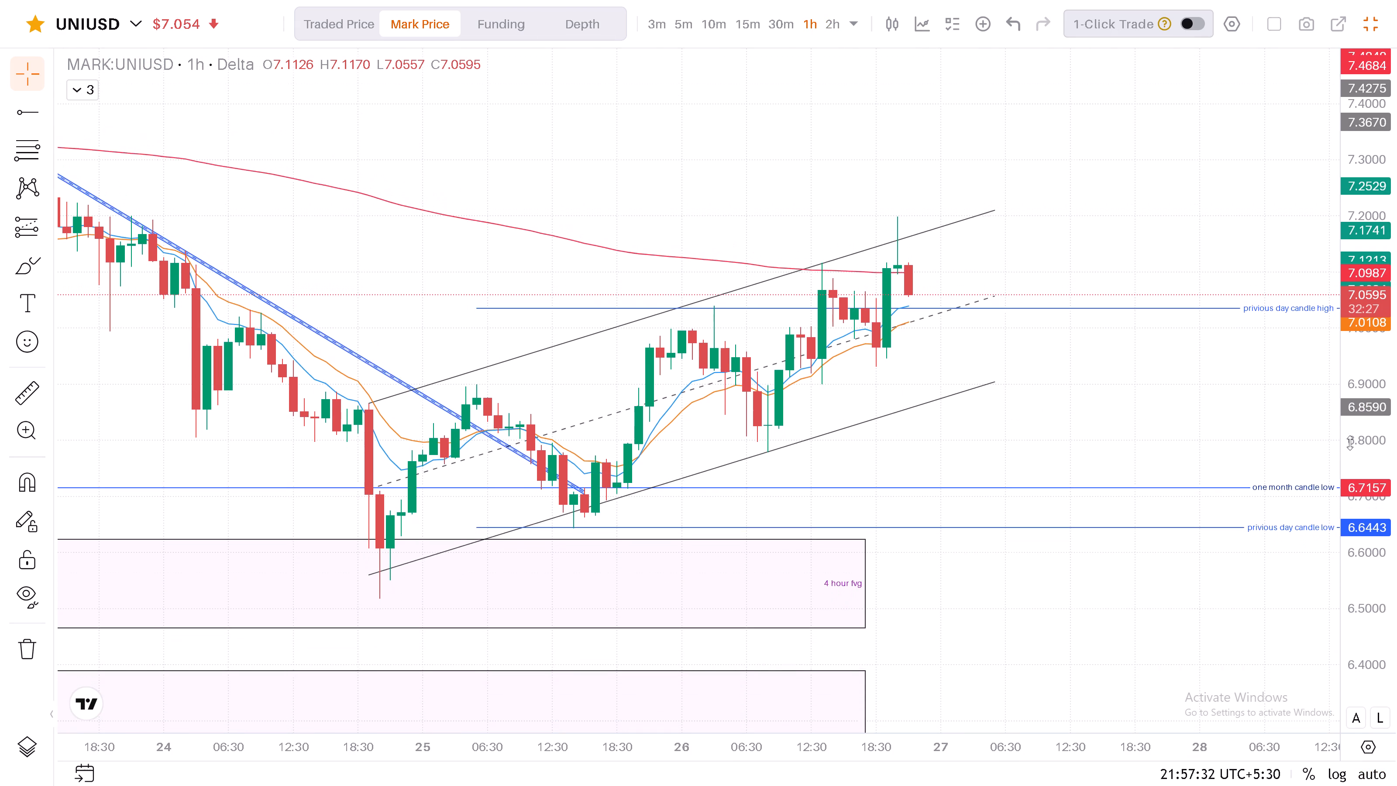
left_click_drag(1350, 443, 1355, 474)
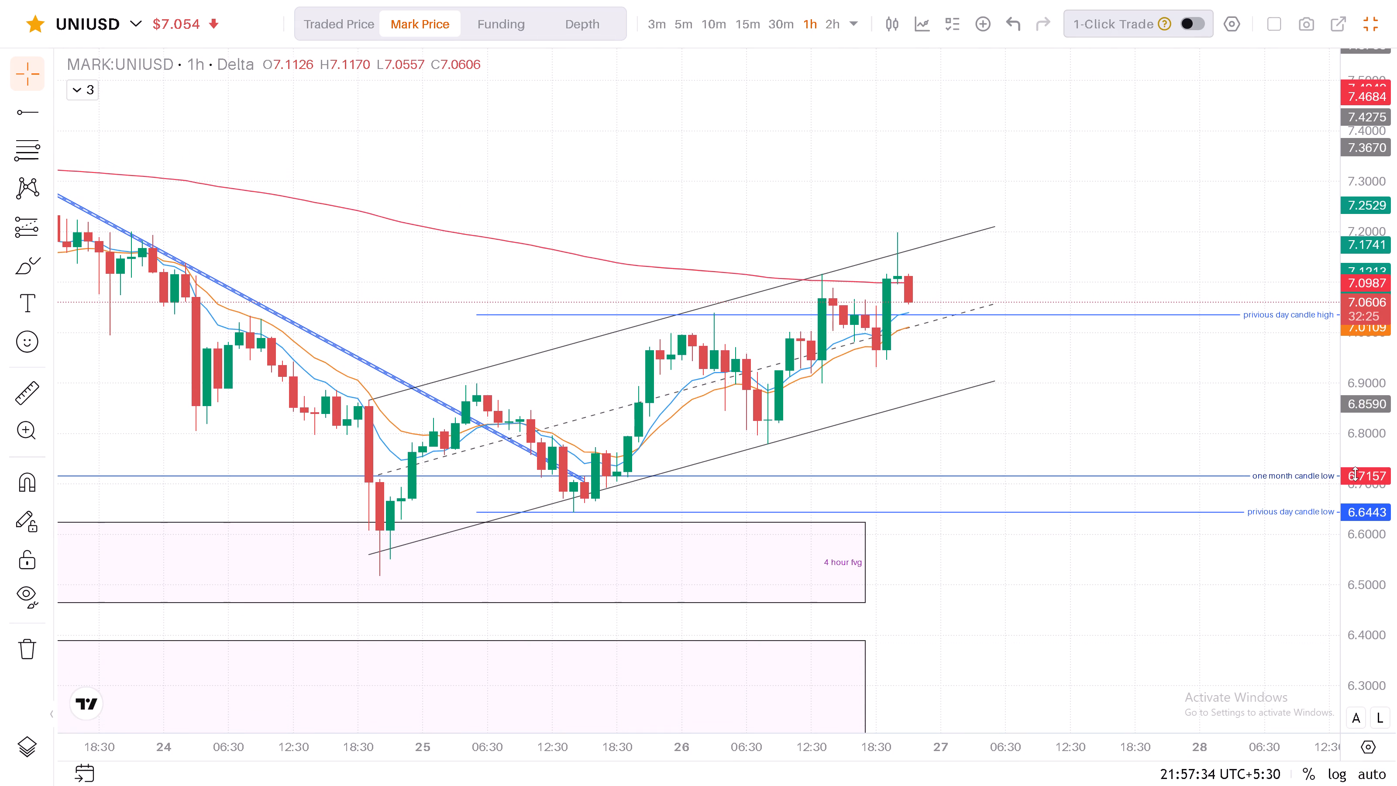
left_click_drag(1355, 474, 1355, 457)
left_click(1355, 457)
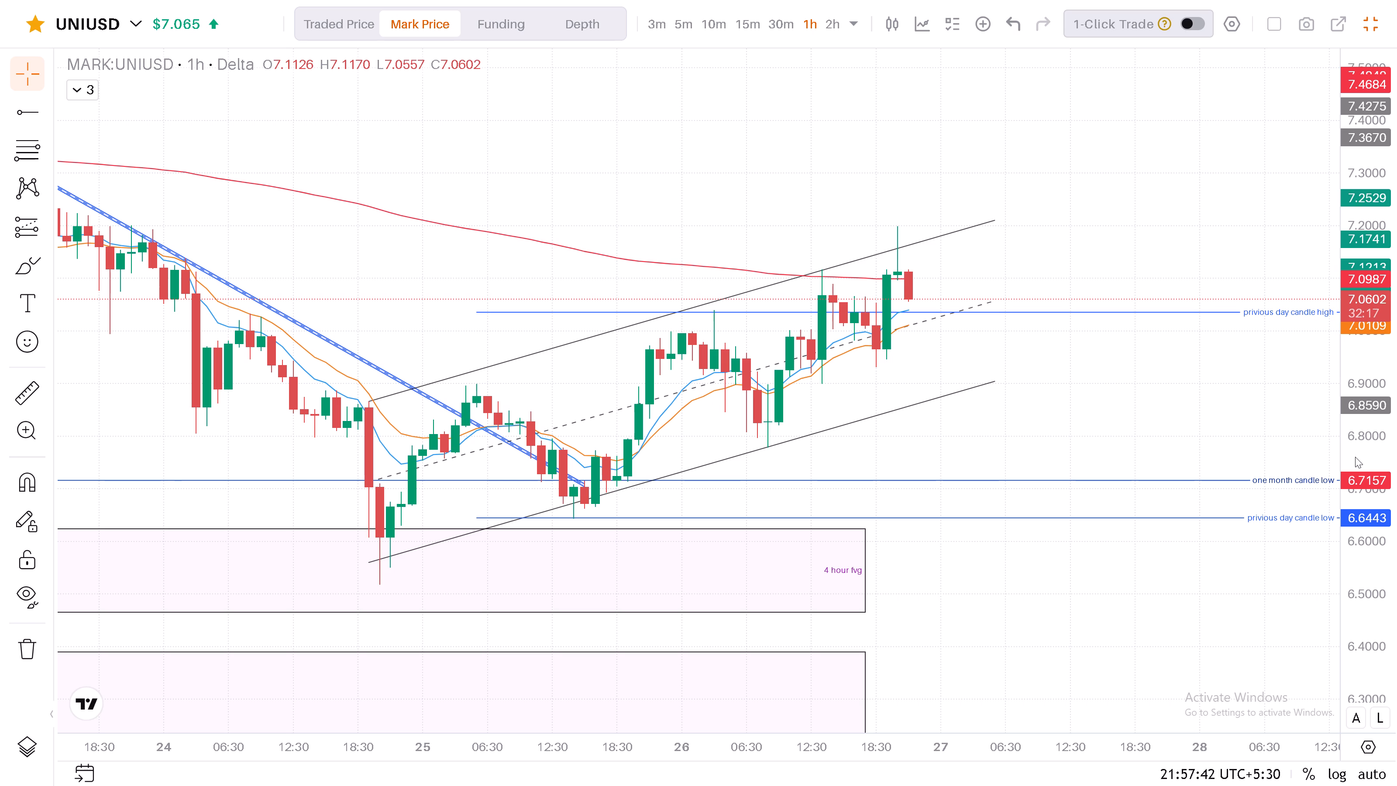
Switch the chart to the 30-minute timeframe and examine the whole rising channel against the previous day high and low.
left_click(774, 20)
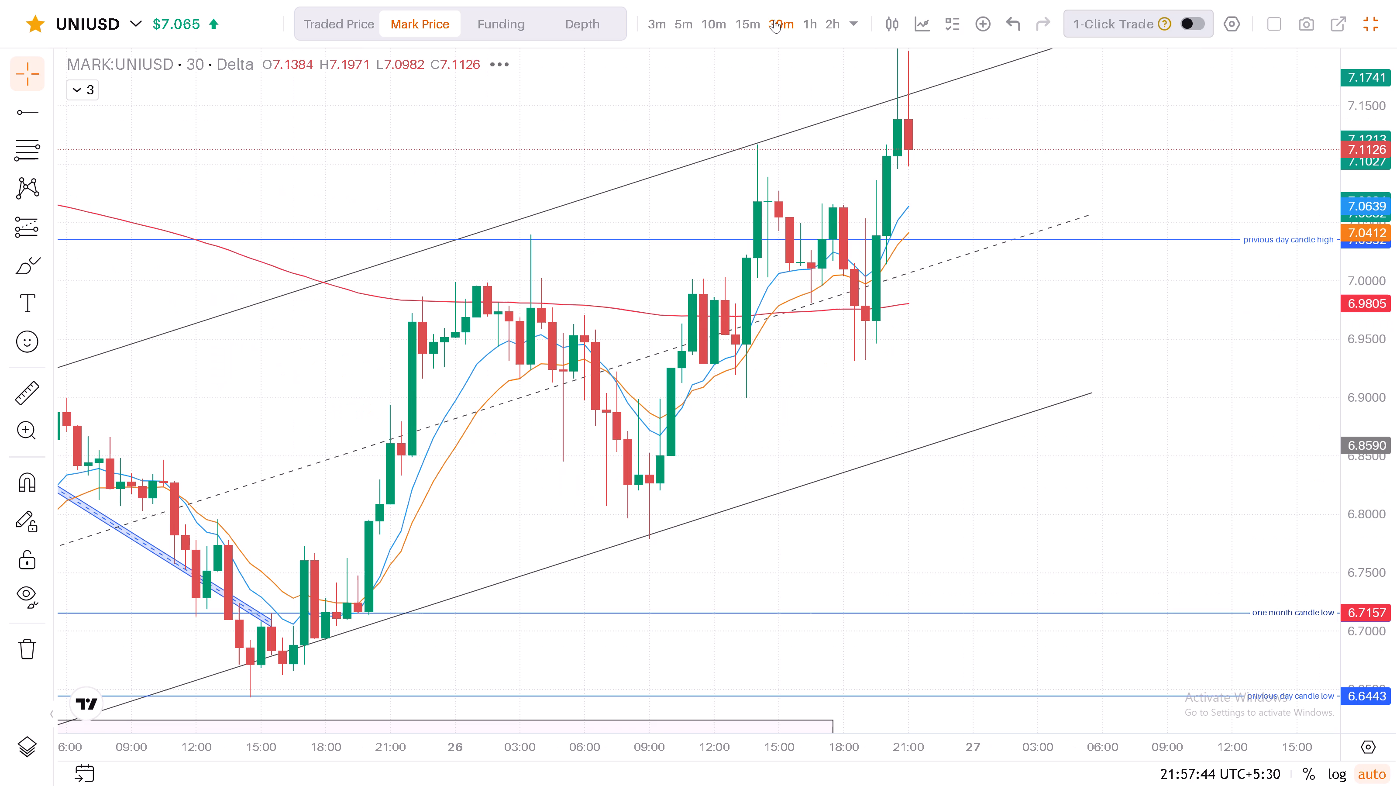
left_click_drag(1361, 188, 1348, 438)
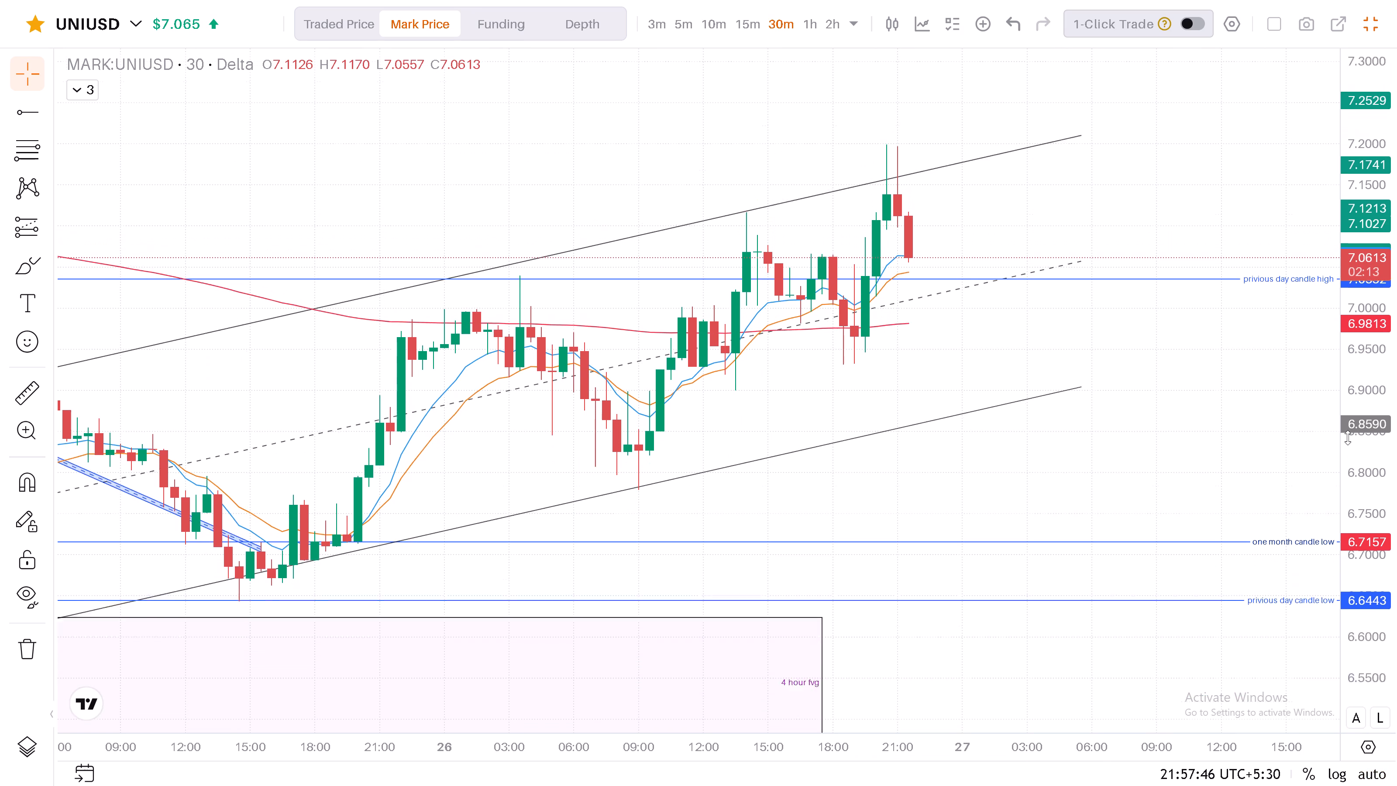
left_click_drag(1348, 438, 1348, 438)
left_click_drag(1380, 271, 1376, 319)
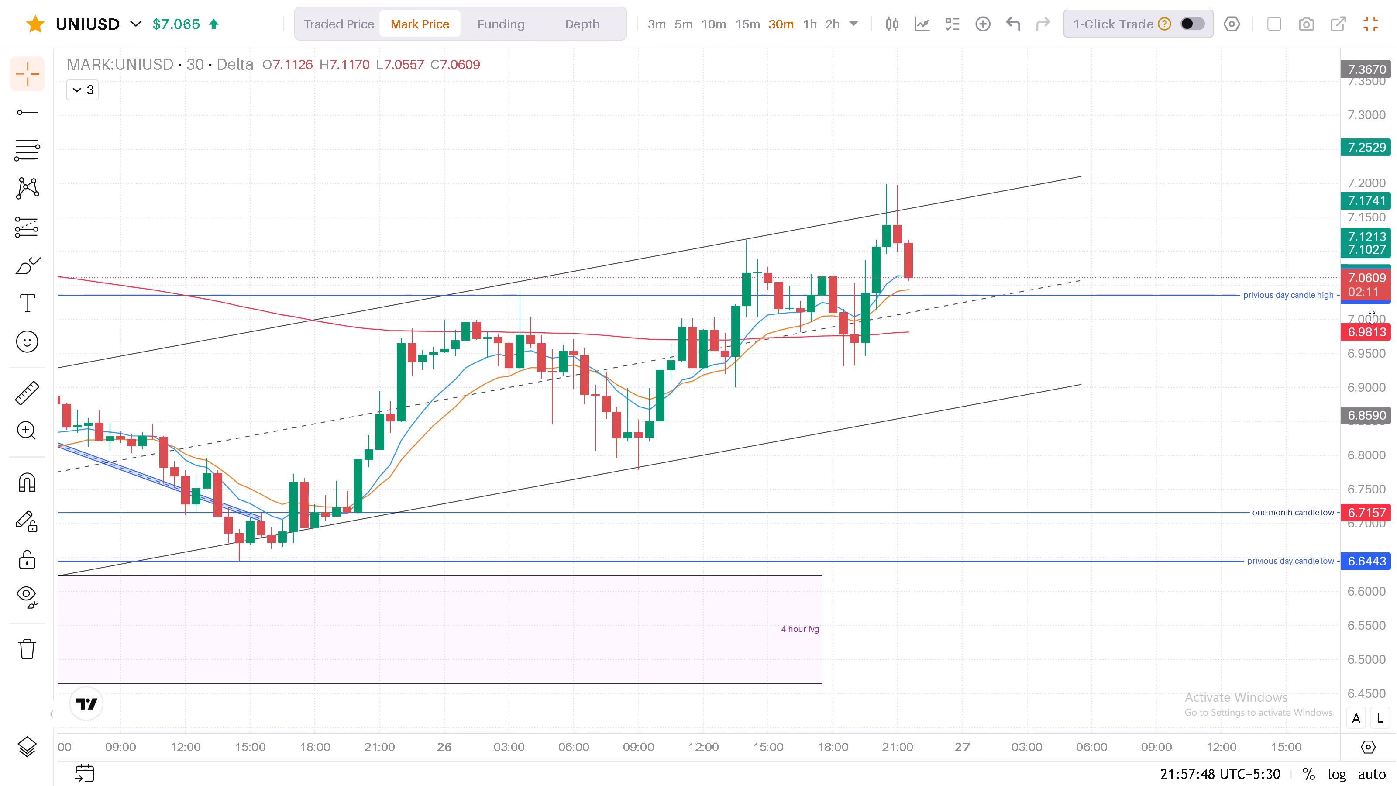
left_click_drag(1017, 121, 1173, 198)
scroll(1167, 193, "down", 1)
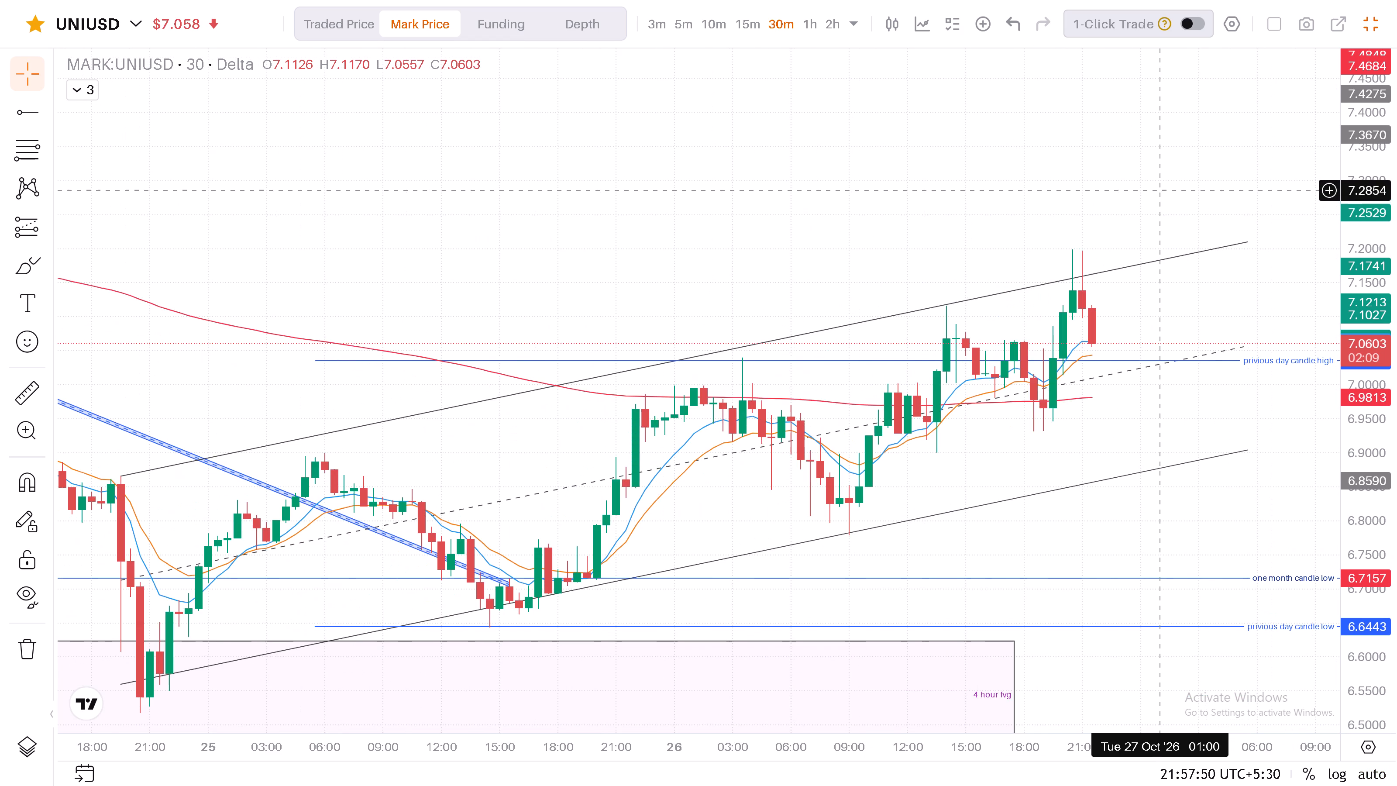
scroll(1162, 191, "down", 3)
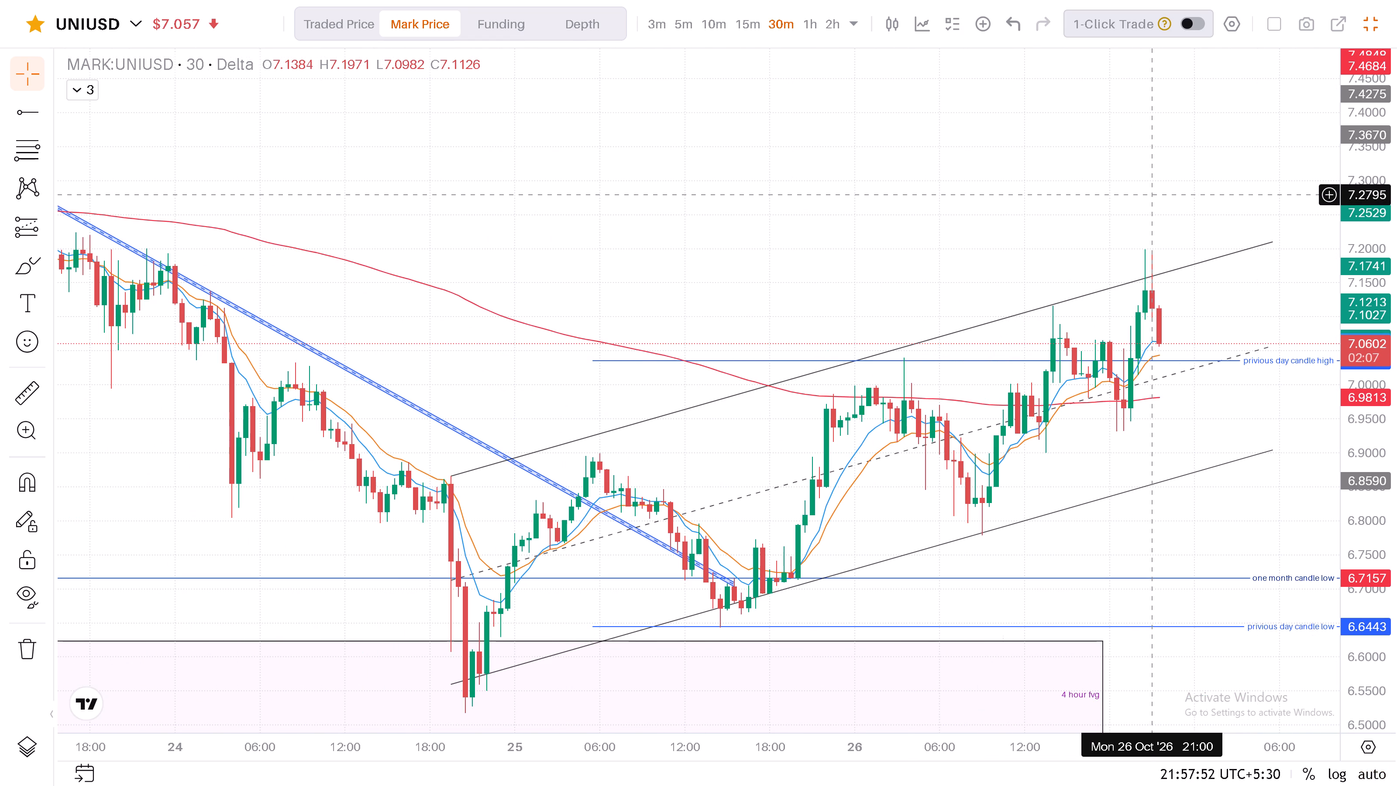
scroll(1089, 195, "up", 1)
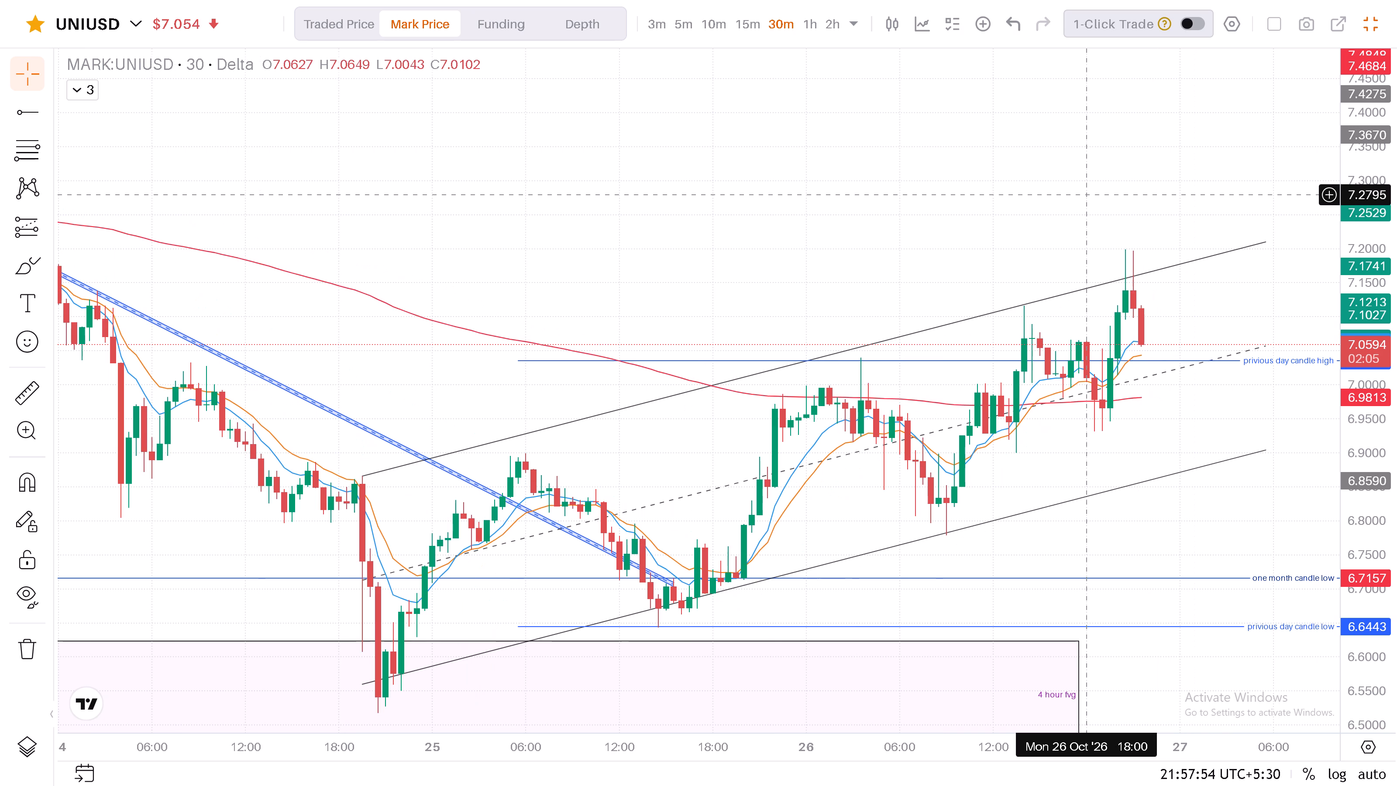
Examine the latest 30-minute candles near the rising channel's upper boundary and the previous day high.
scroll(1088, 195, "up", 3)
left_click_drag(1087, 196, 1085, 196)
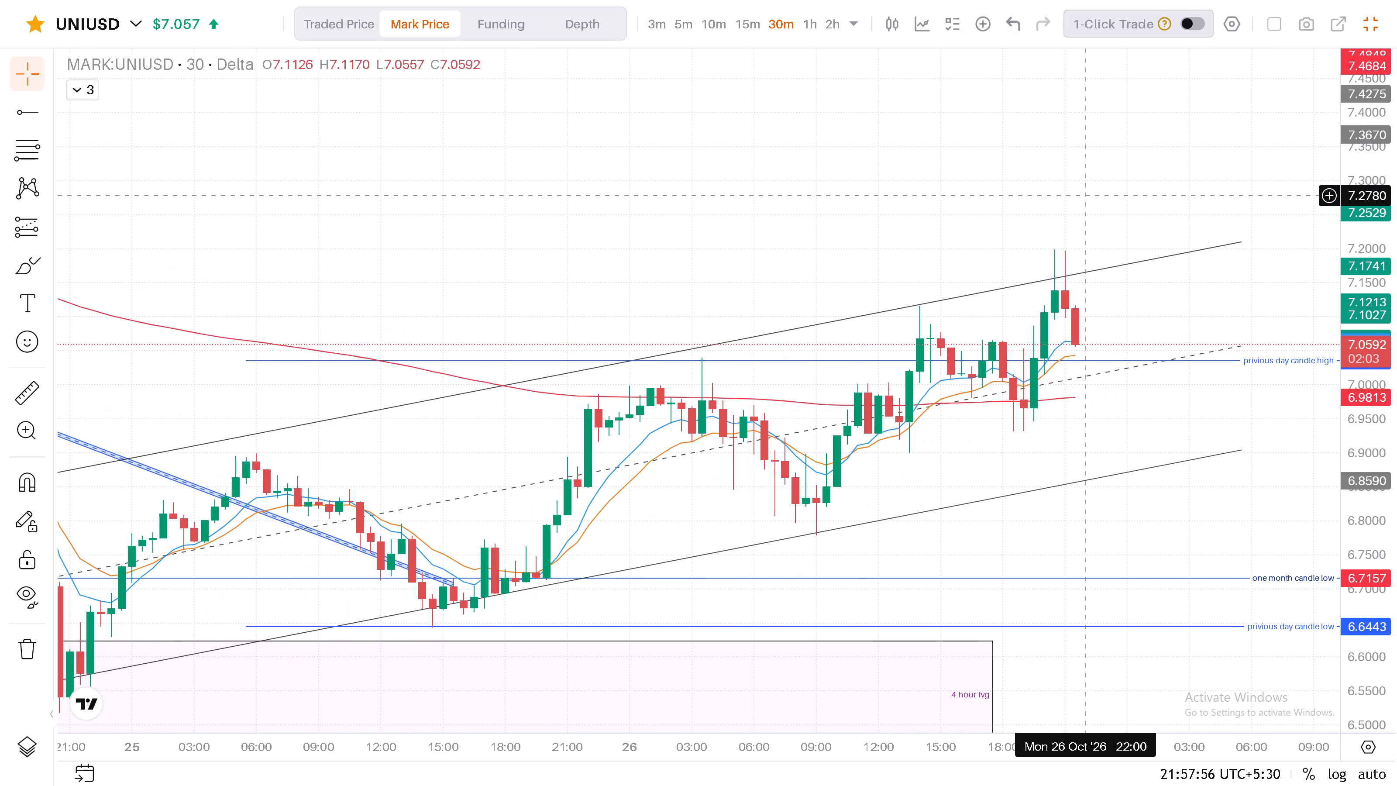
left_click_drag(1085, 196, 967, 209)
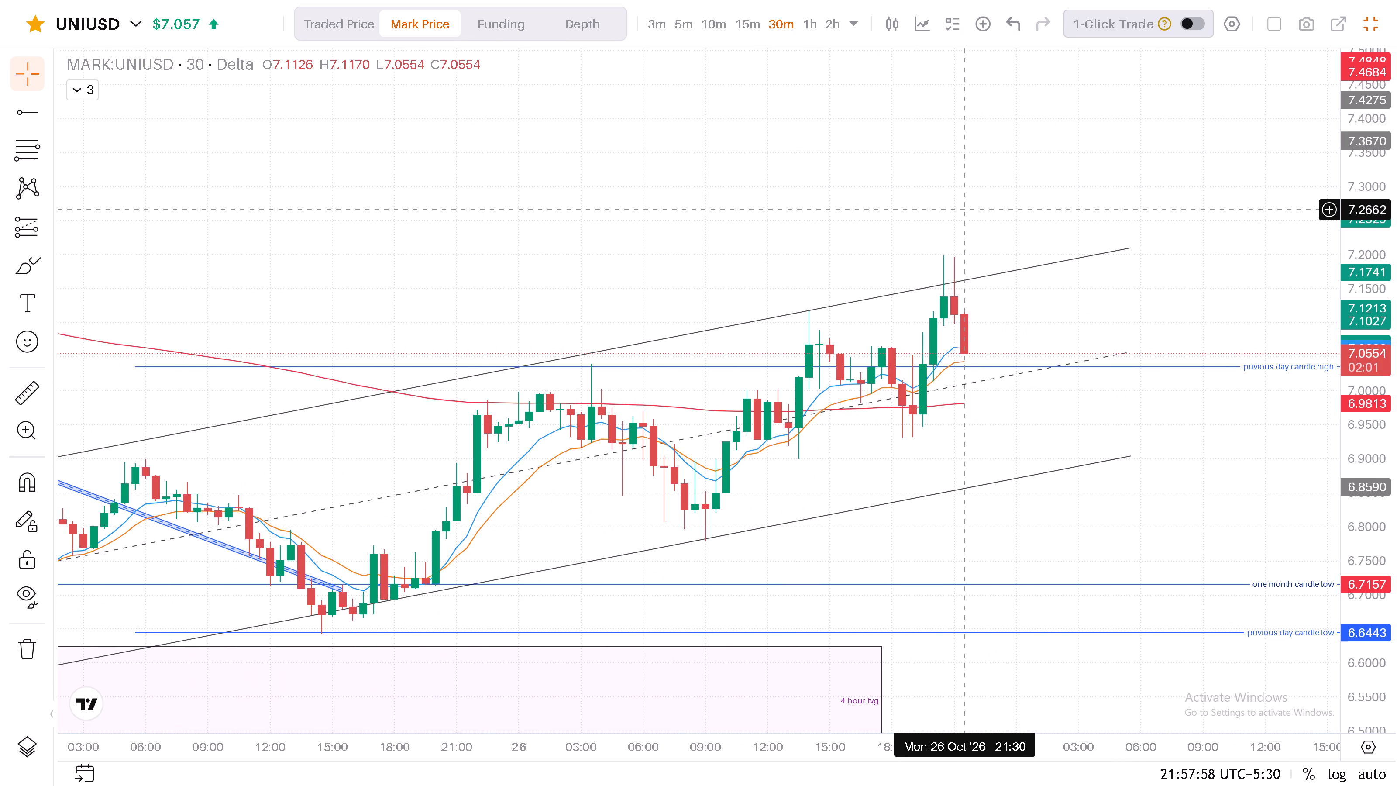
scroll(967, 209, "up", 1)
left_click(963, 202)
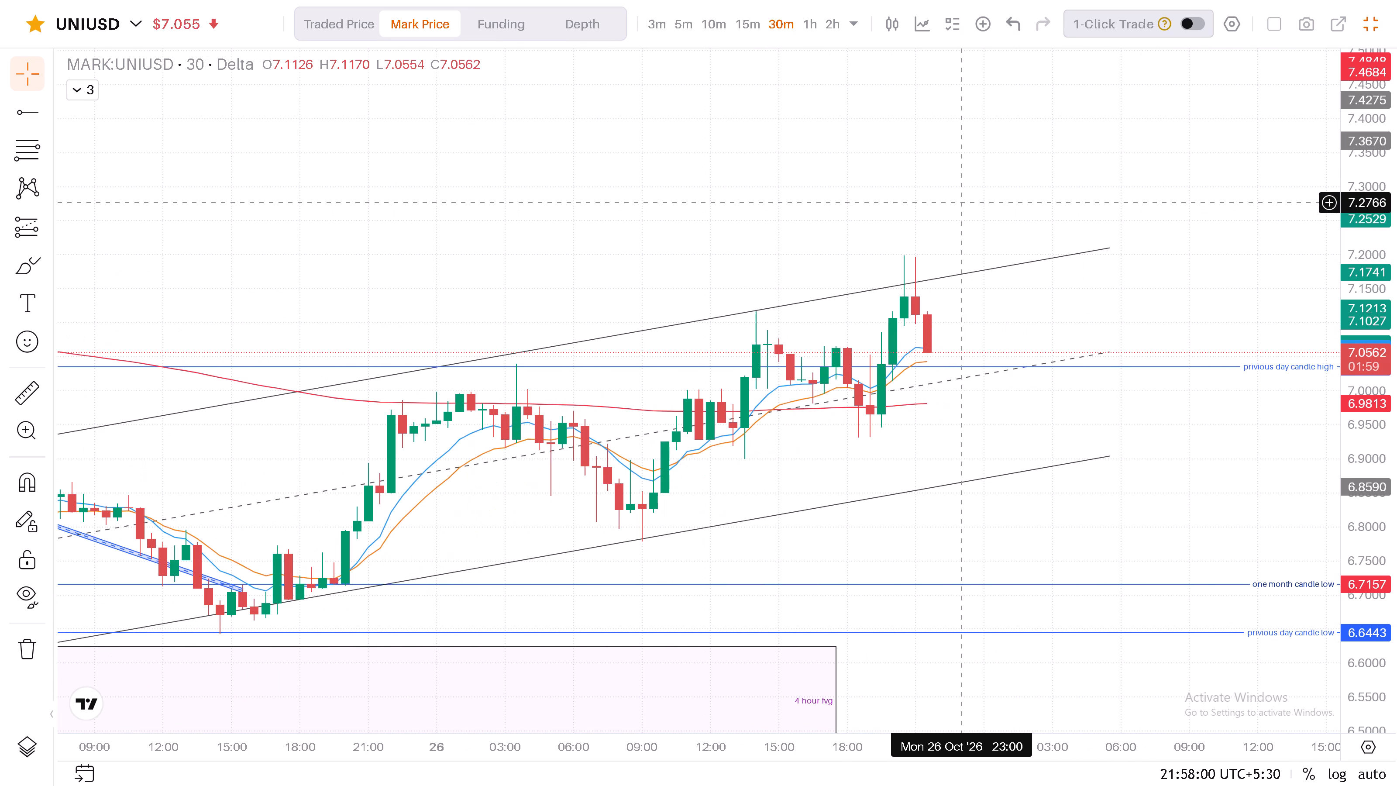
Switch the chart to the 15-minute timeframe and examine price within the rising channel down to the previous day low.
left_click(749, 19)
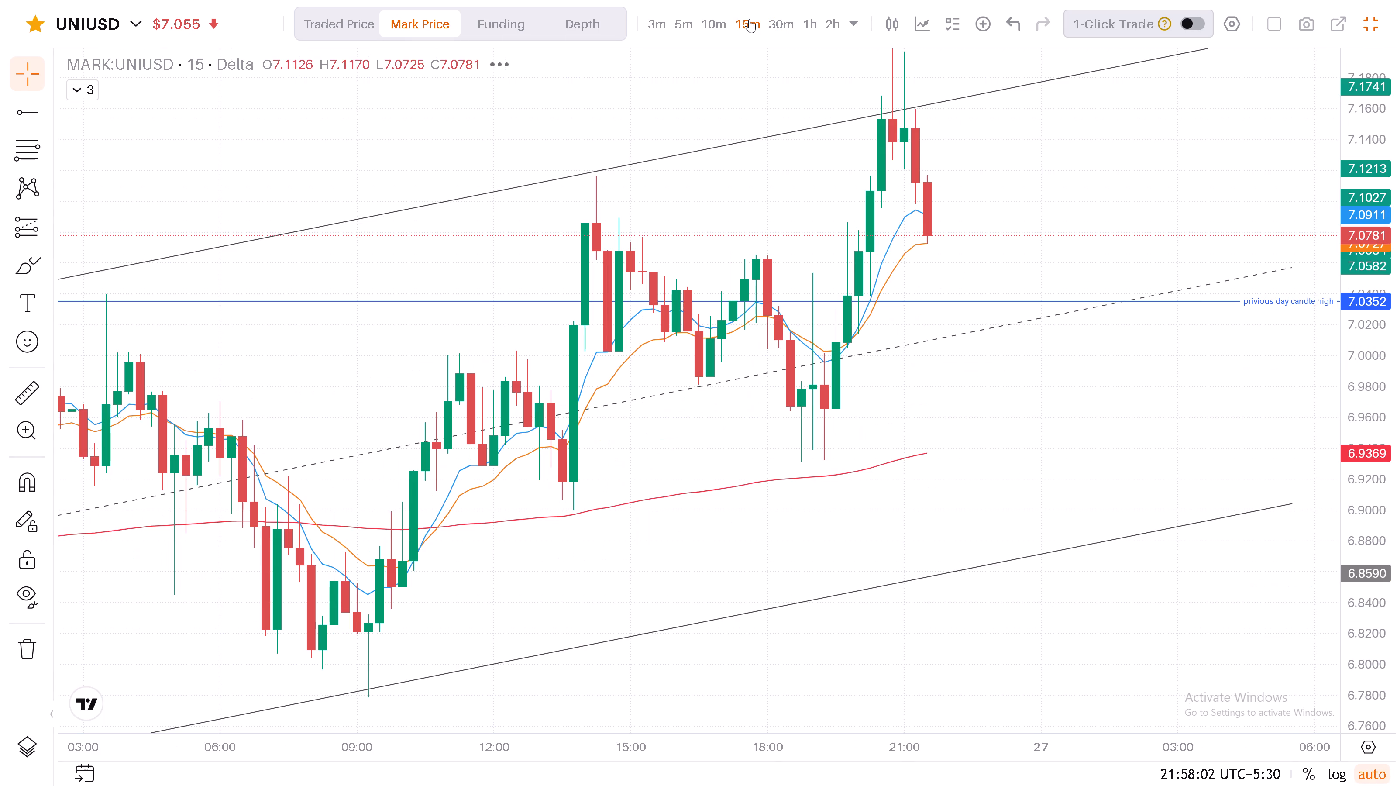
left_click_drag(1380, 224, 1384, 394)
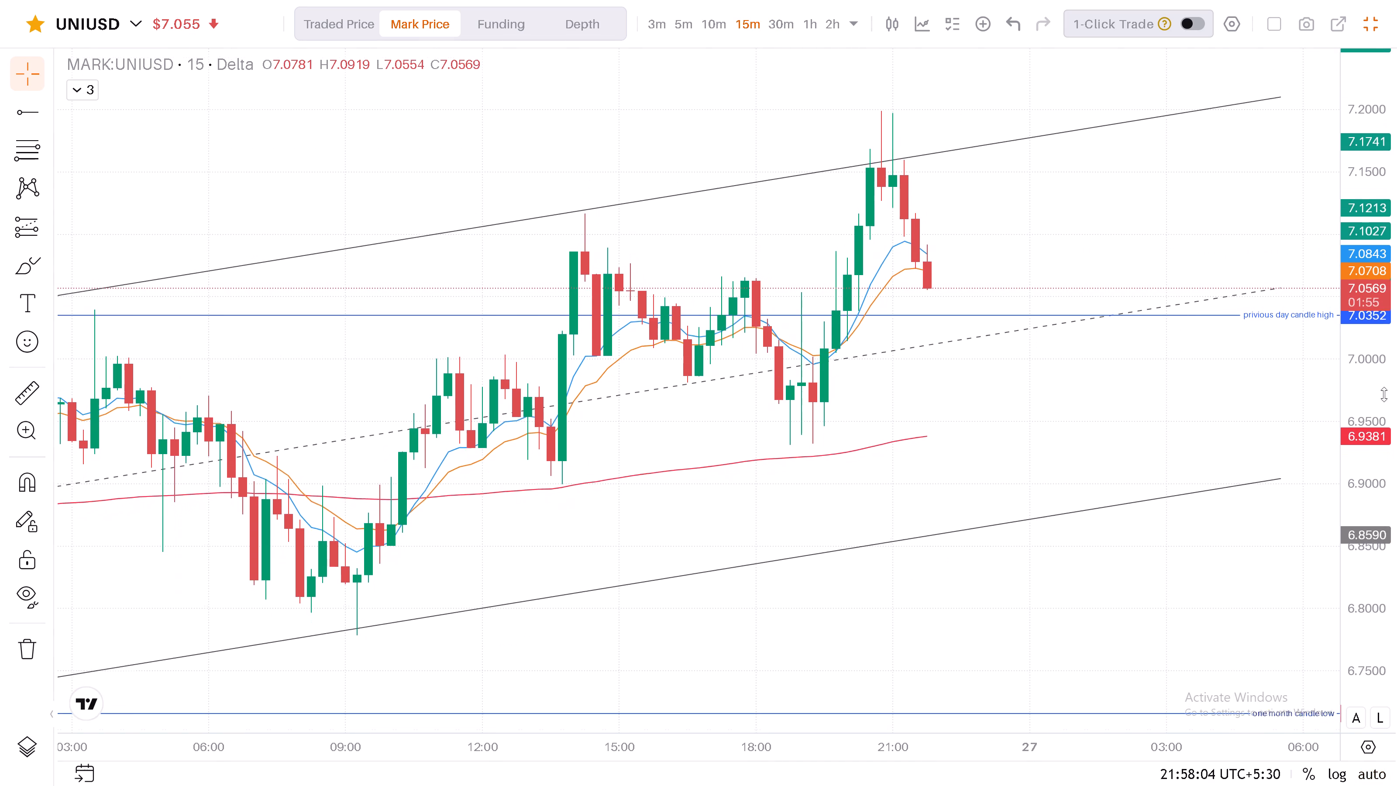
left_click_drag(1384, 394, 1383, 469)
left_click_drag(1044, 119, 1034, 137)
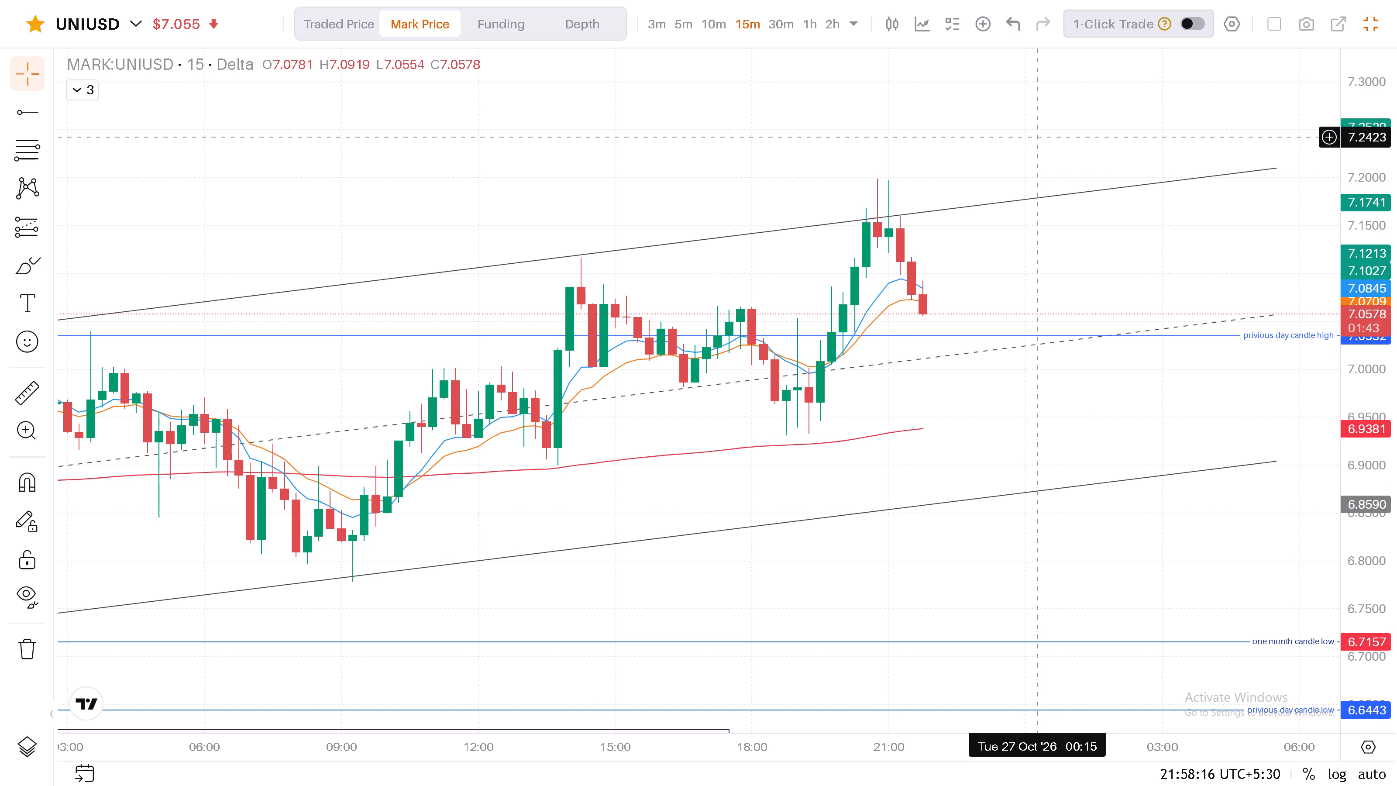
Return the chart to the 30-minute timeframe and examine the rising channel against the previous day levels and the 4 hour fvg zone.
left_click(782, 26)
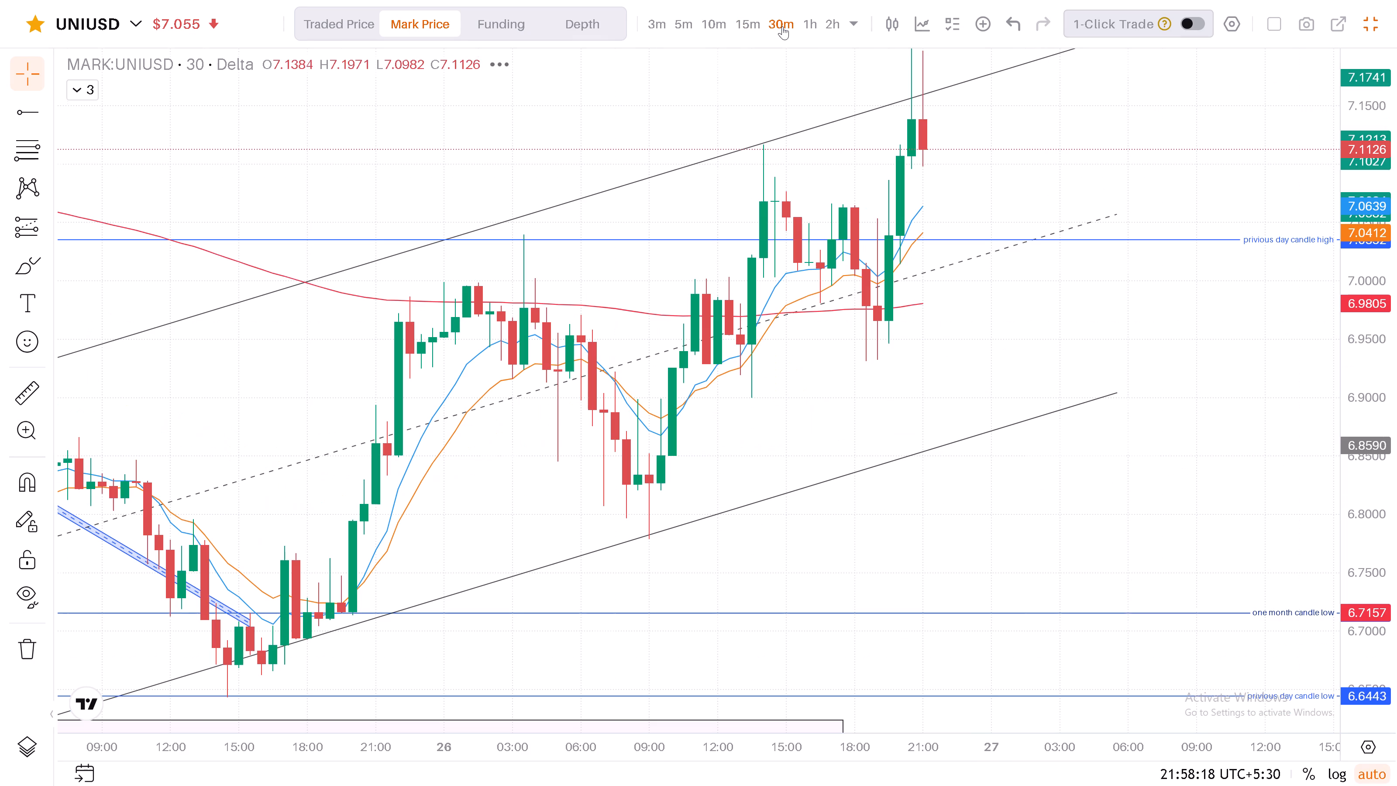
left_click_drag(1369, 182, 1348, 405)
left_click_drag(1370, 380, 1369, 402)
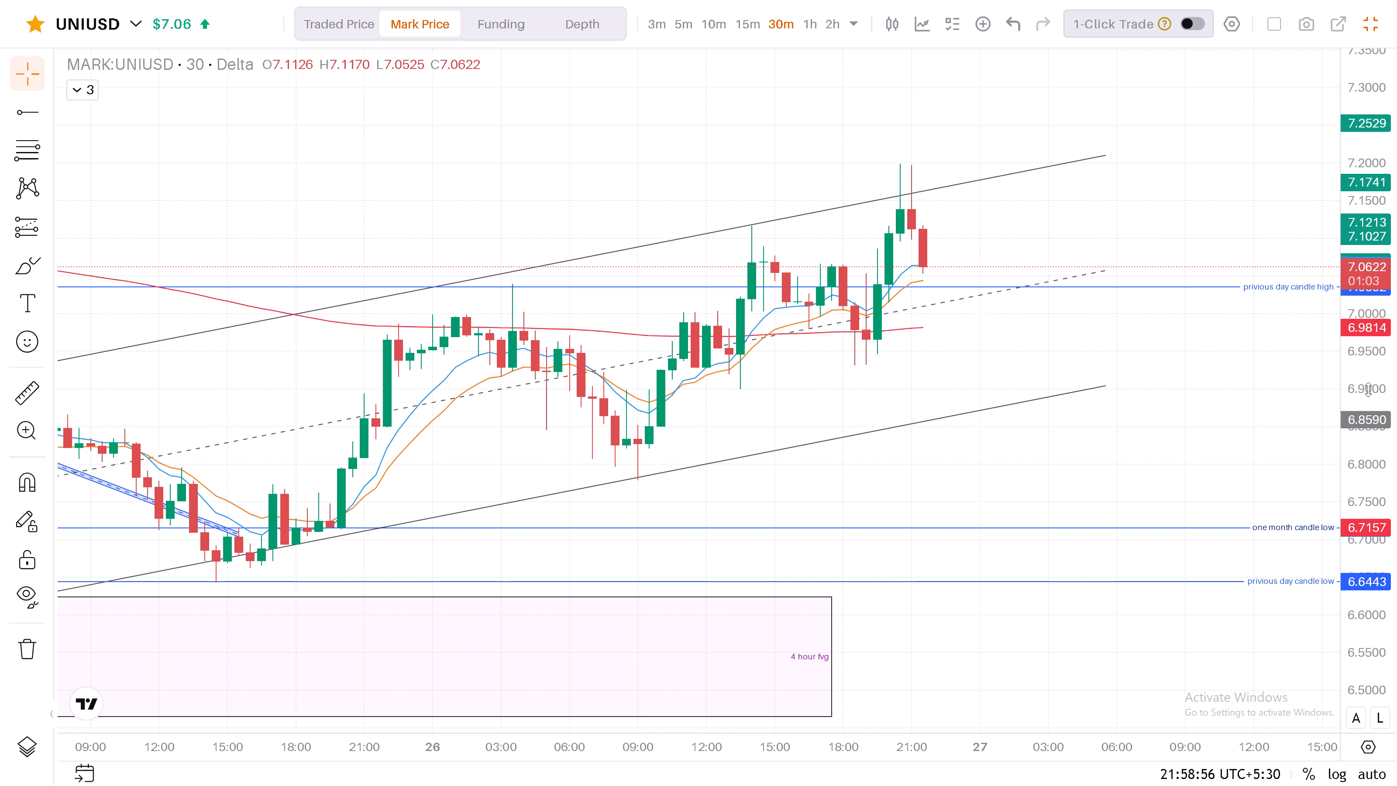
left_click_drag(764, 420, 1031, 260)
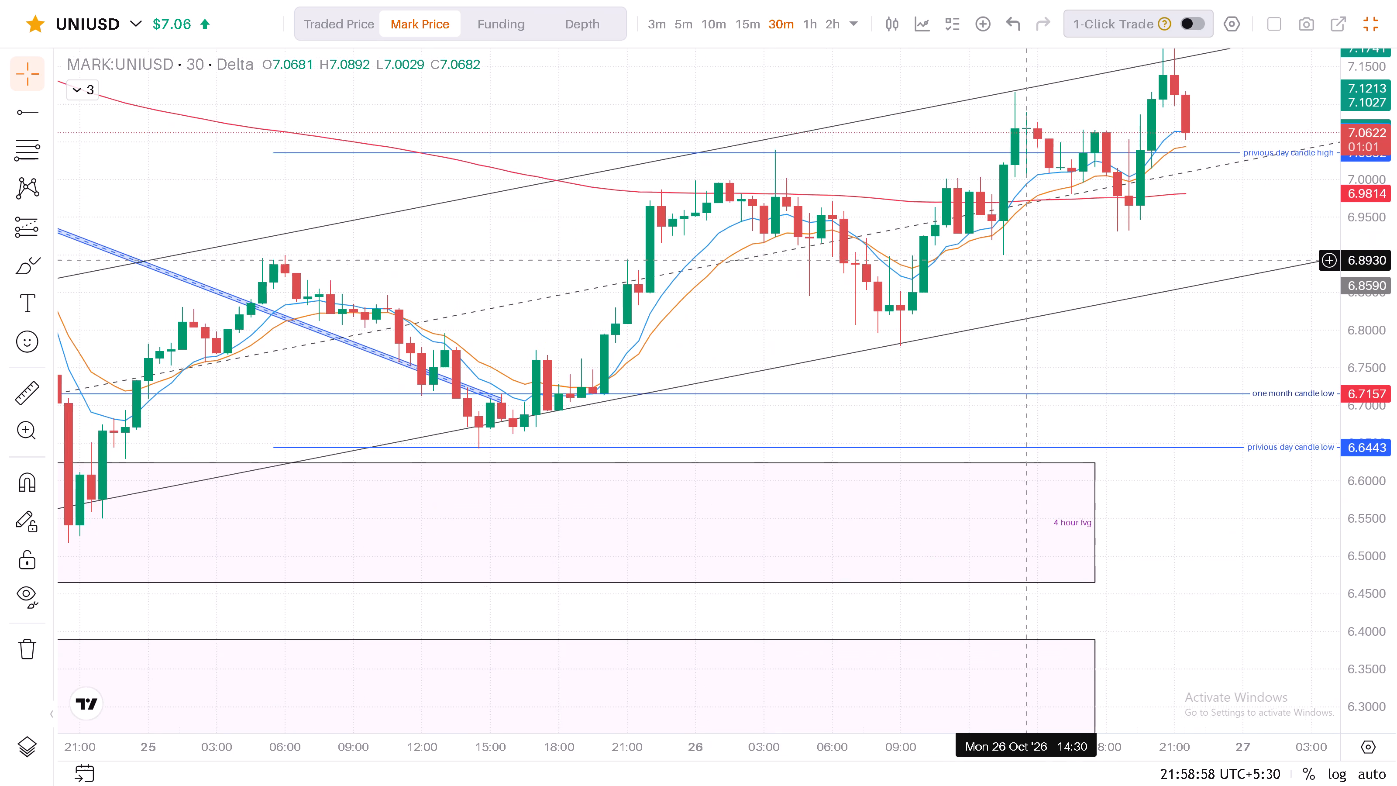
left_click_drag(1031, 260, 1049, 254)
scroll(1049, 255, "down", 3)
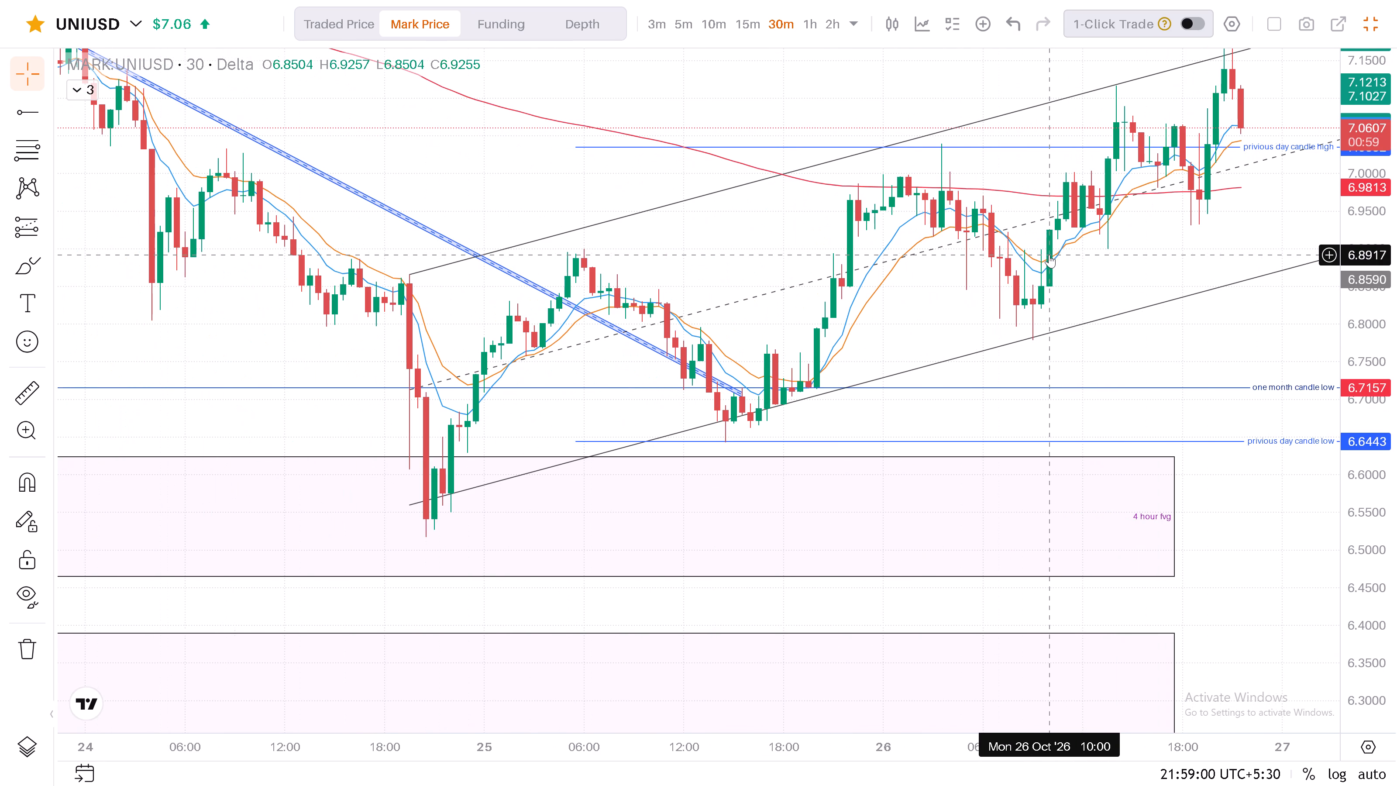
left_click_drag(907, 330, 690, 390)
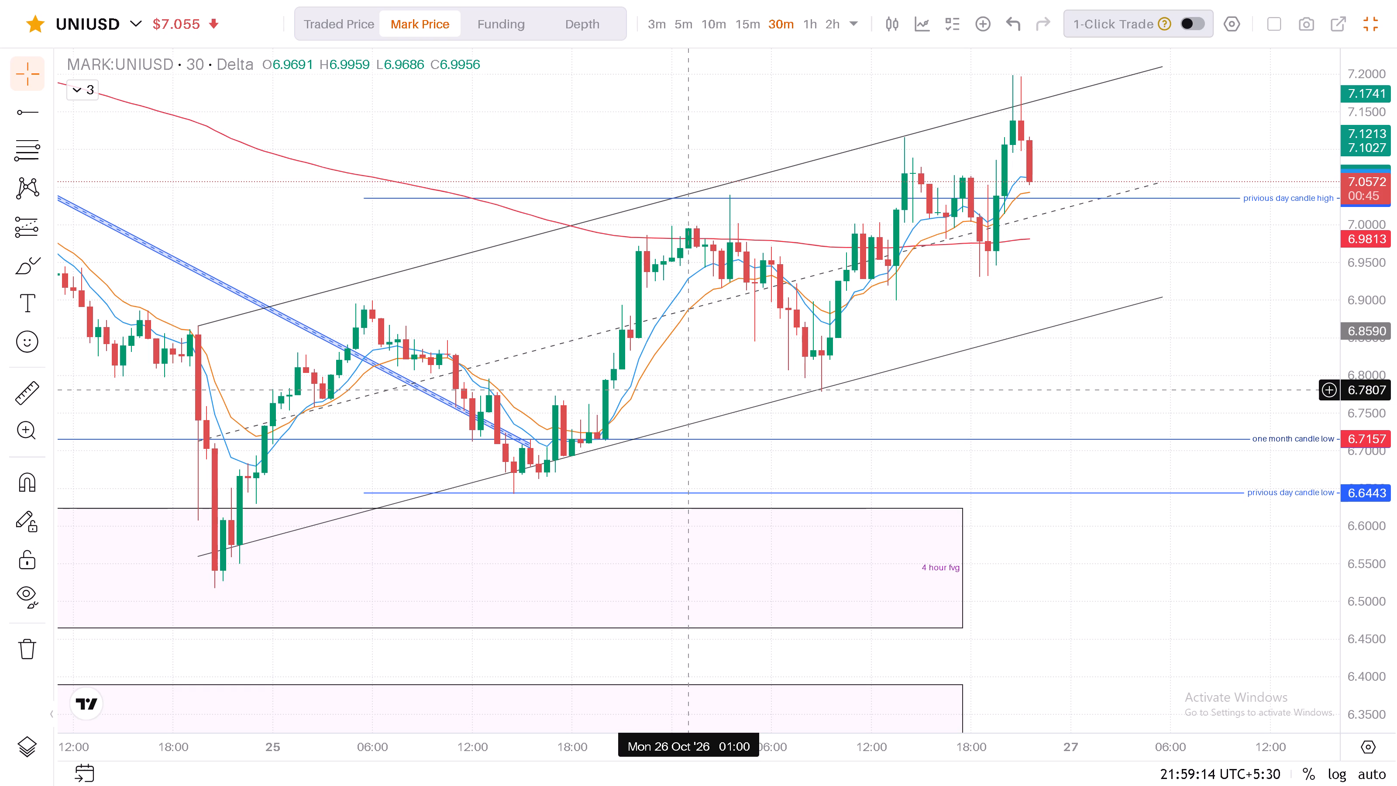
scroll(690, 390, "up", 1)
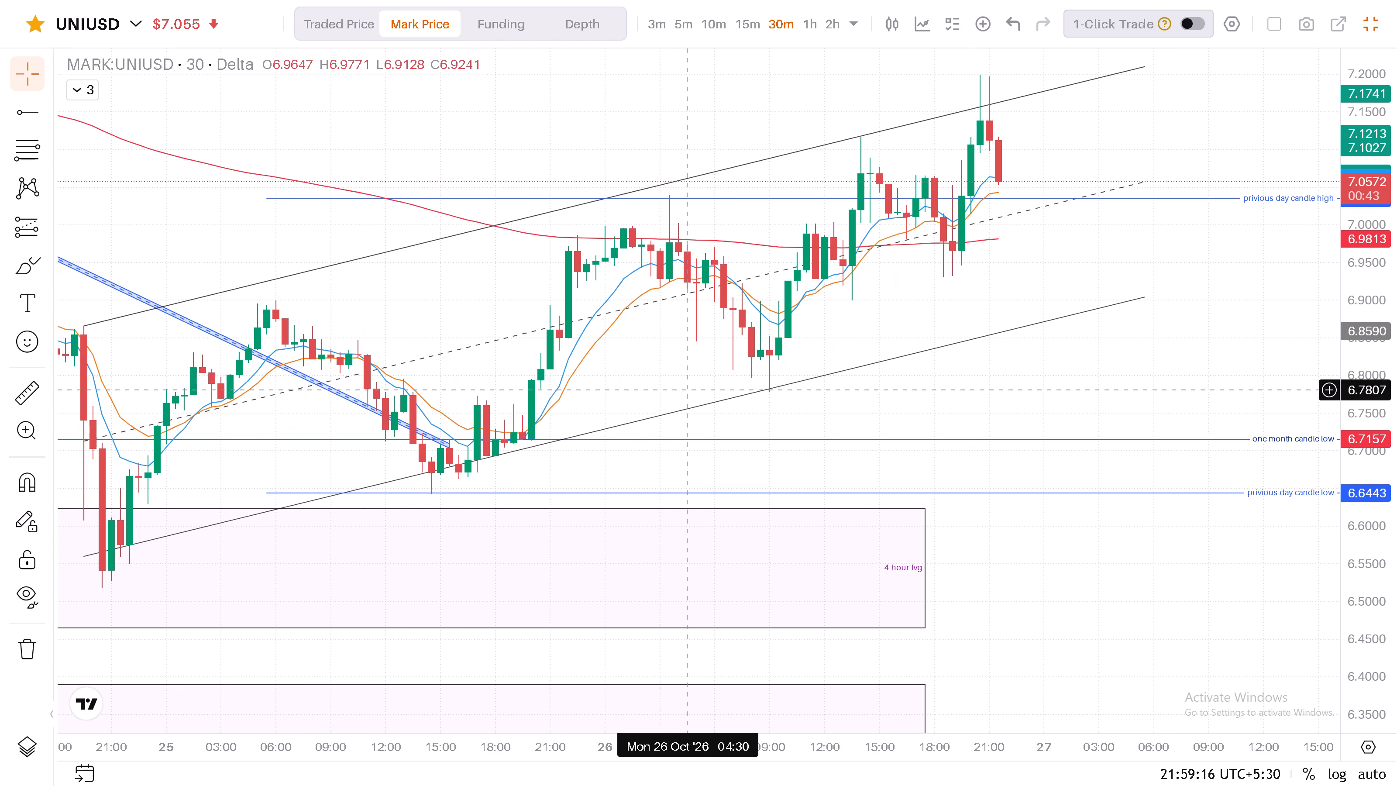
scroll(690, 390, "up", 2)
left_click_drag(1034, 252, 1039, 367)
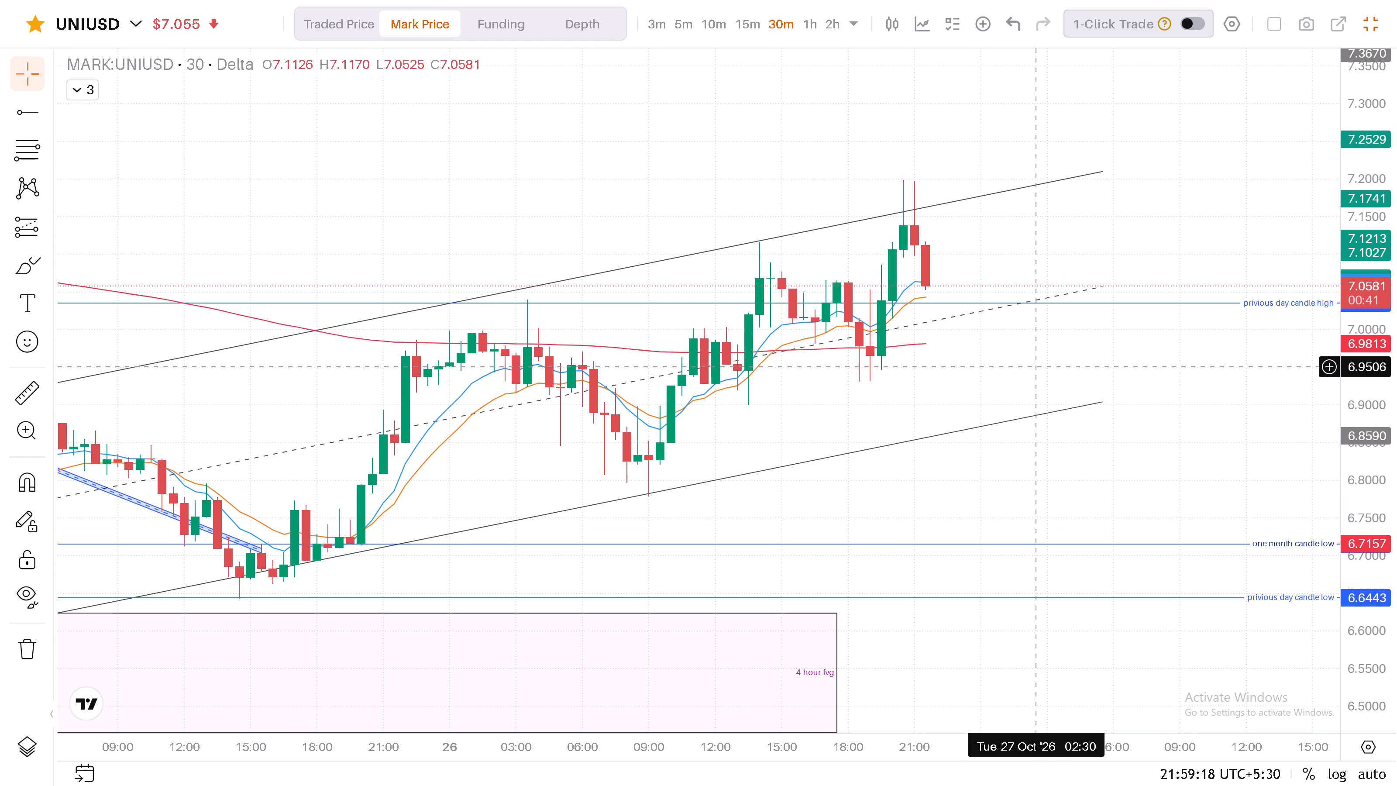
left_click_drag(1039, 367, 1022, 380)
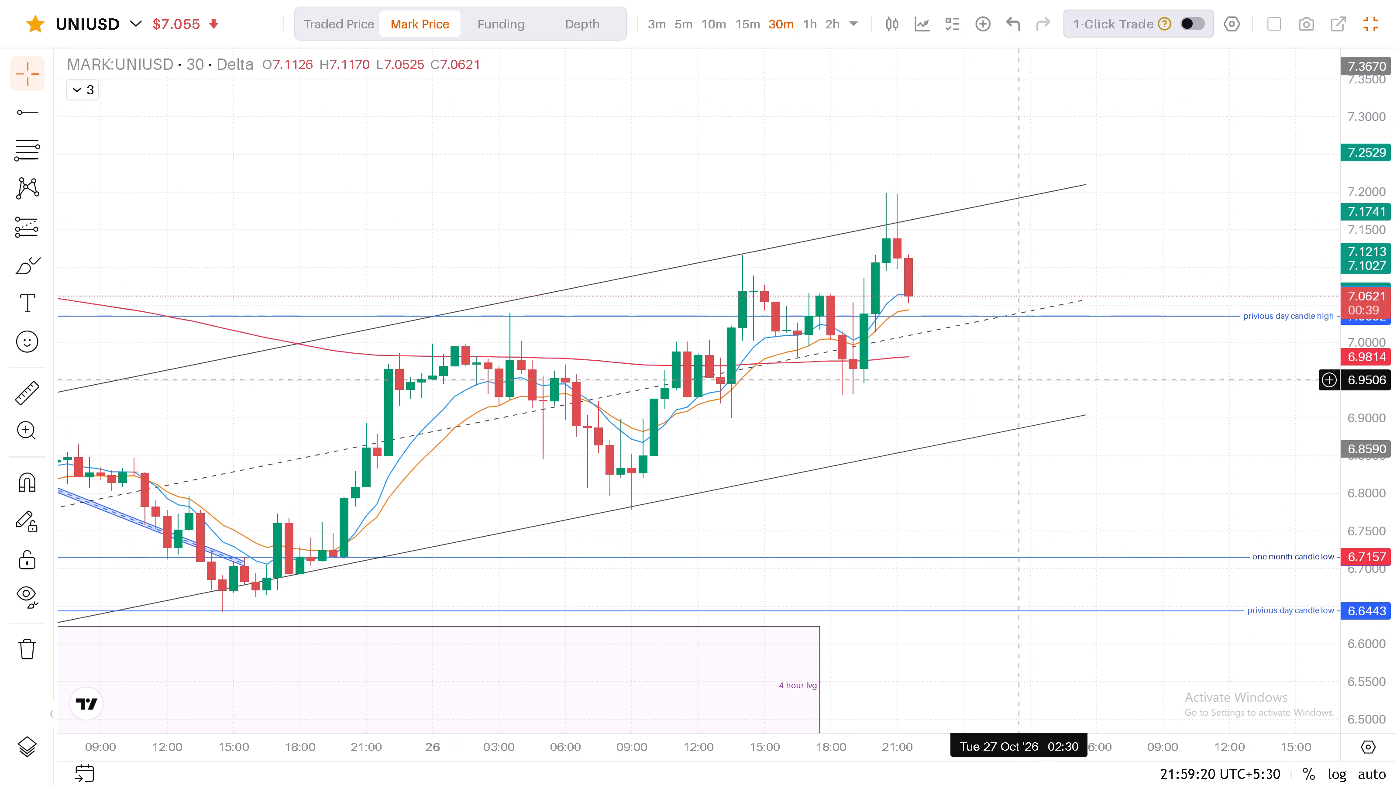
Compare the recent candles on the 15-minute timeframe with those on the 30-minute timeframe.
left_click(750, 23)
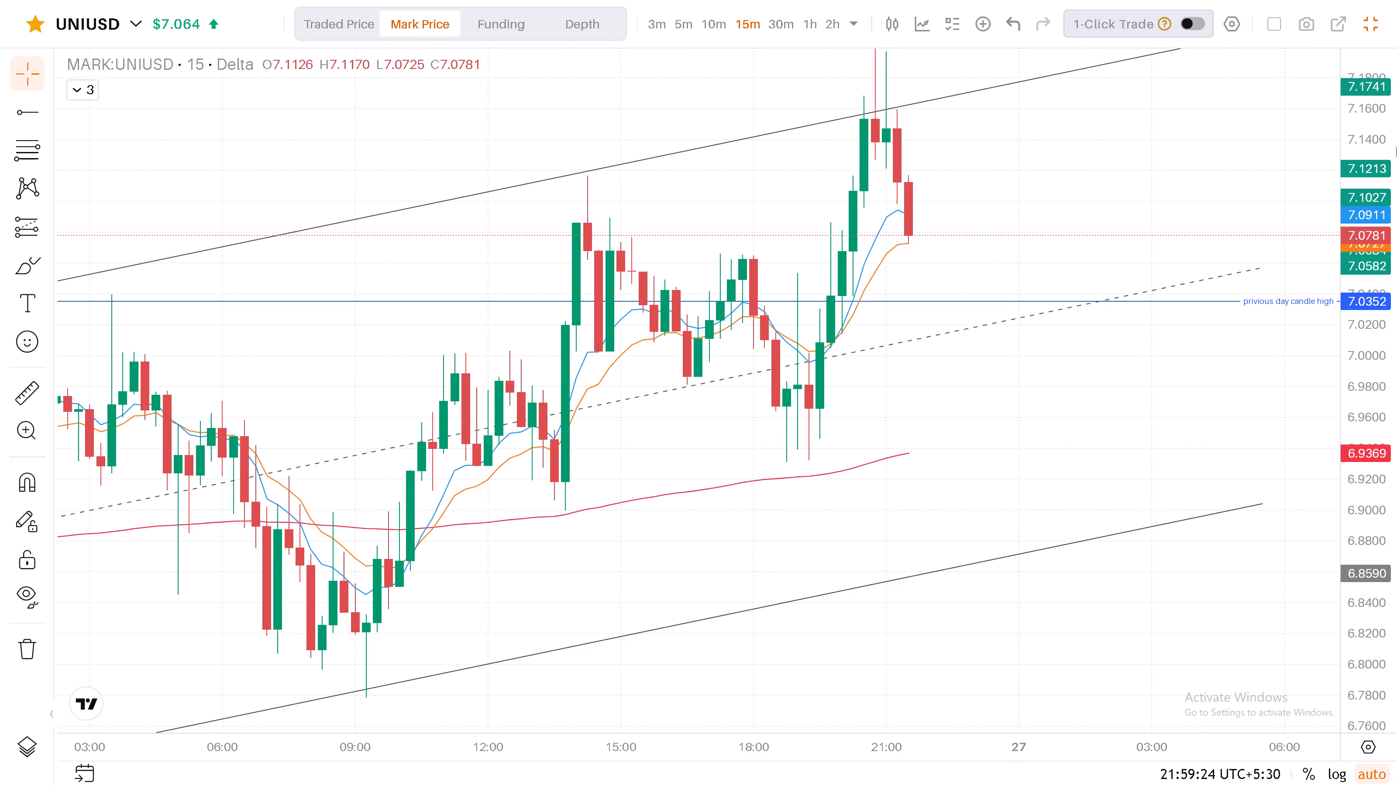
left_click_drag(1383, 121, 1369, 421)
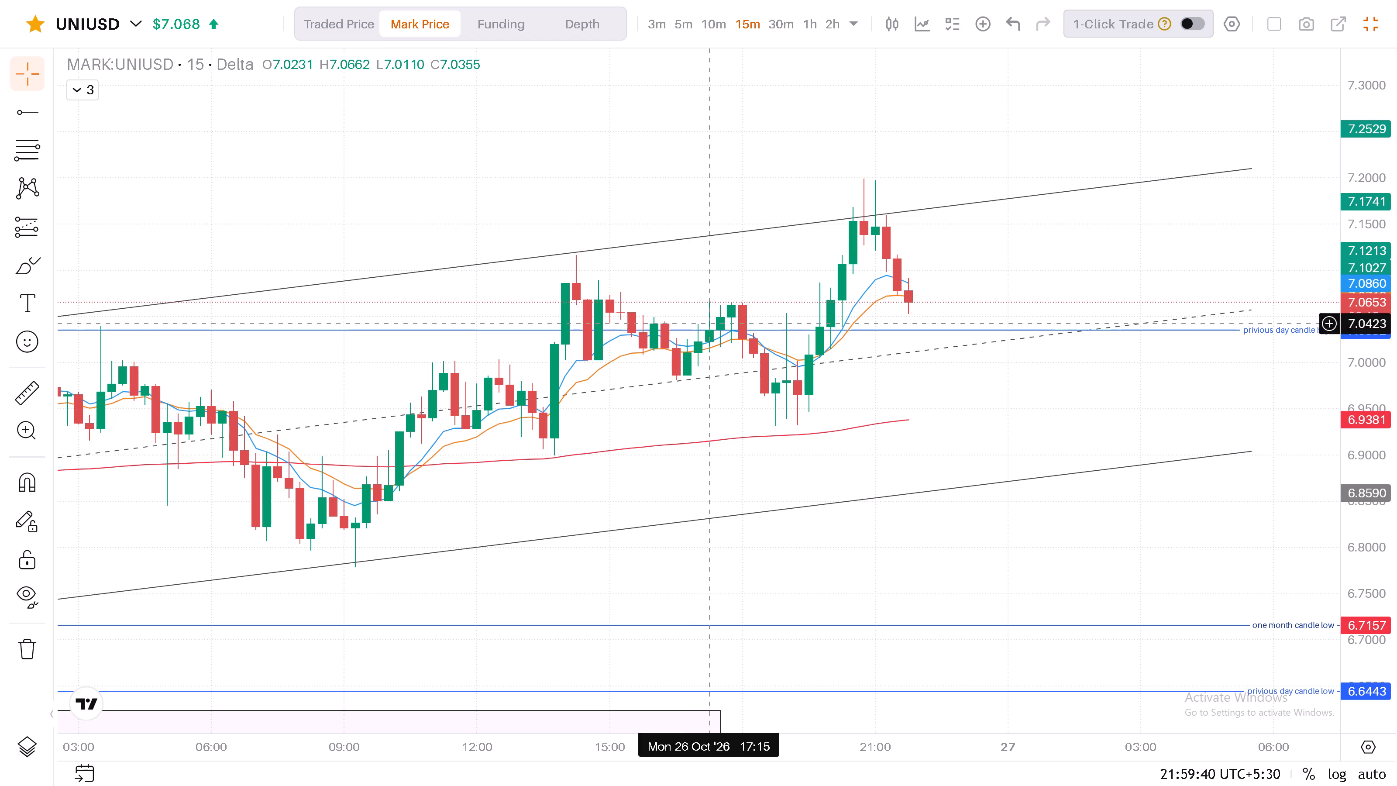
left_click(788, 20)
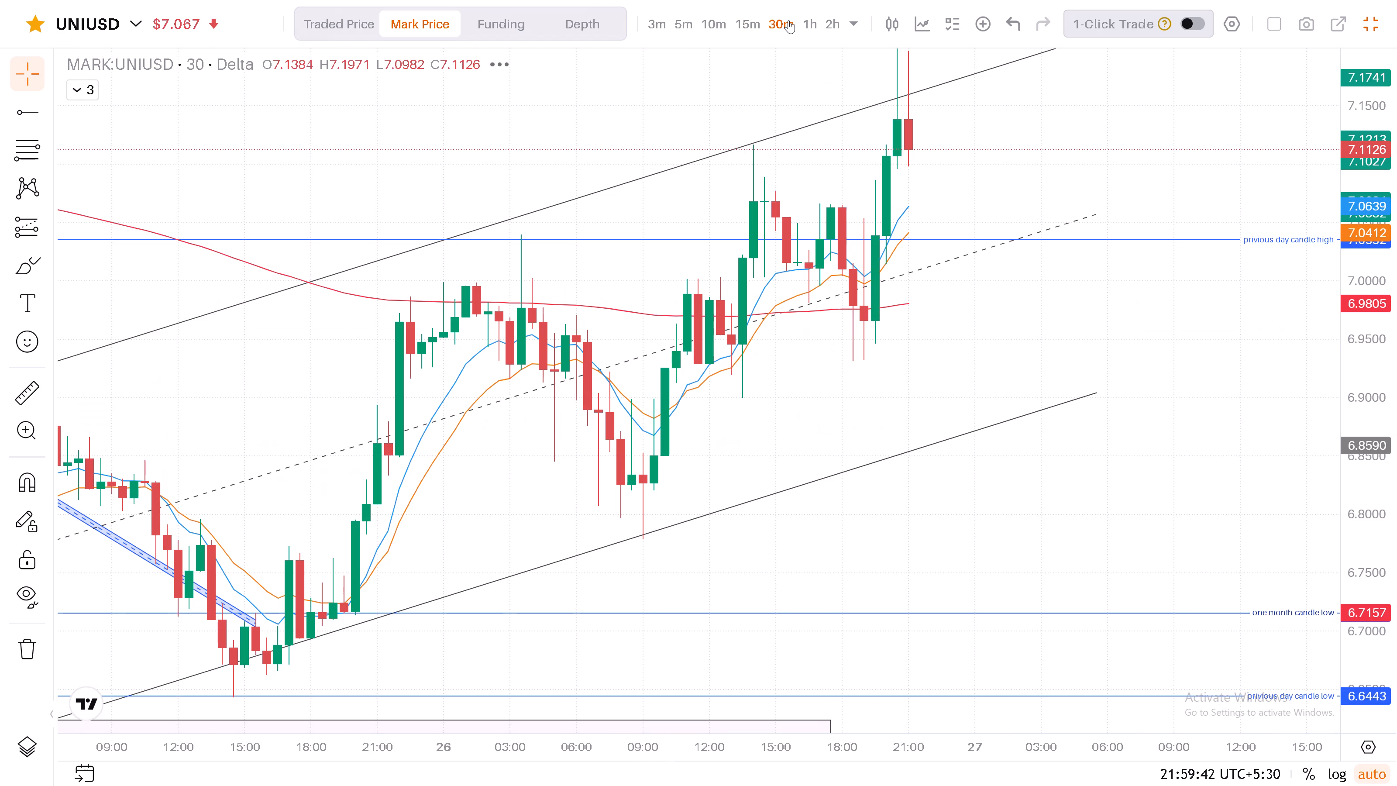
left_click_drag(1373, 194, 1338, 434)
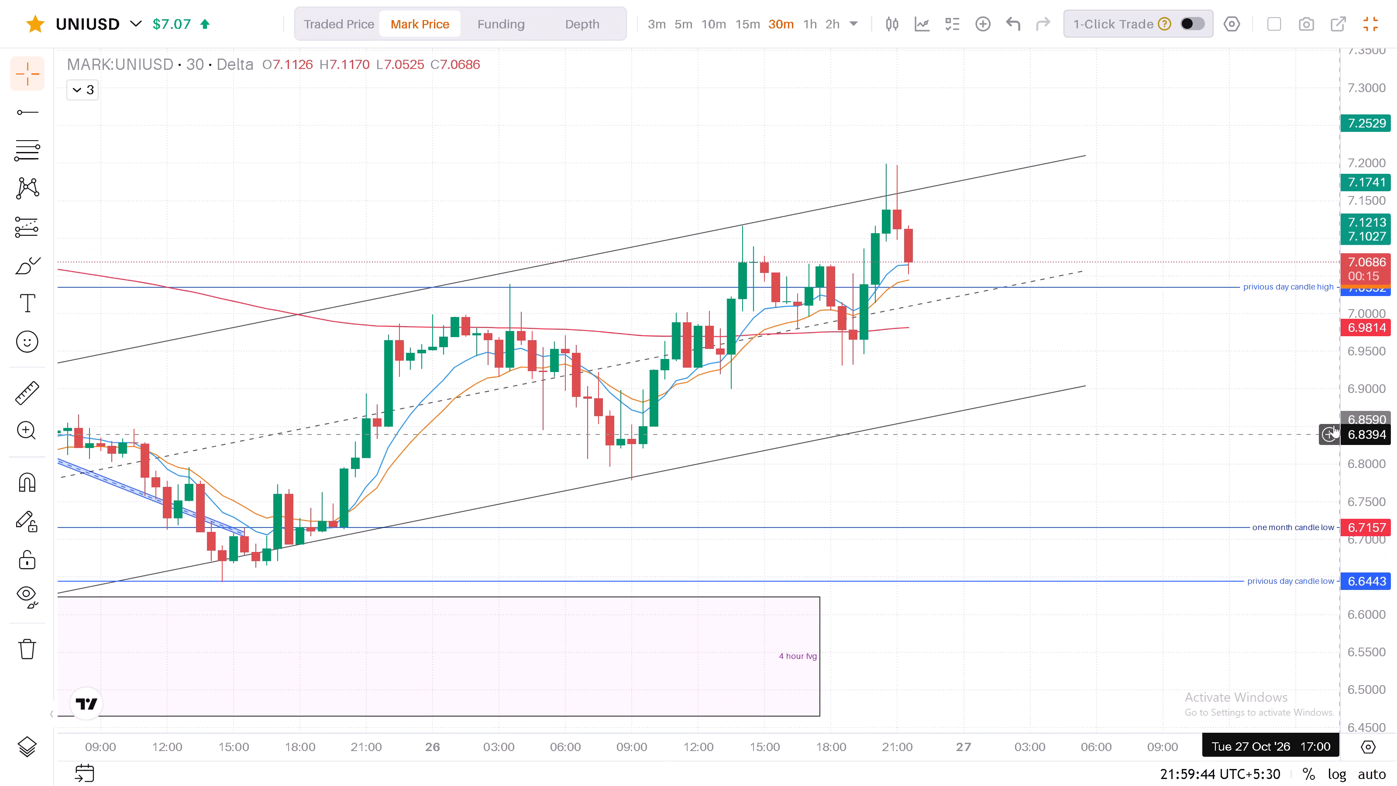
Switch the chart to the 1-hour timeframe and examine the rising channel against the earlier downtrend and the zones below.
left_click(809, 19)
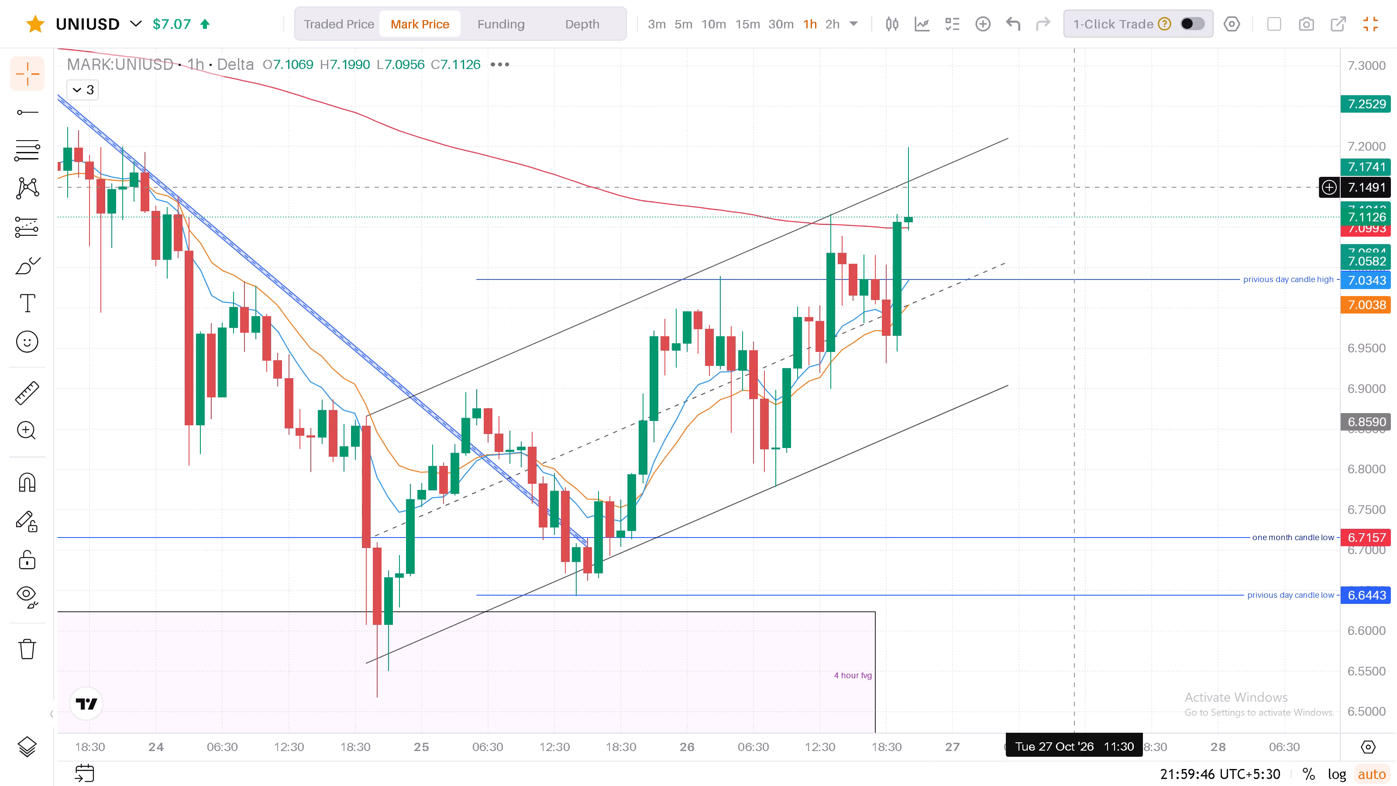
left_click_drag(1372, 199, 1362, 331)
left_click_drag(1122, 148, 1116, 181)
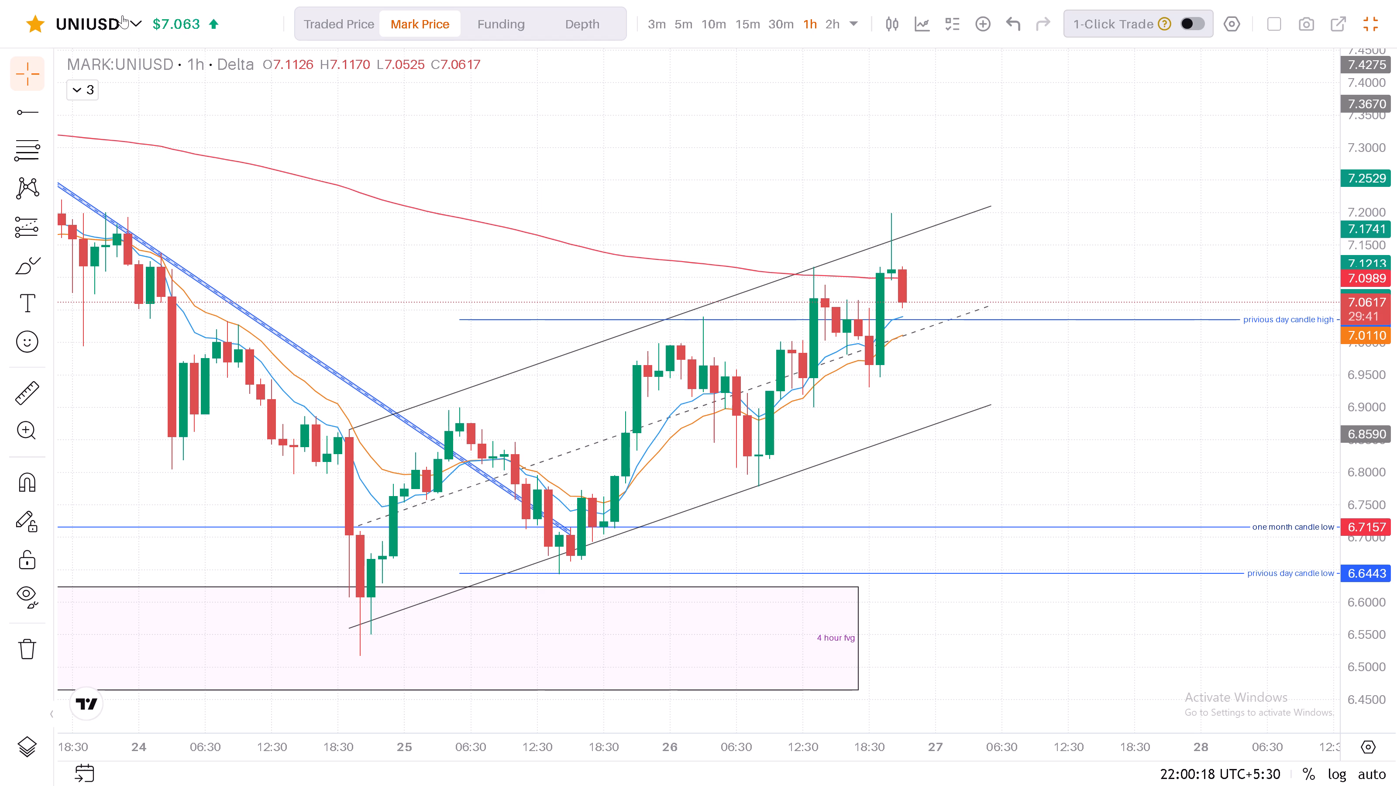
left_click_drag(1380, 142, 1389, 361)
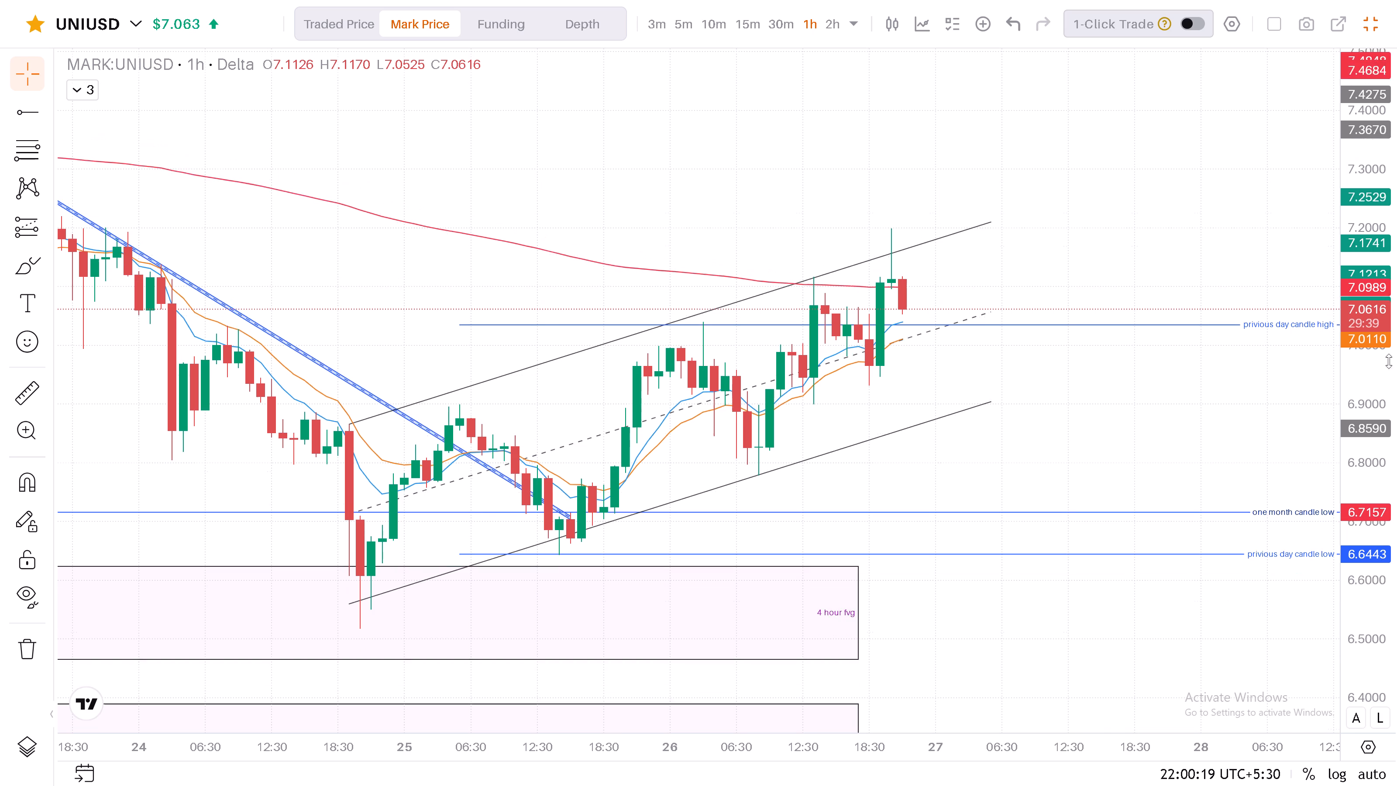
left_click_drag(1389, 361, 1377, 422)
scroll(955, 308, "down", 3)
scroll(852, 266, "down", 3)
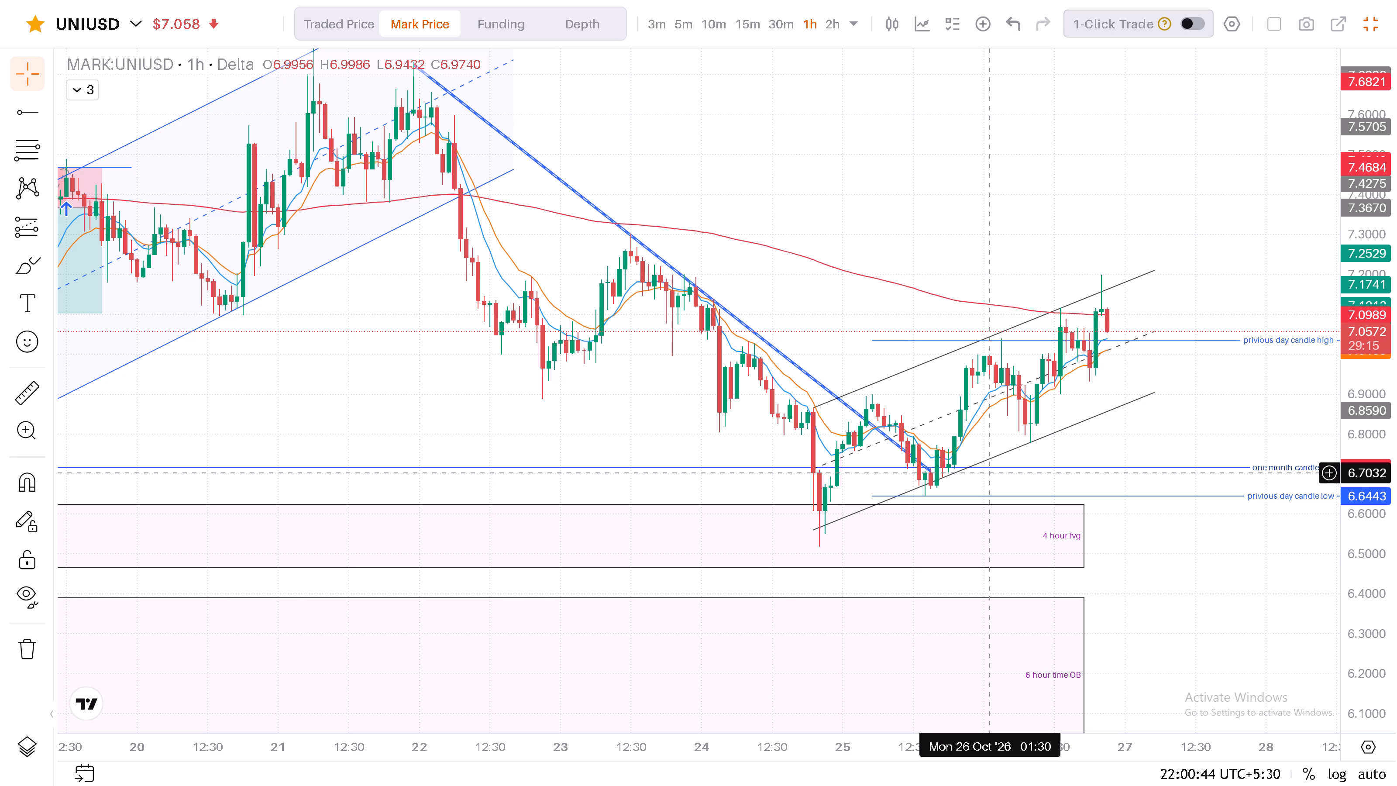
scroll(877, 398, "up", 3)
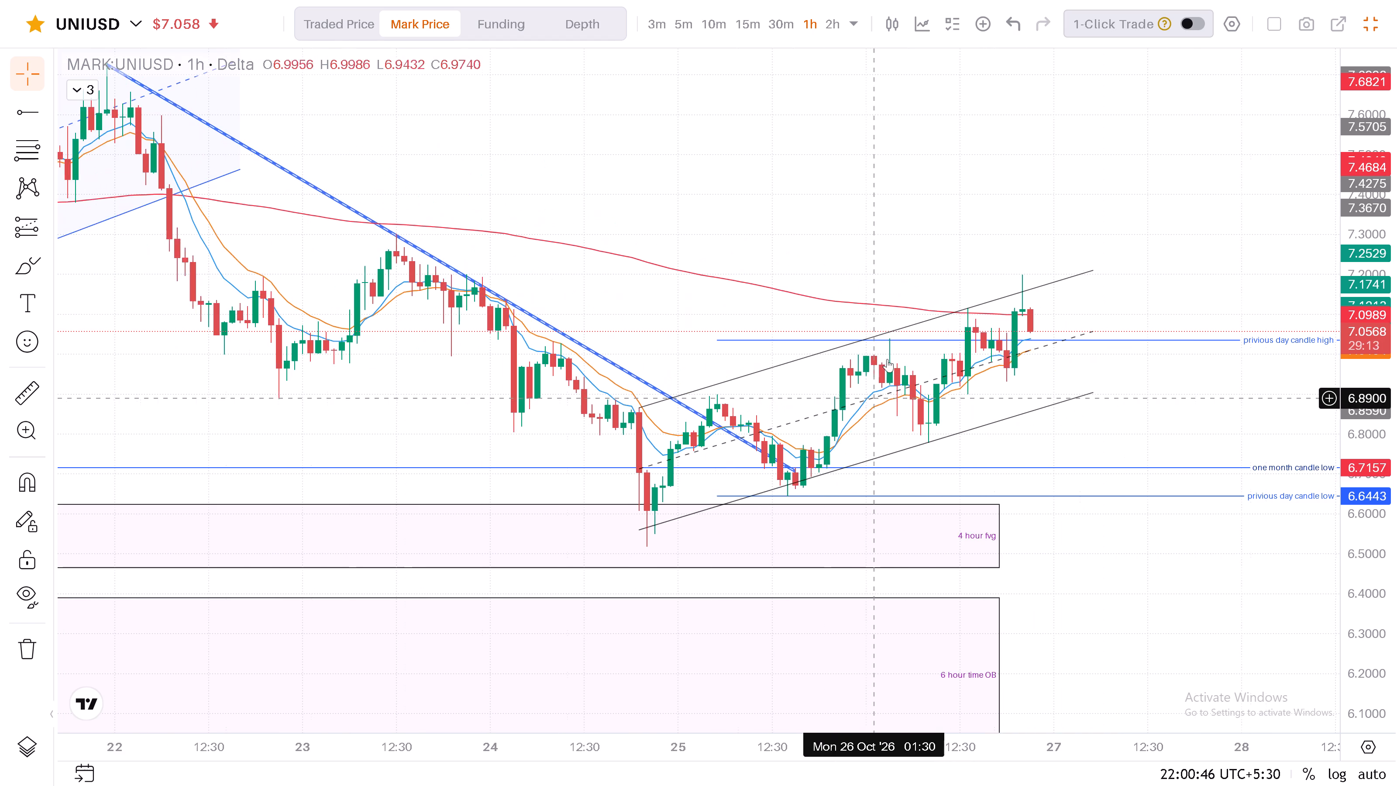
scroll(895, 327, "up", 1)
left_click_drag(897, 190, 848, 176)
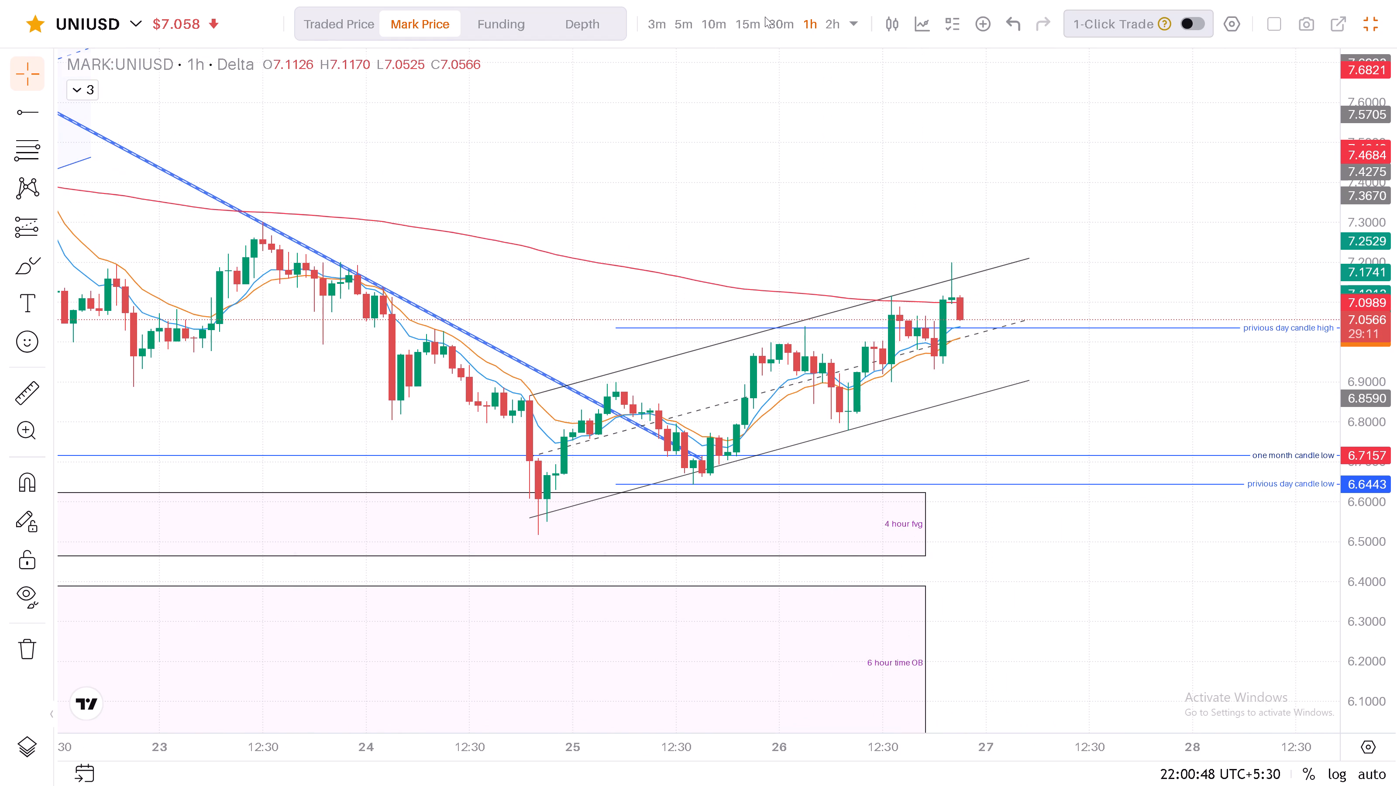
Step the chart down through the 30-minute to the 15-minute timeframe to compare price inside the rising channel.
left_click(774, 22)
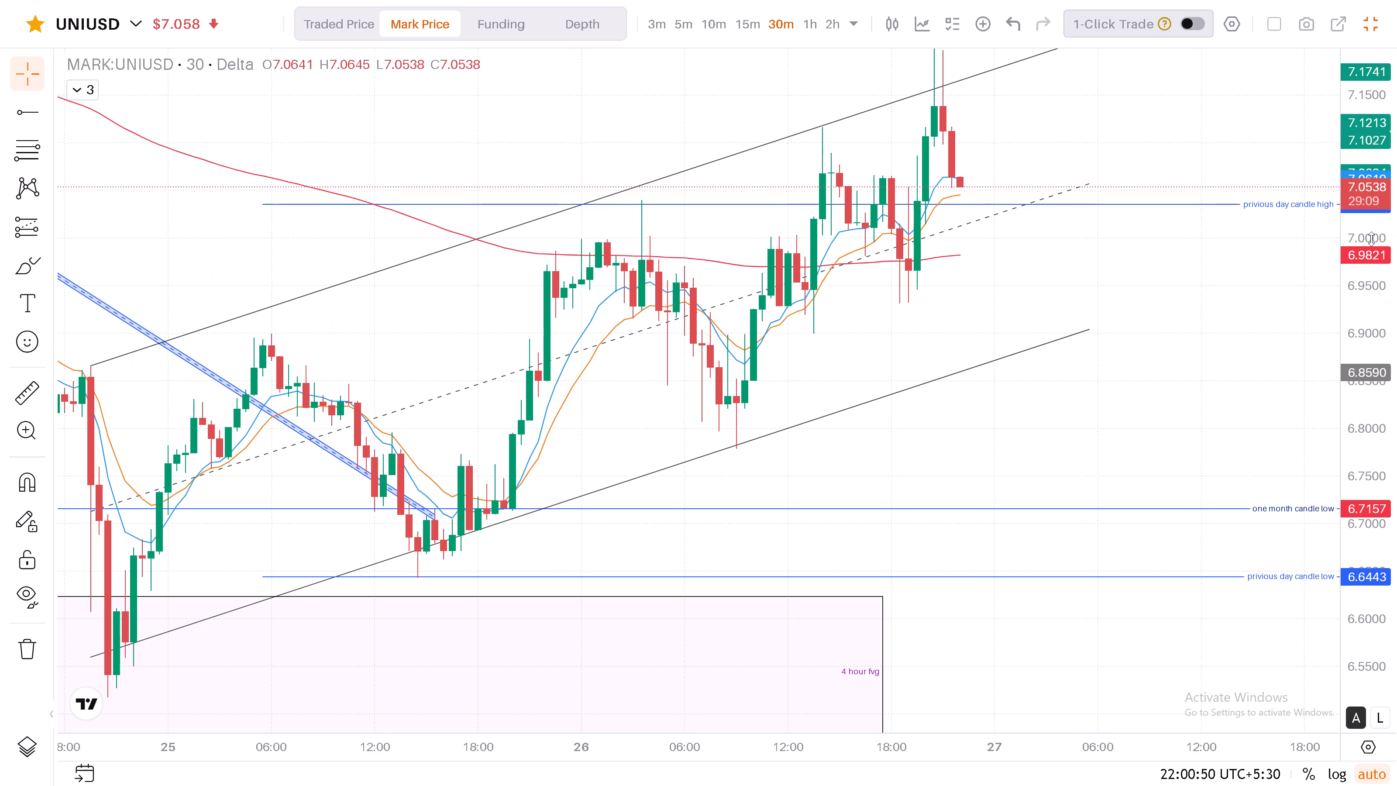
left_click_drag(1362, 225, 1359, 379)
left_click_drag(1177, 342, 1172, 438)
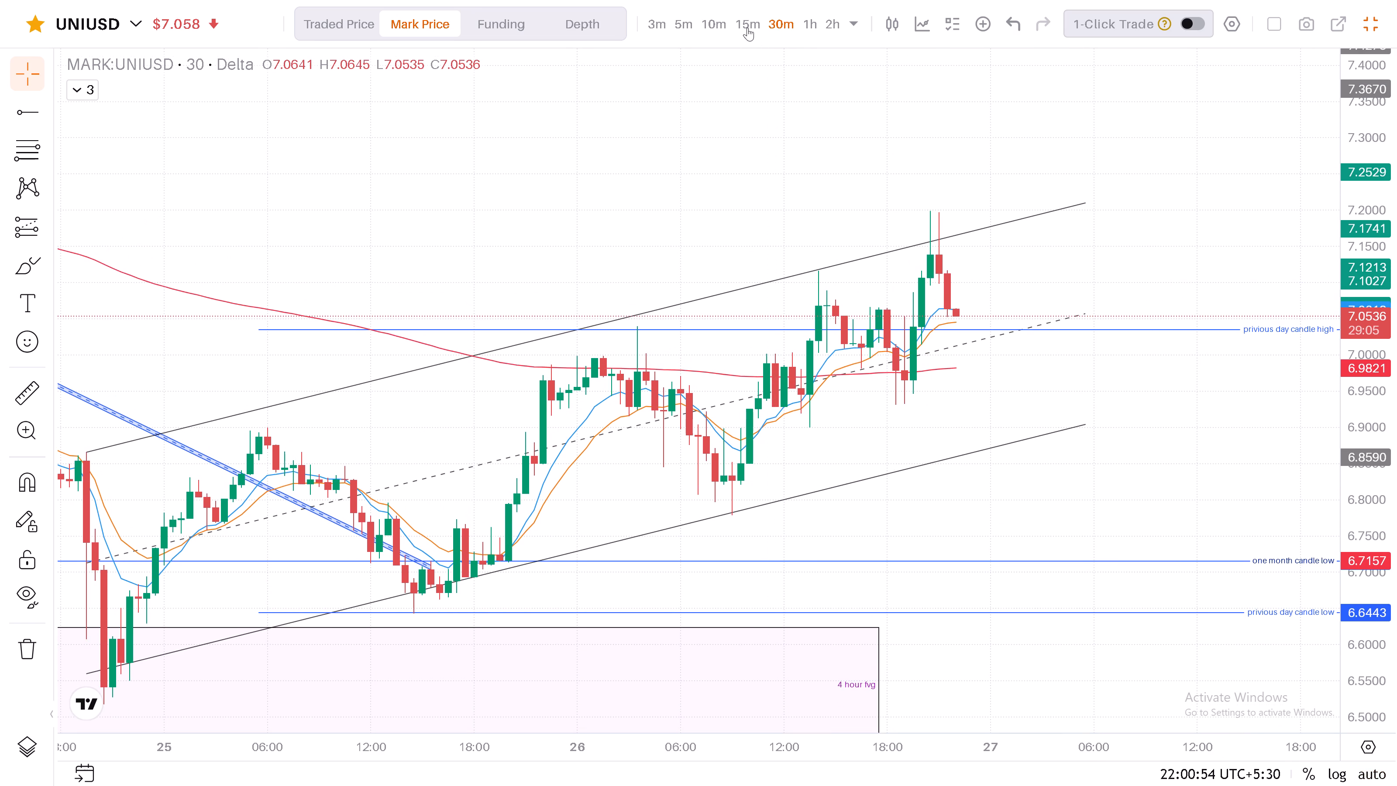
left_click(747, 27)
left_click_drag(1372, 235, 1362, 403)
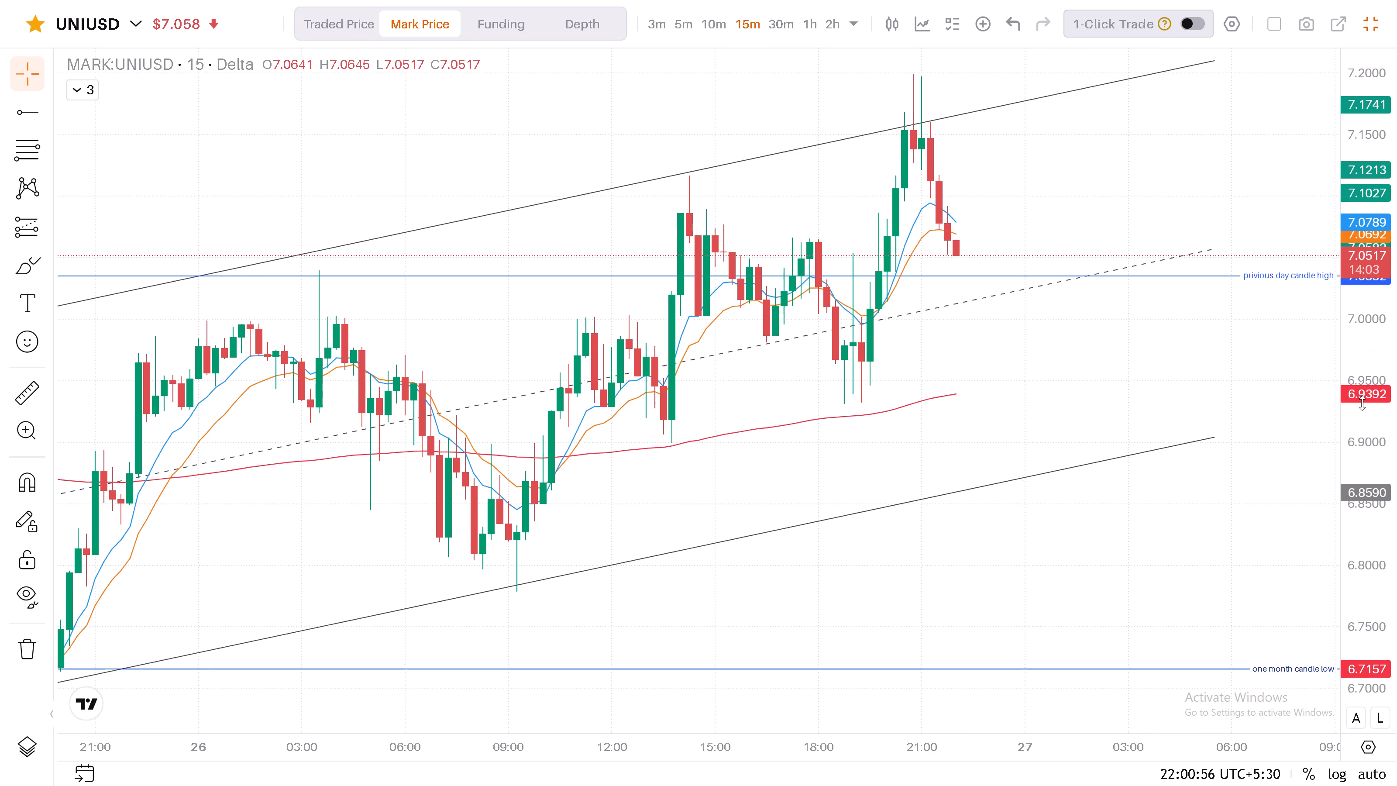
left_click_drag(1362, 403, 1360, 448)
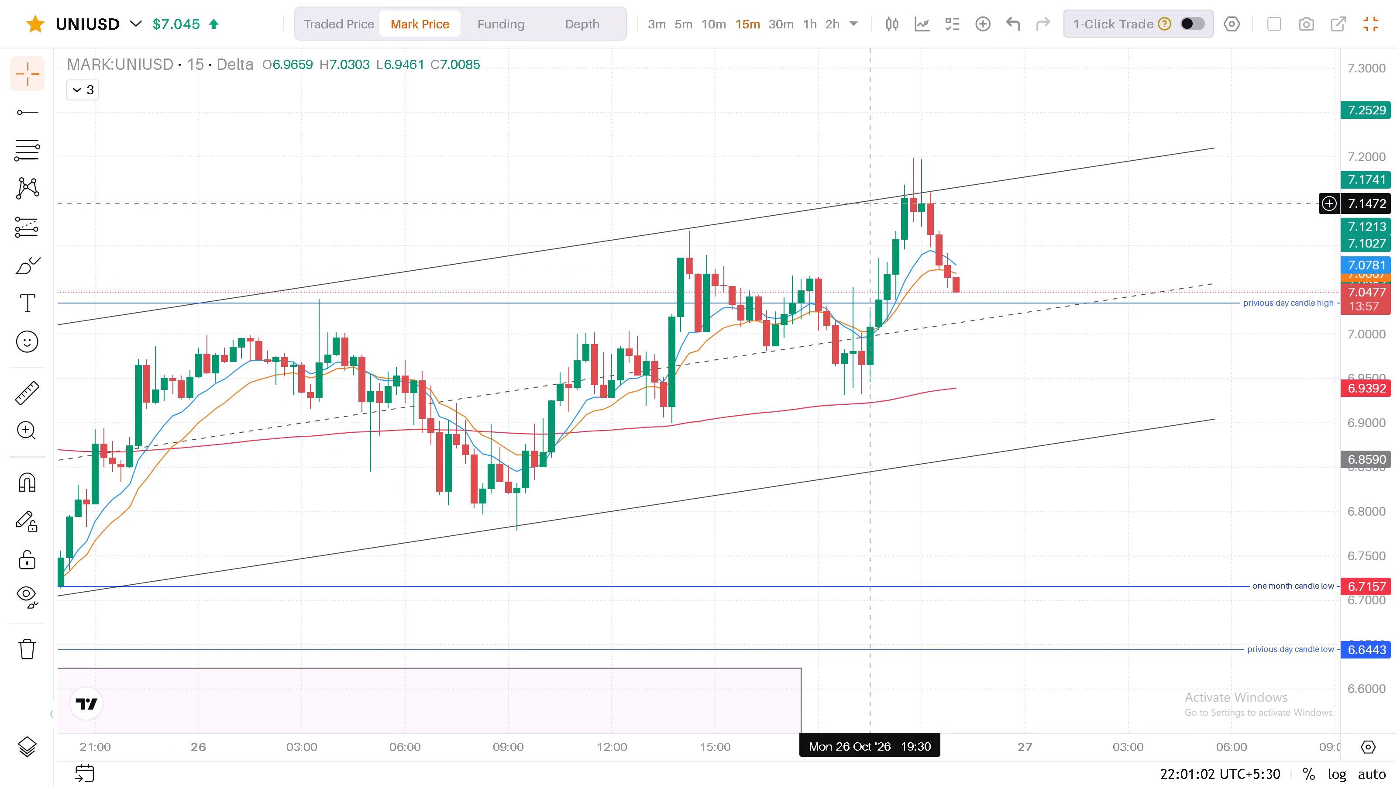
Switch the chart to the 10-minute timeframe and examine the candles between the channel boundaries and around the previous day high.
left_click(712, 26)
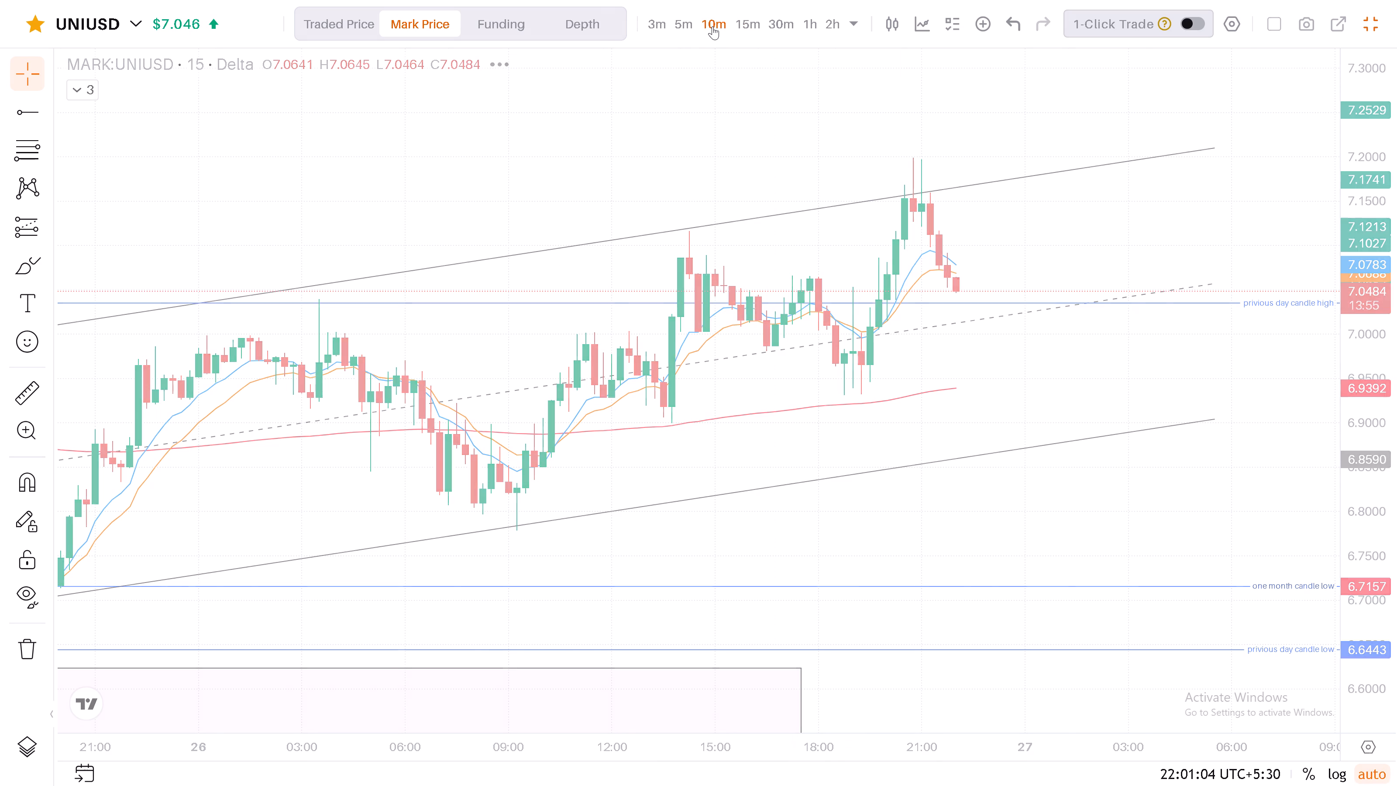
left_click_drag(1386, 223, 1386, 405)
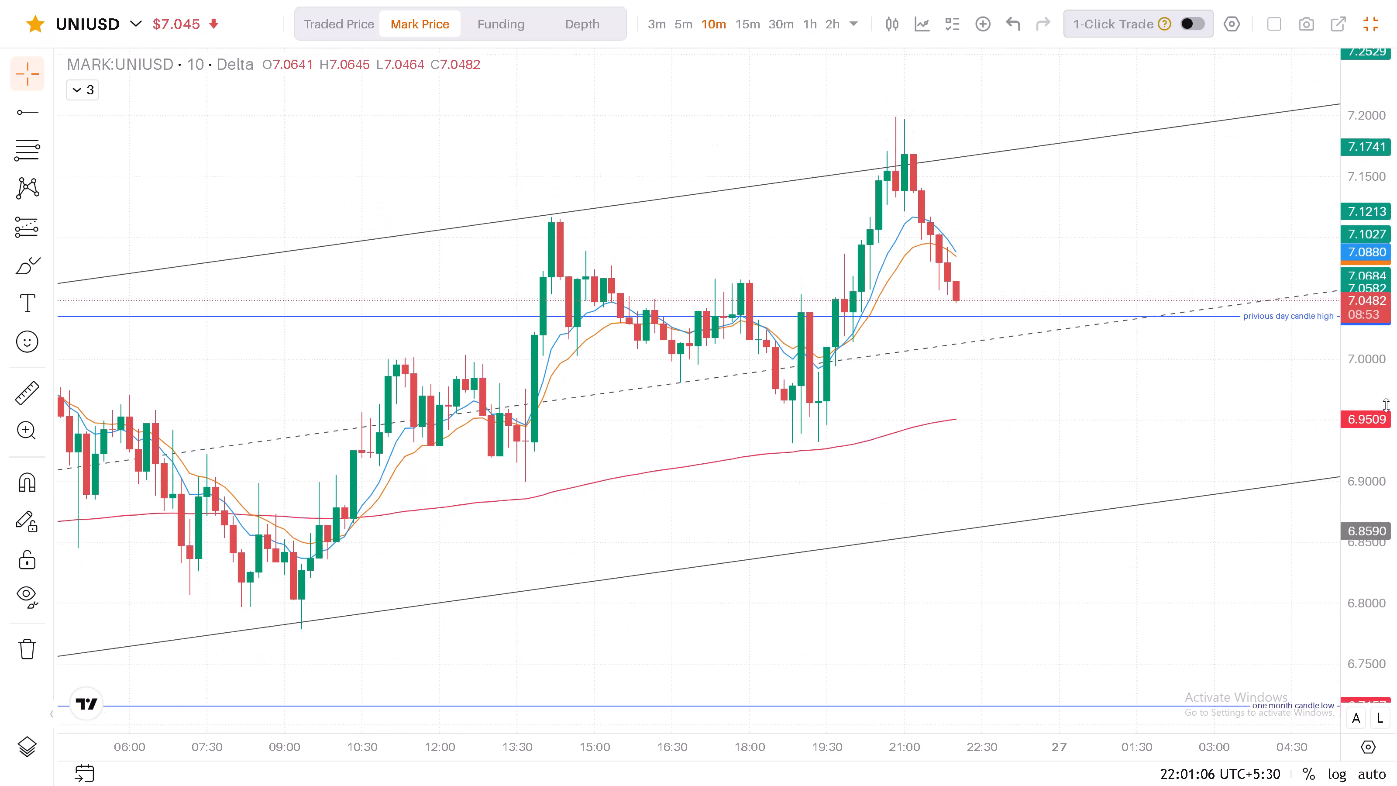
left_click_drag(1386, 405, 1386, 439)
left_click_drag(1372, 251, 1369, 312)
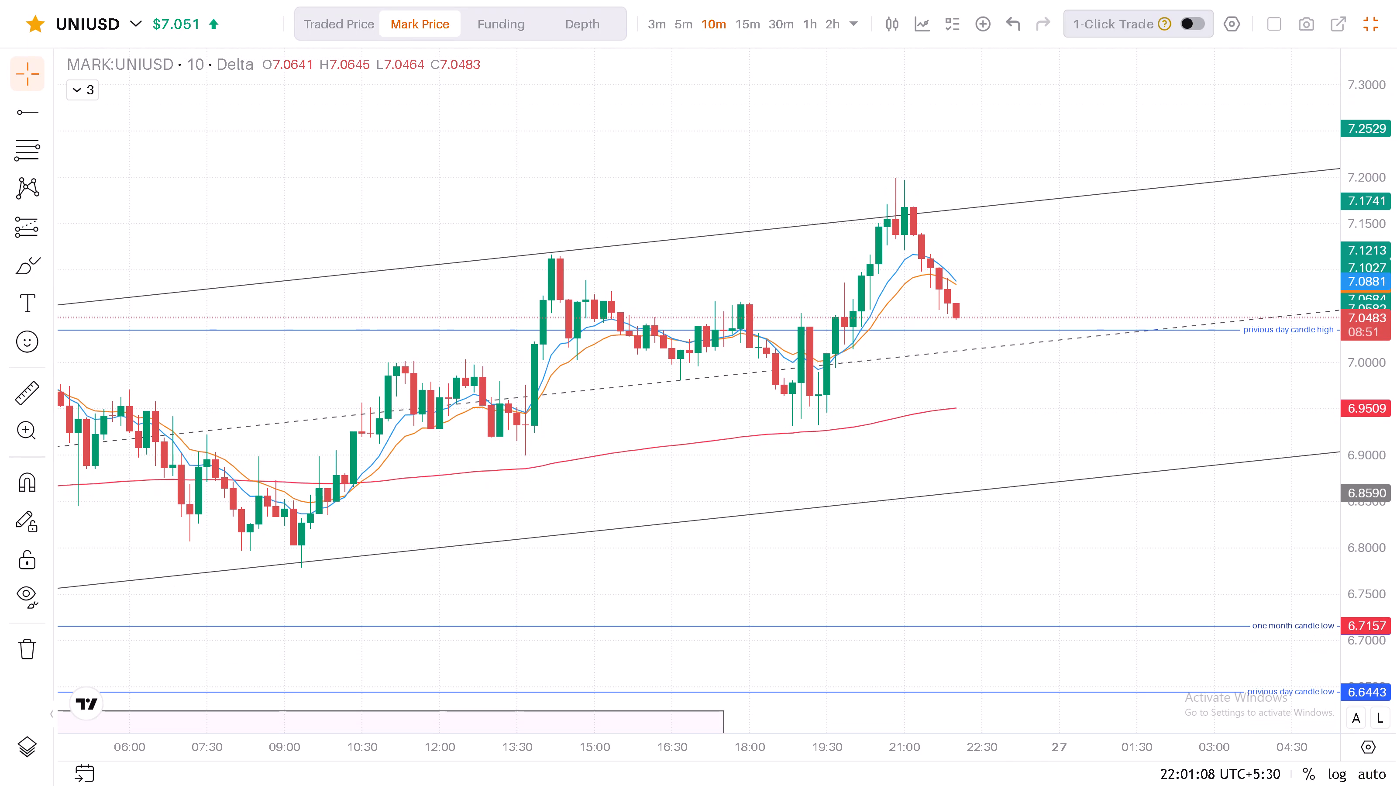
left_click_drag(994, 376, 992, 403)
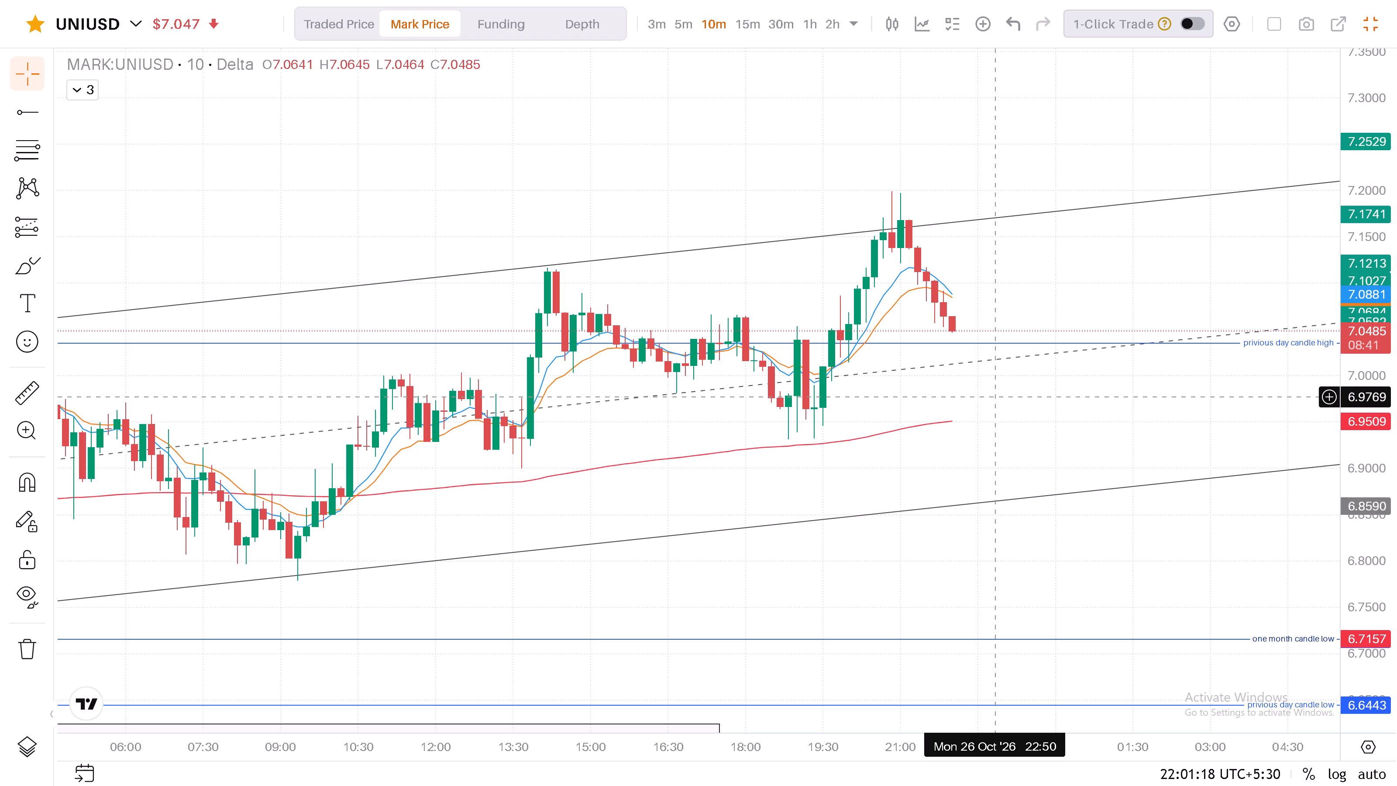
scroll(995, 395, "down", 4)
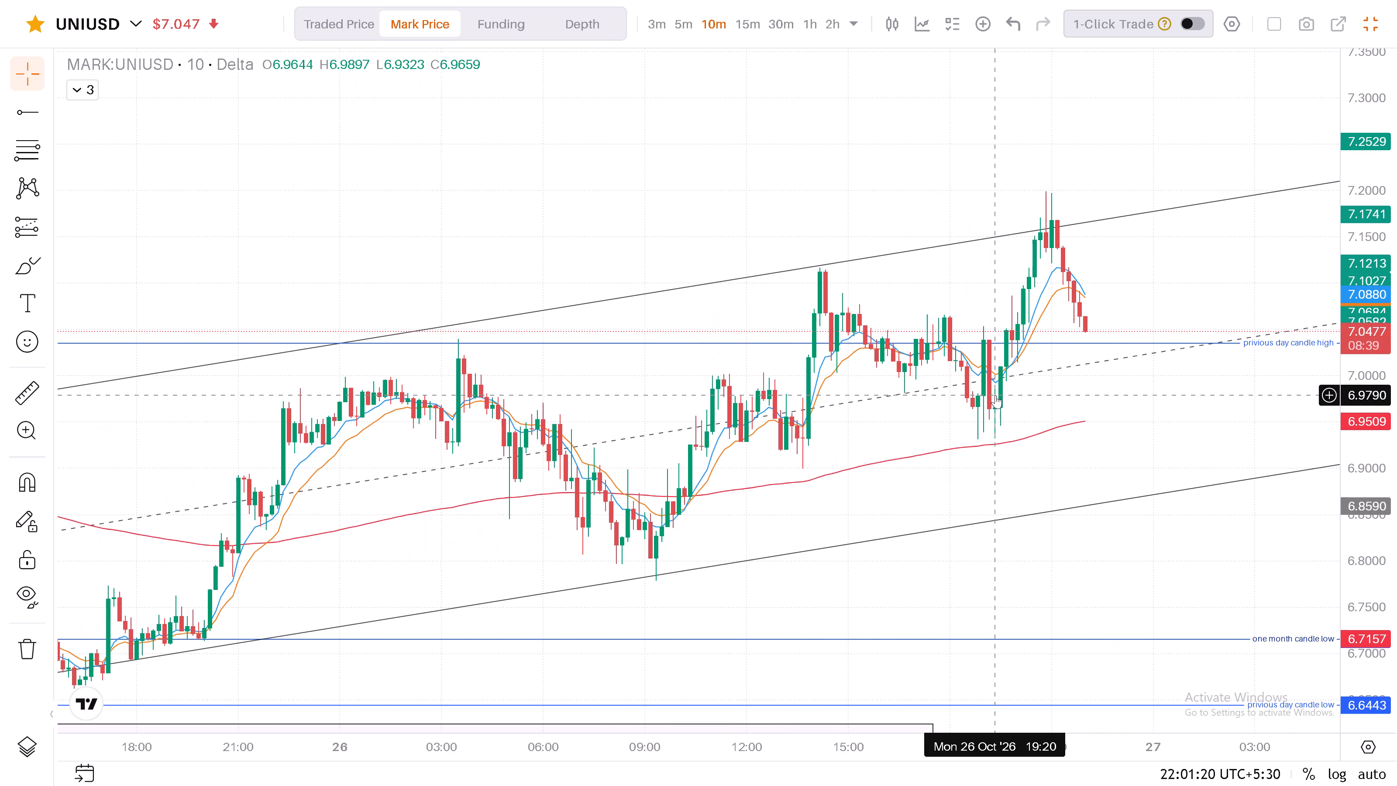
scroll(1039, 390, "up", 2)
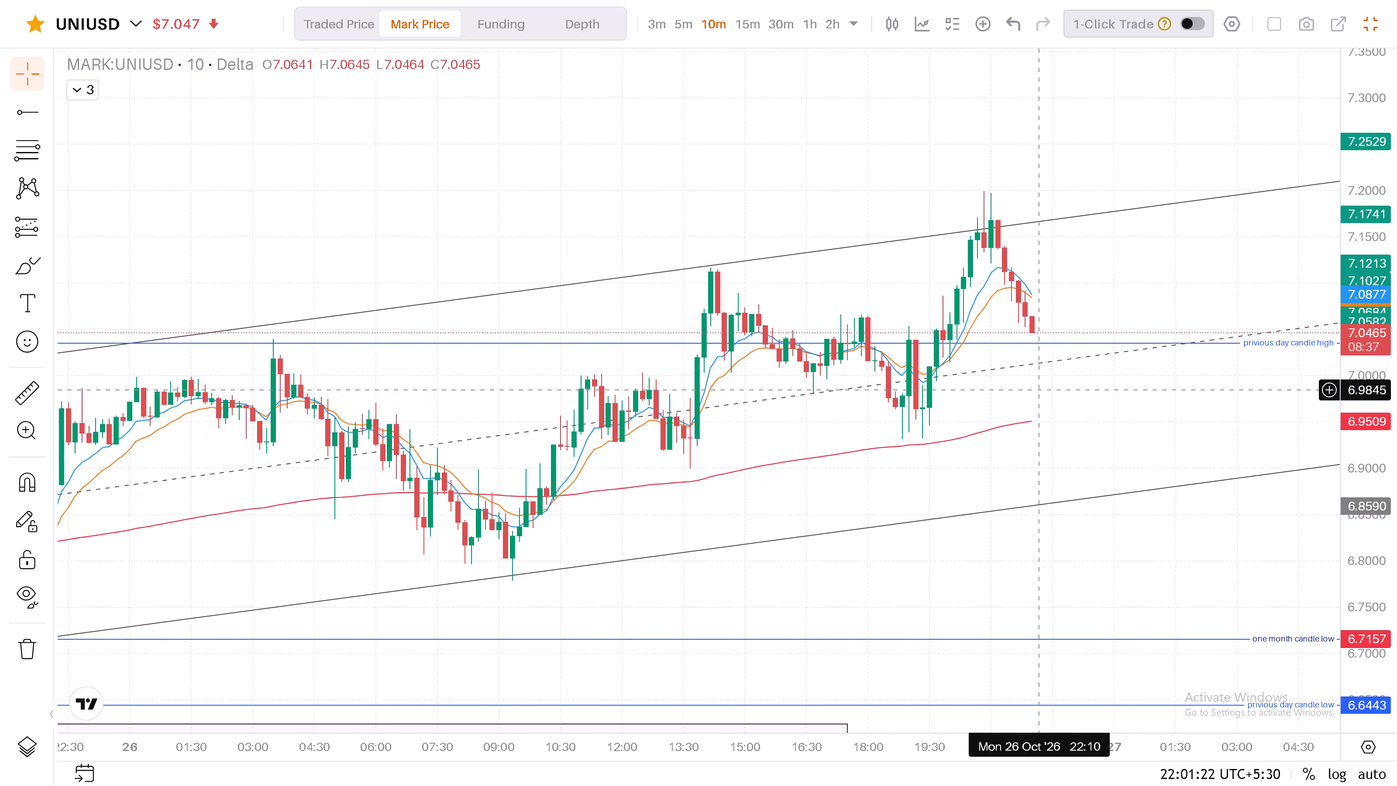
scroll(1039, 390, "up", 3)
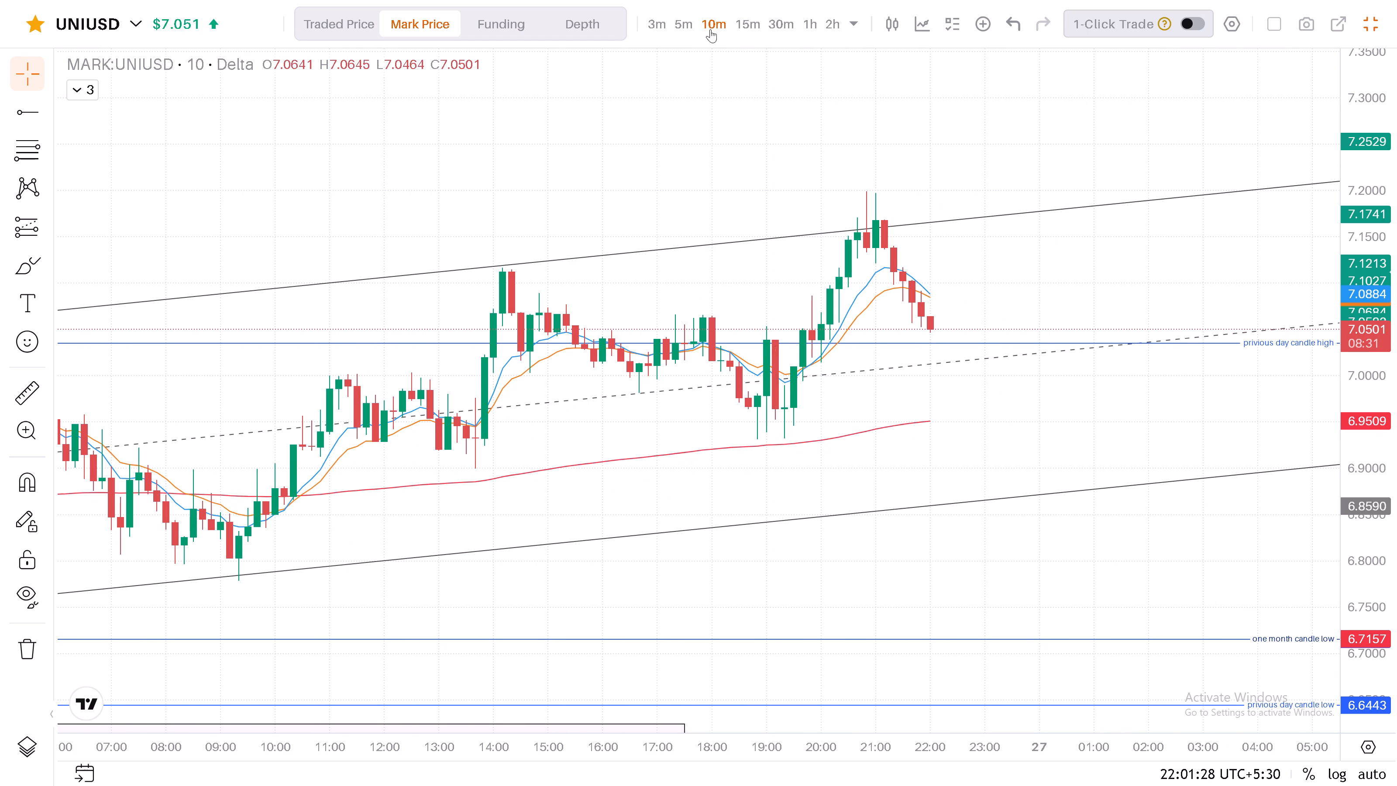
Switch the chart to the 5-minute timeframe and examine price between the channel's upper and lower boundaries.
left_click(692, 24)
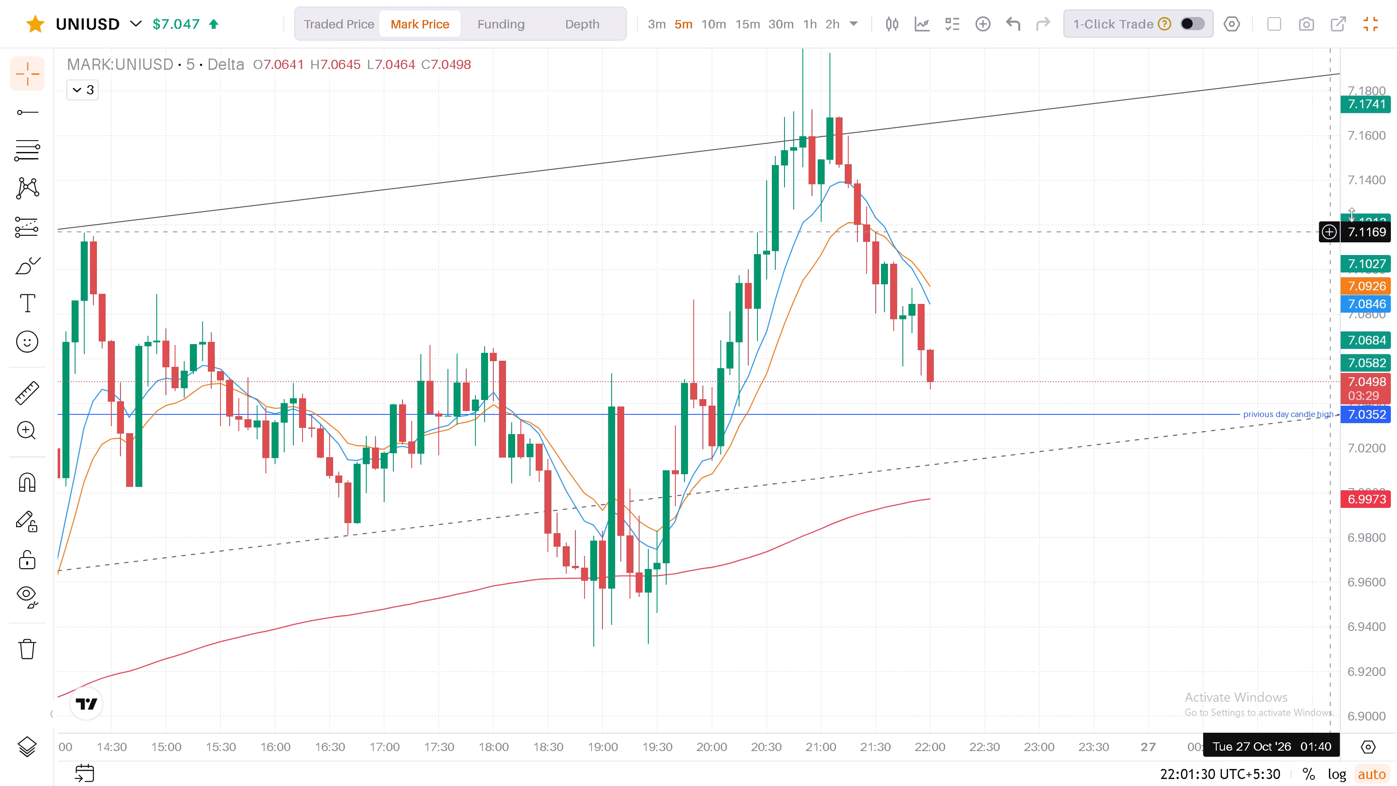
left_click_drag(1357, 206, 1347, 493)
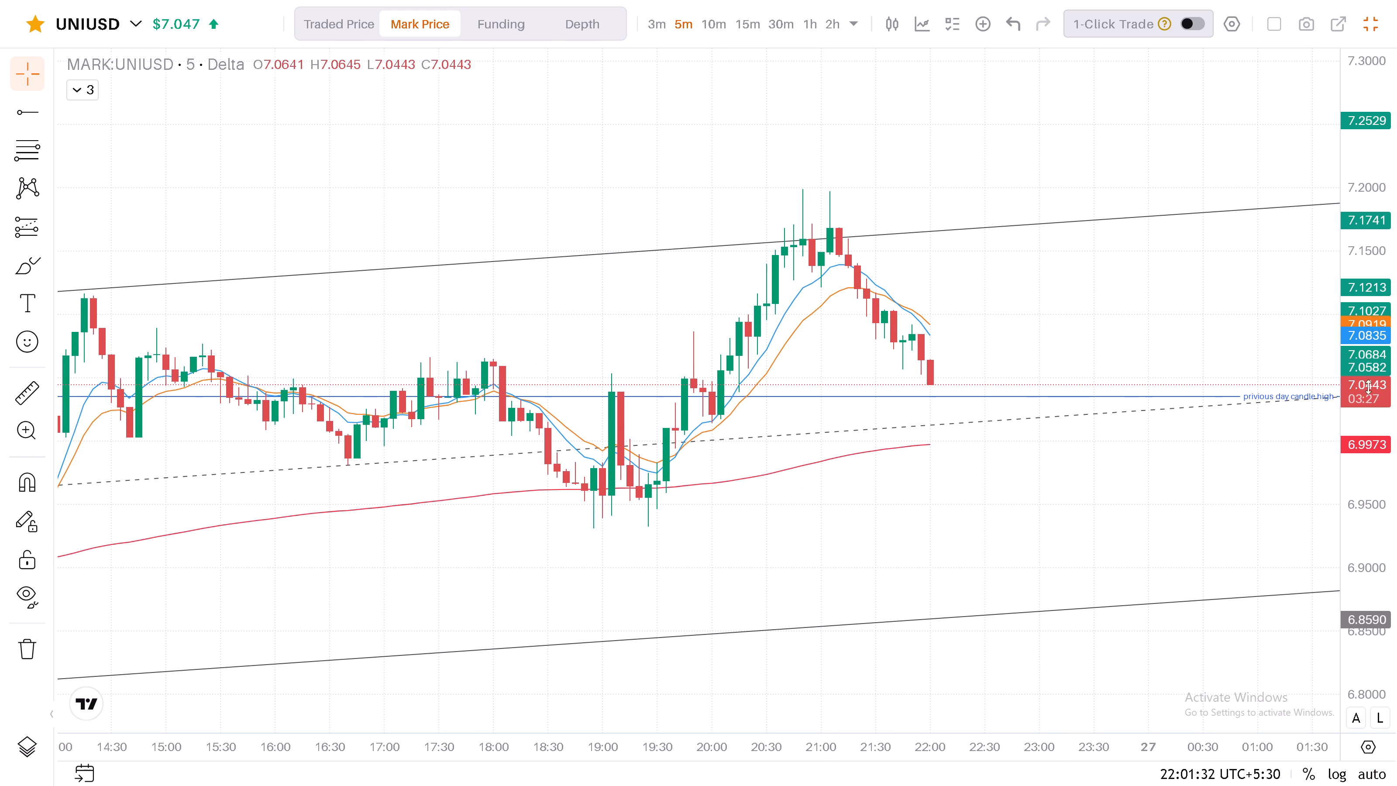
left_click_drag(1381, 288, 1370, 379)
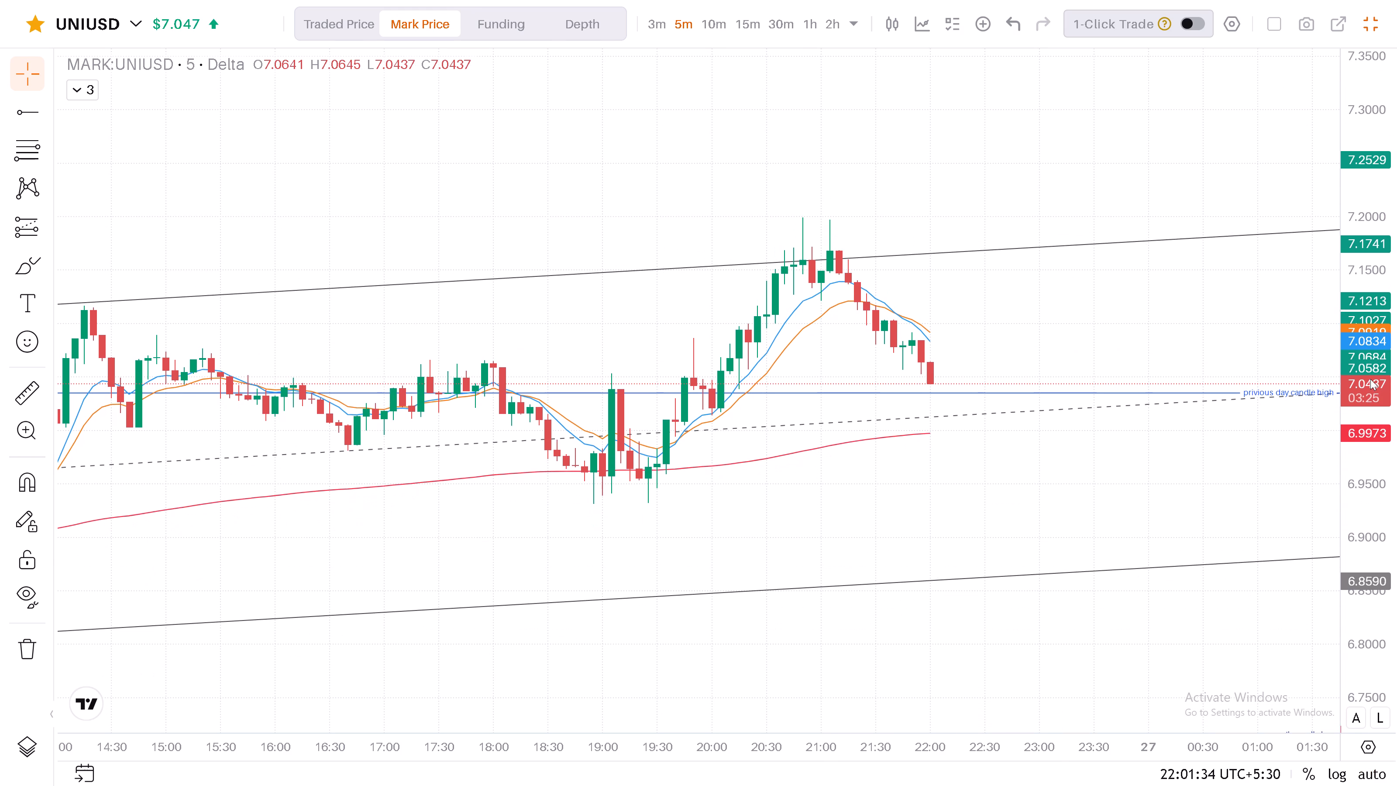
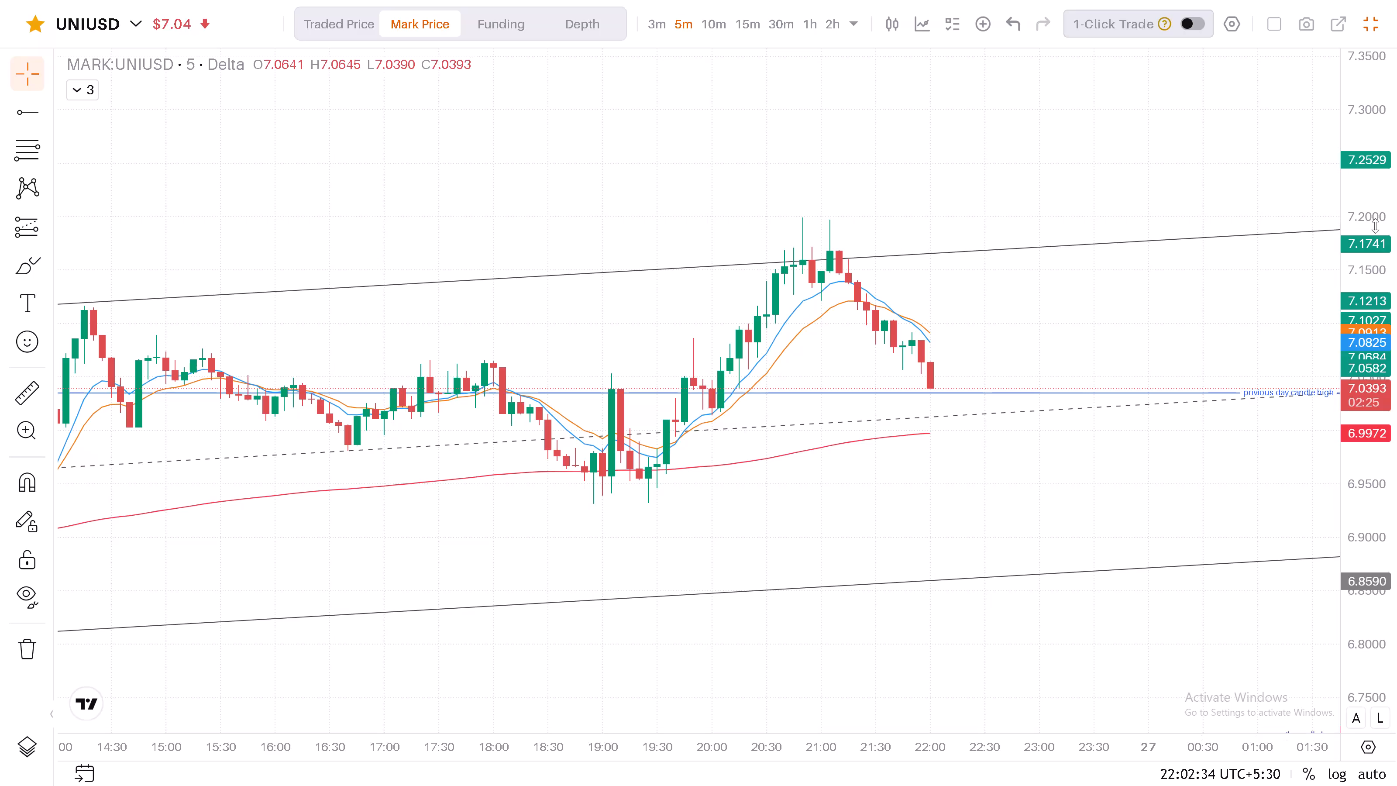
Examine the UNIUSD 5-minute swings across 26 October between the rising channel's boundaries and around the previous day high.
scroll(1396, 288, "down", 3)
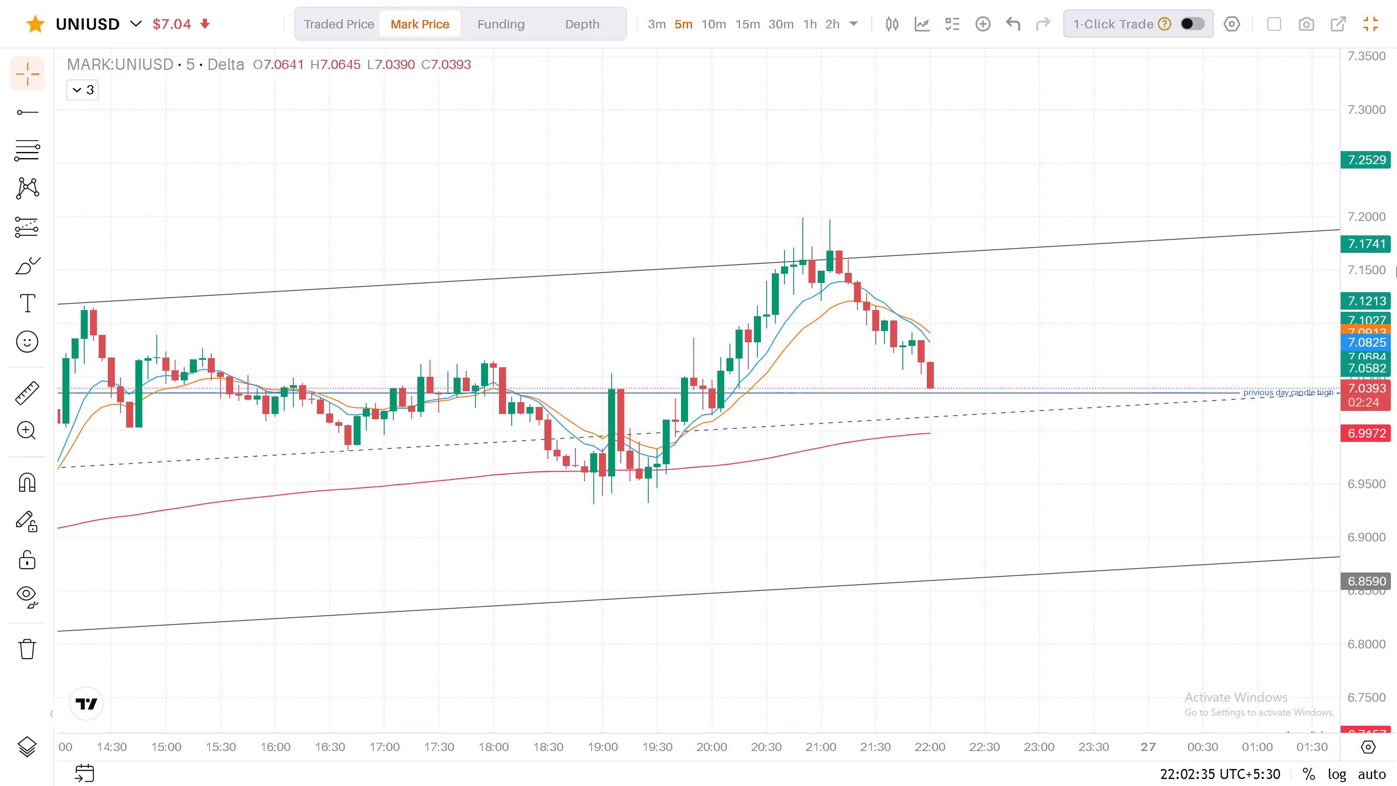
scroll(963, 225, "down", 8)
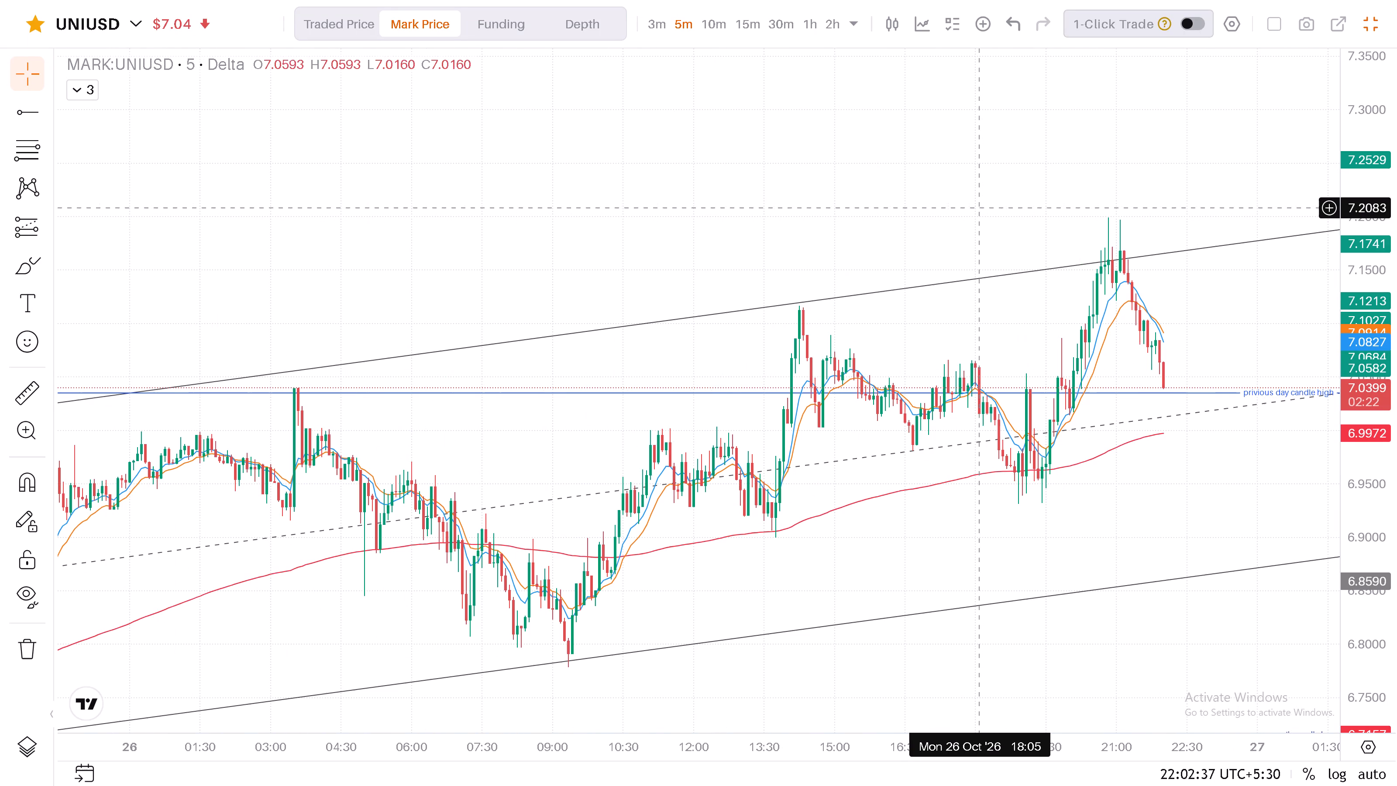
left_click_drag(984, 194, 913, 133)
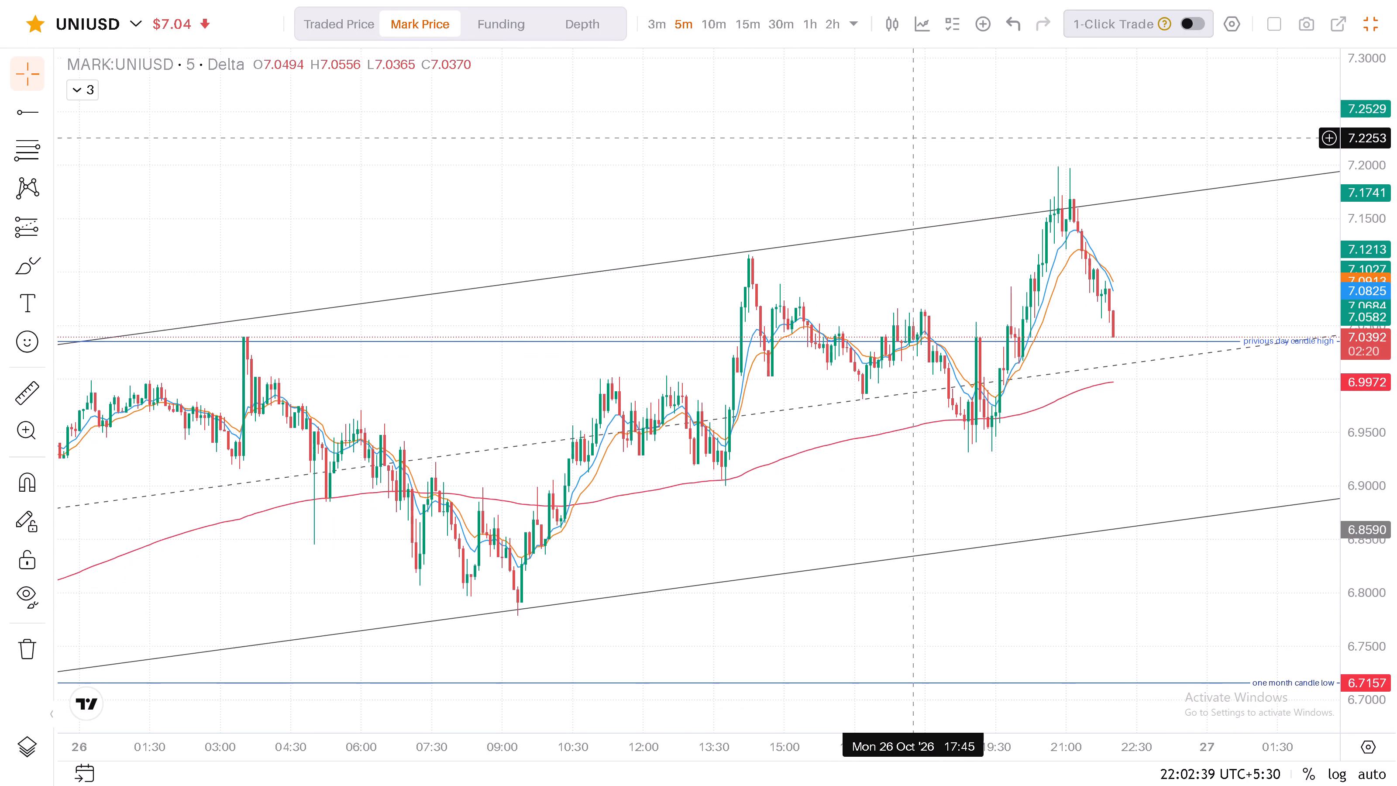
left_click_drag(913, 133, 907, 128)
triple_click(907, 128)
left_click(907, 128)
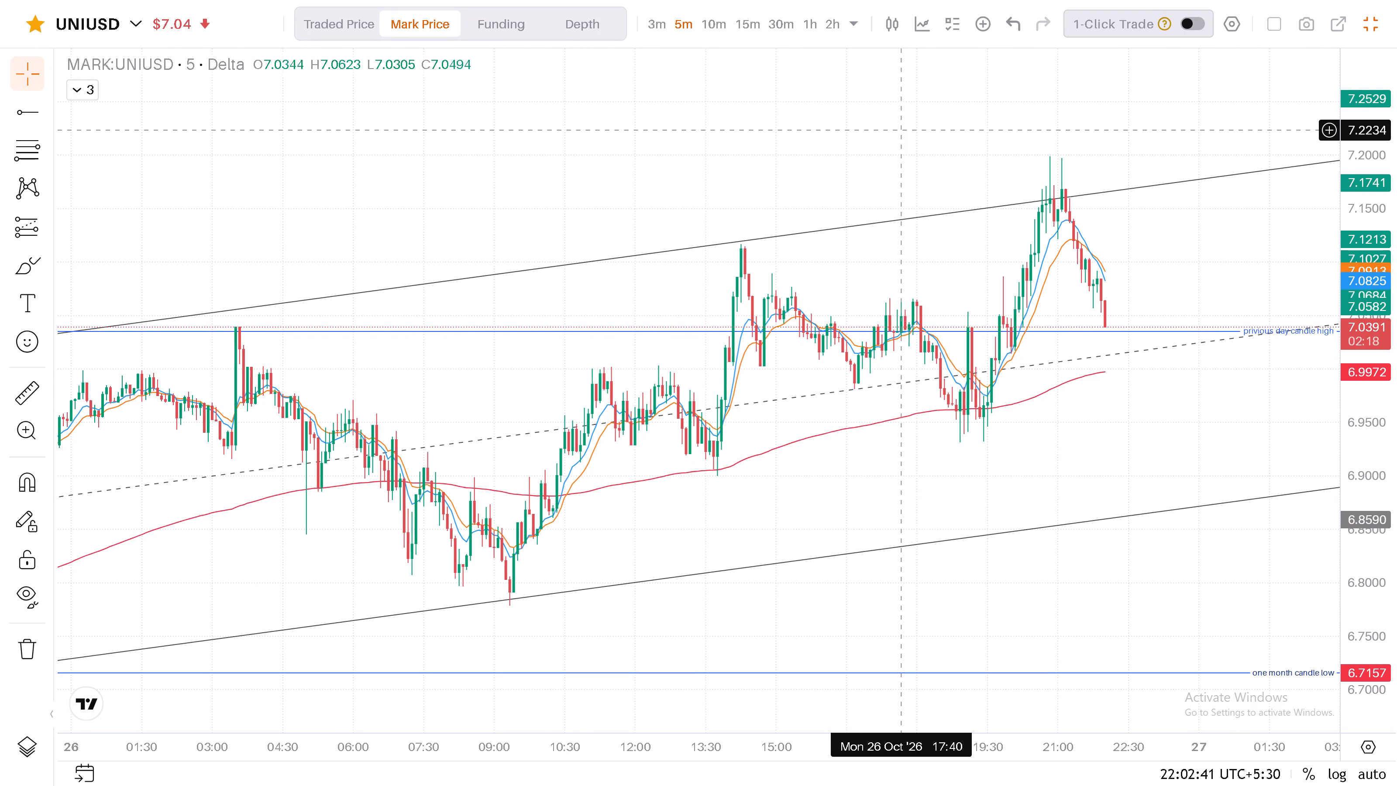
scroll(885, 138, "up", 5)
left_click_drag(698, 132, 1155, 87)
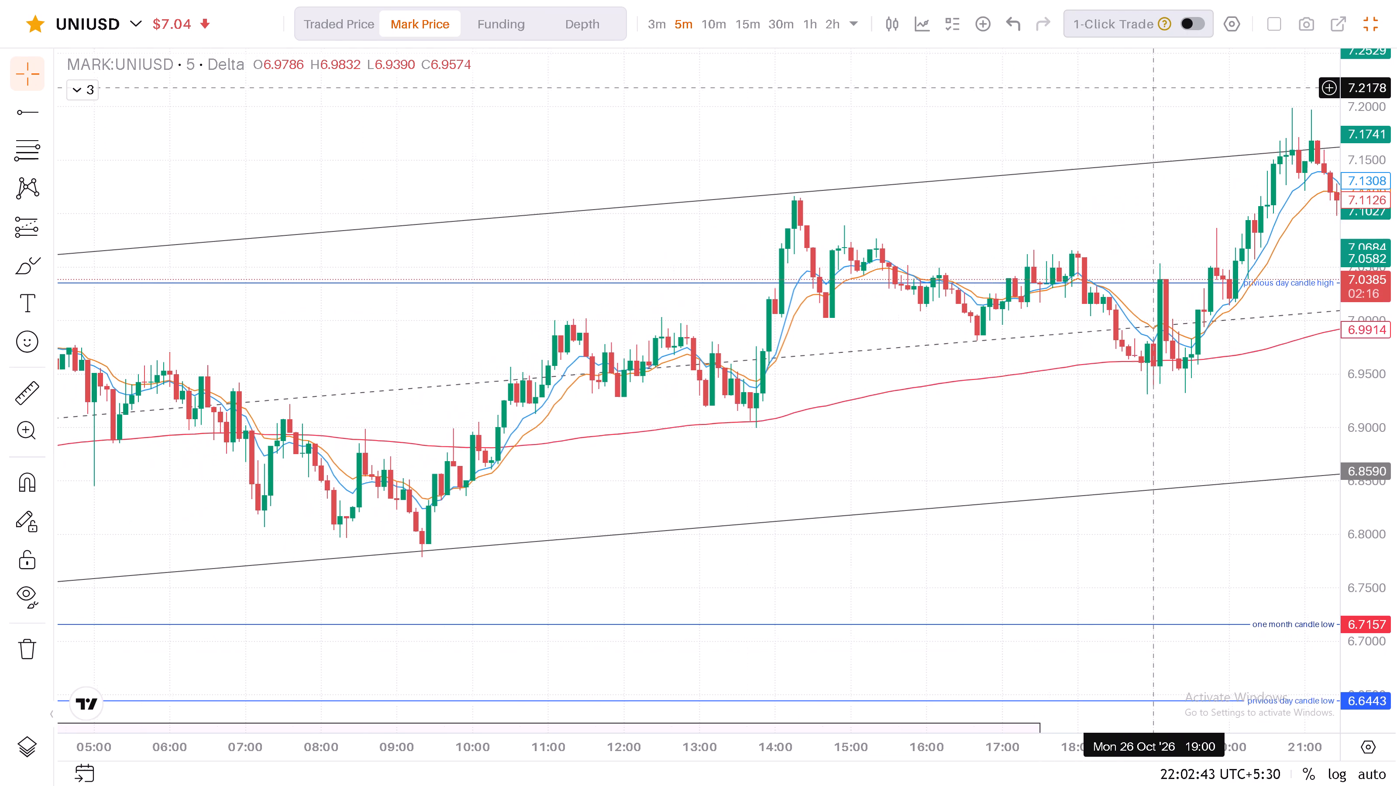
left_click_drag(1155, 87, 1115, 100)
left_click_drag(1115, 100, 1026, 125)
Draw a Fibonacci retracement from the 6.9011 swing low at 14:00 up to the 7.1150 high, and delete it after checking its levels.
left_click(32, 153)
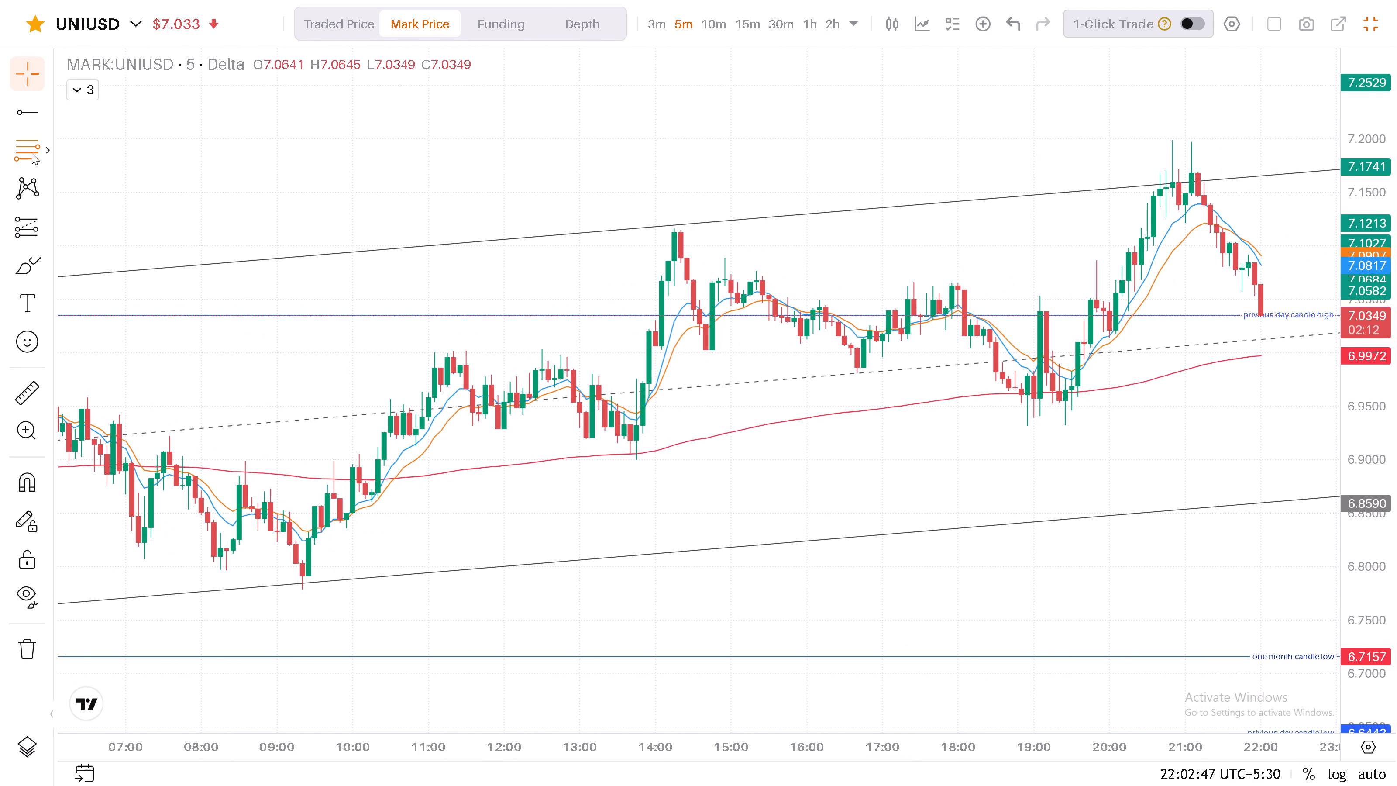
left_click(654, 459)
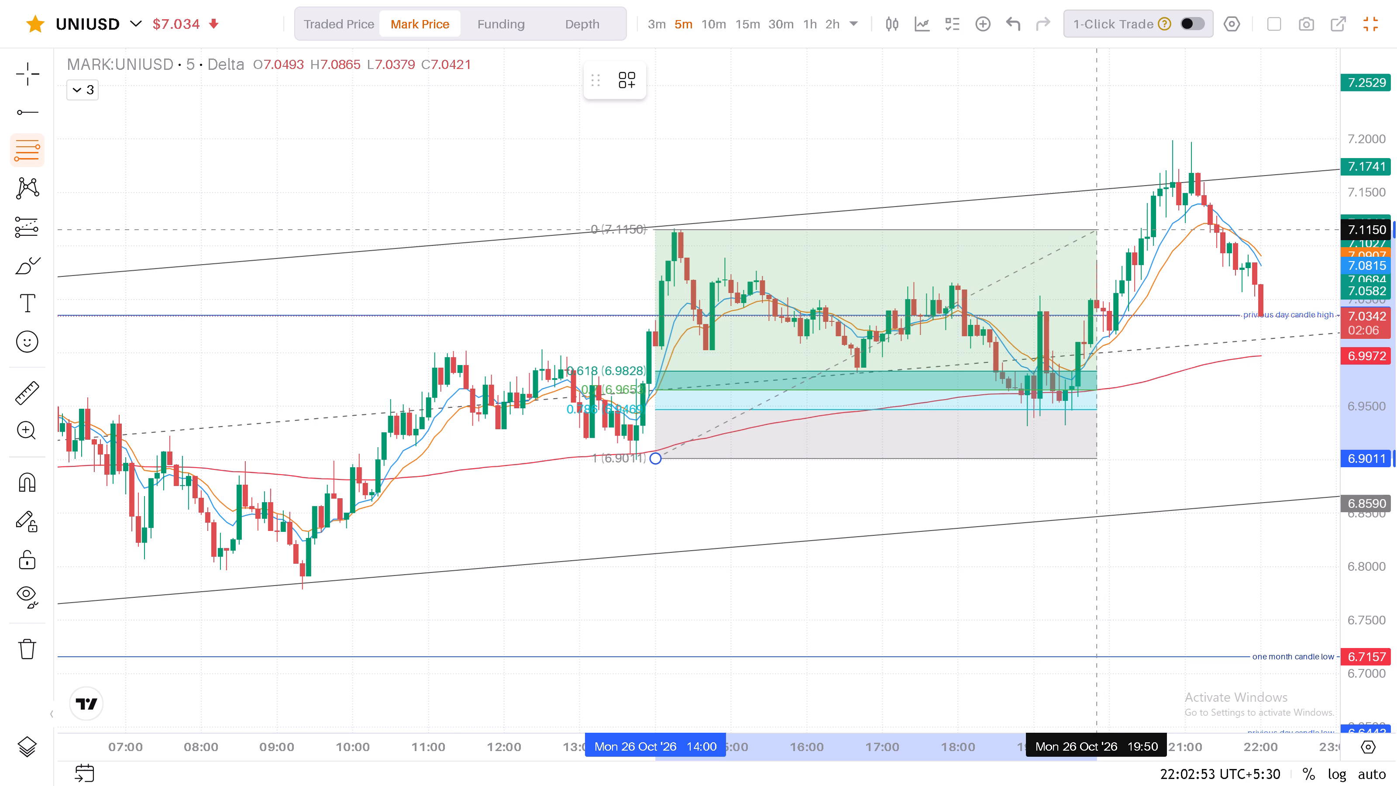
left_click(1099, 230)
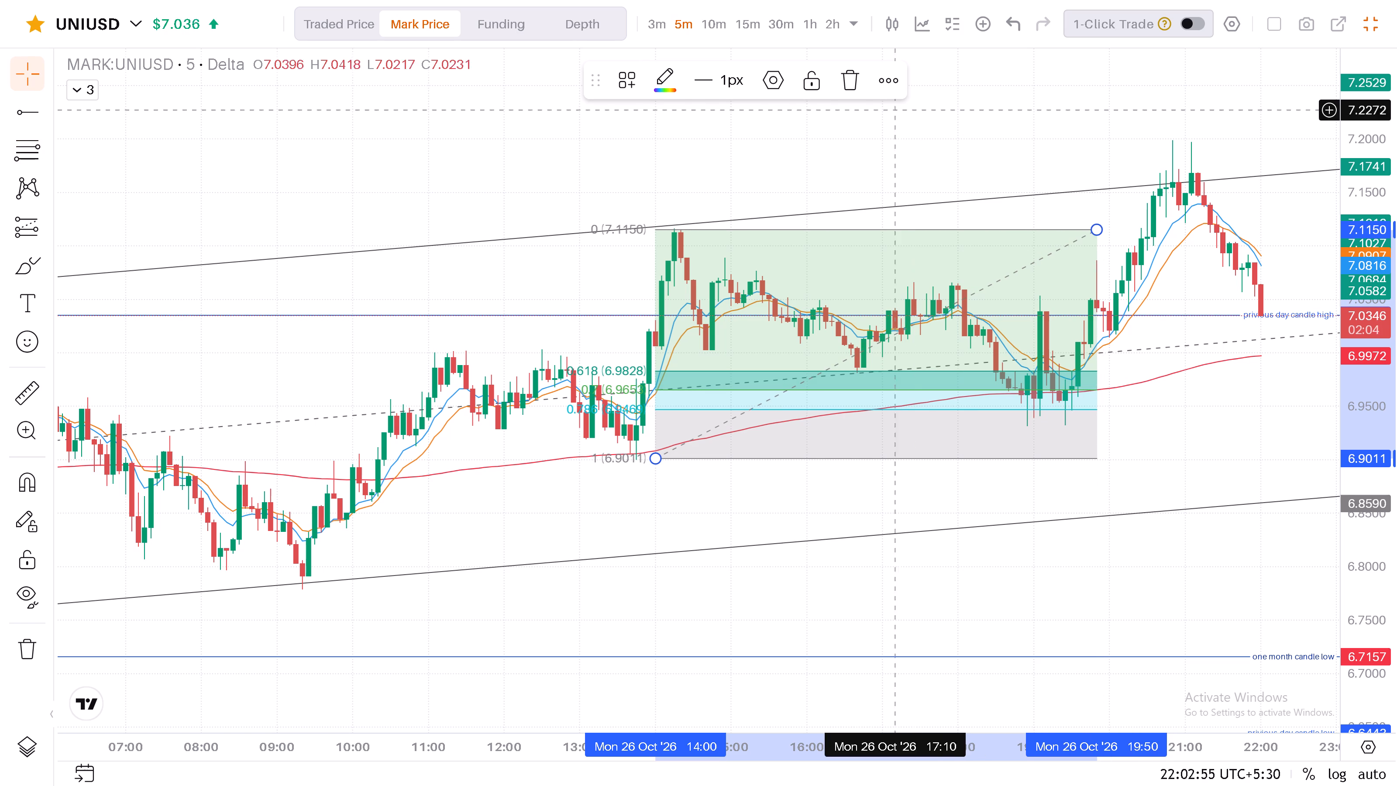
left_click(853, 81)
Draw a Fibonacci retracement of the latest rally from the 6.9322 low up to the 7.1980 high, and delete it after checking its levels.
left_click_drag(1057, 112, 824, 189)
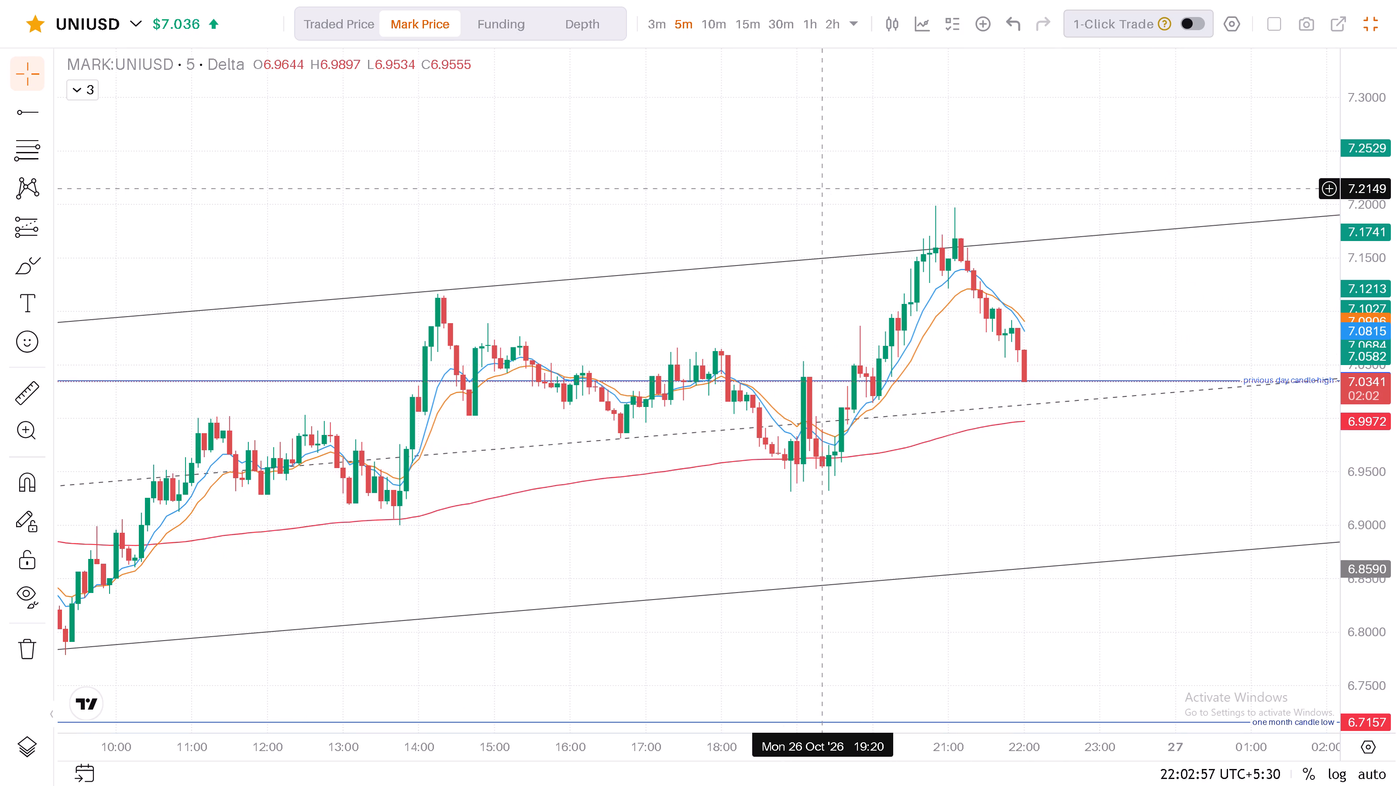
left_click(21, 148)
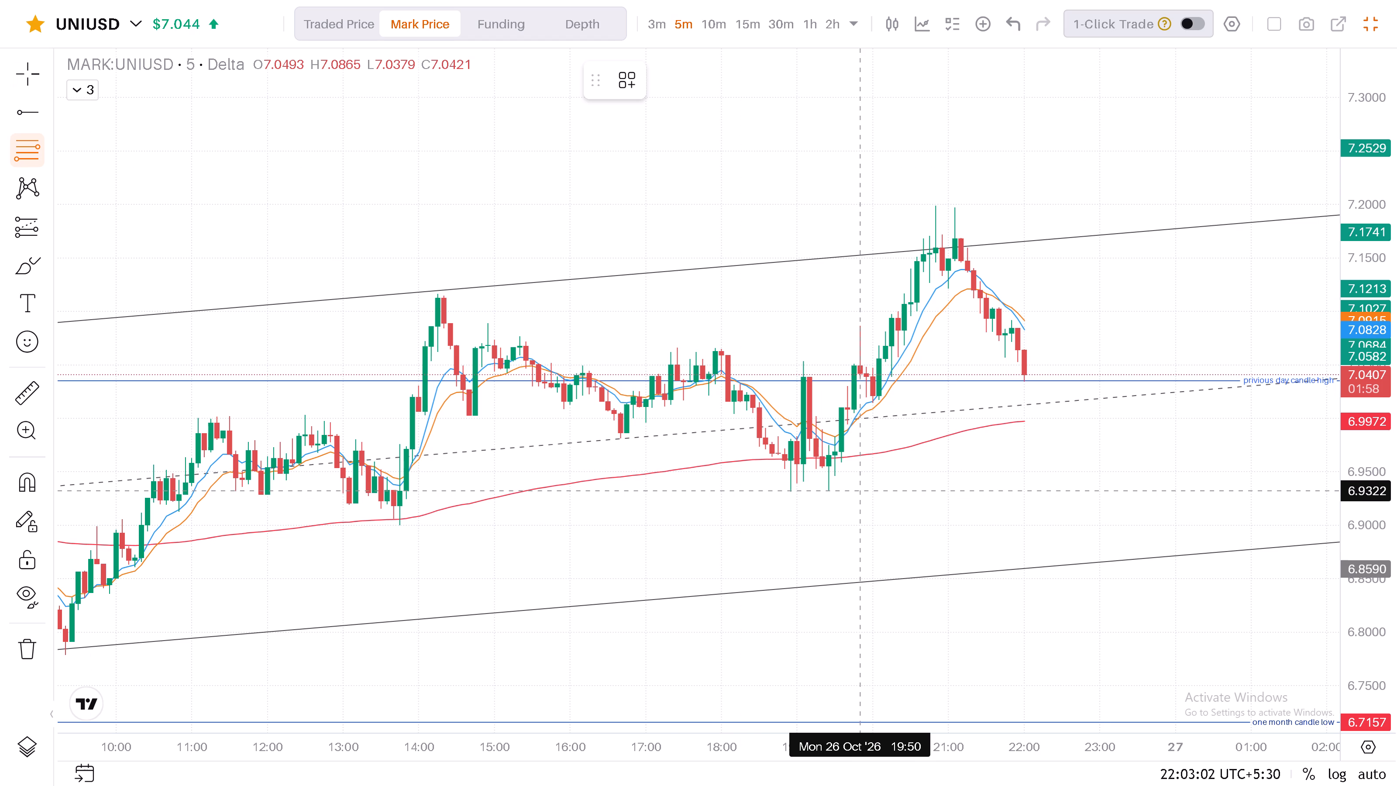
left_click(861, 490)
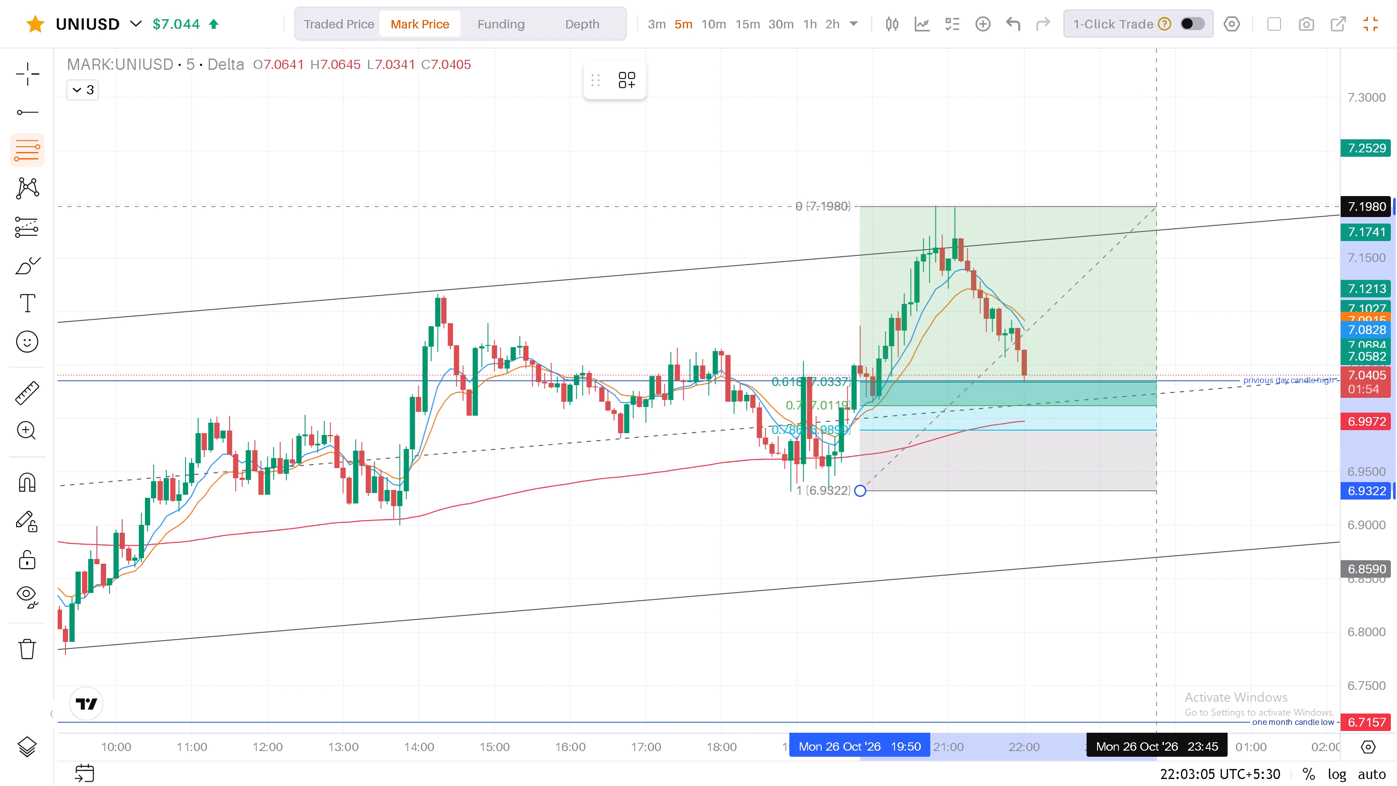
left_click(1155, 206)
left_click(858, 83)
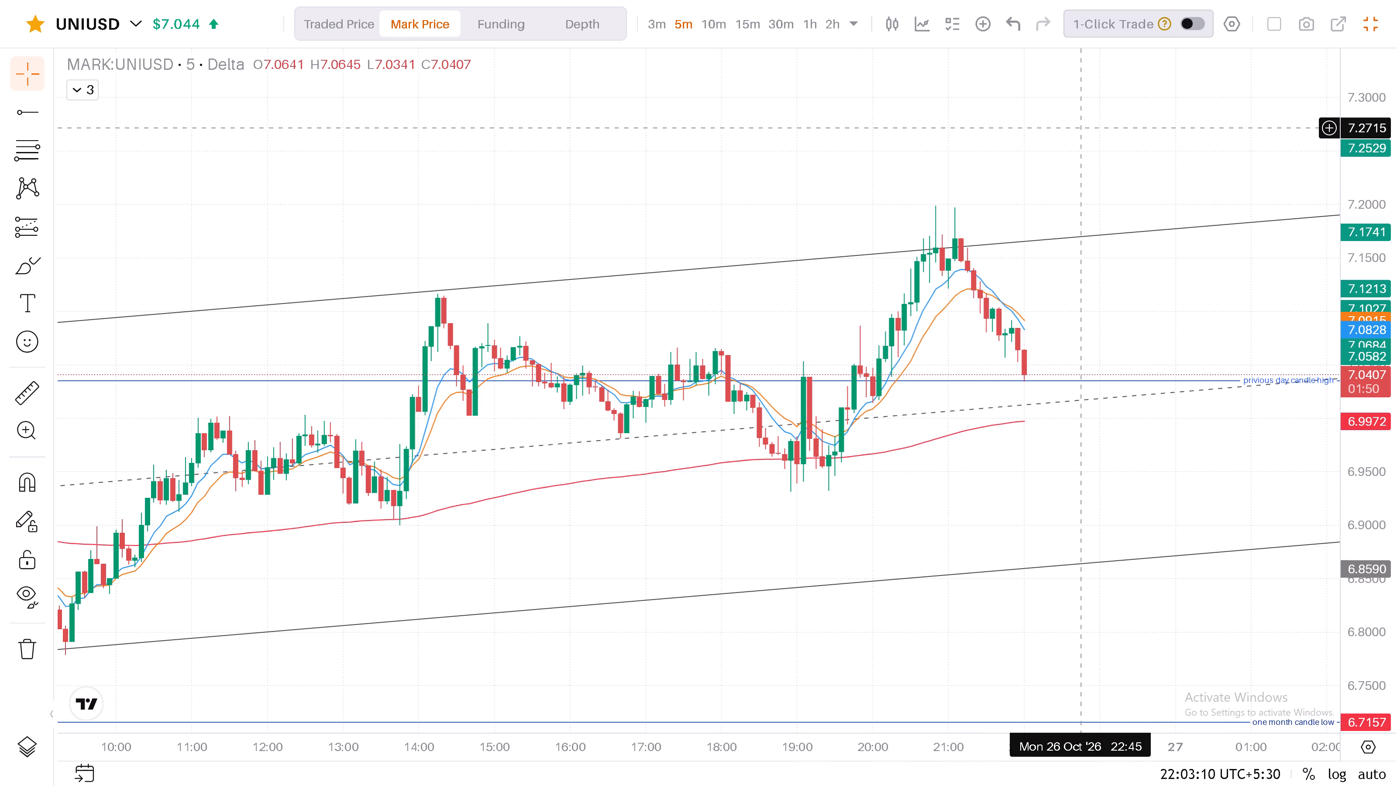
Examine the wider rising channel and earlier downtrend, and the latest 5-minute candles around the previous day high and channel midline.
scroll(1080, 171, "down", 5)
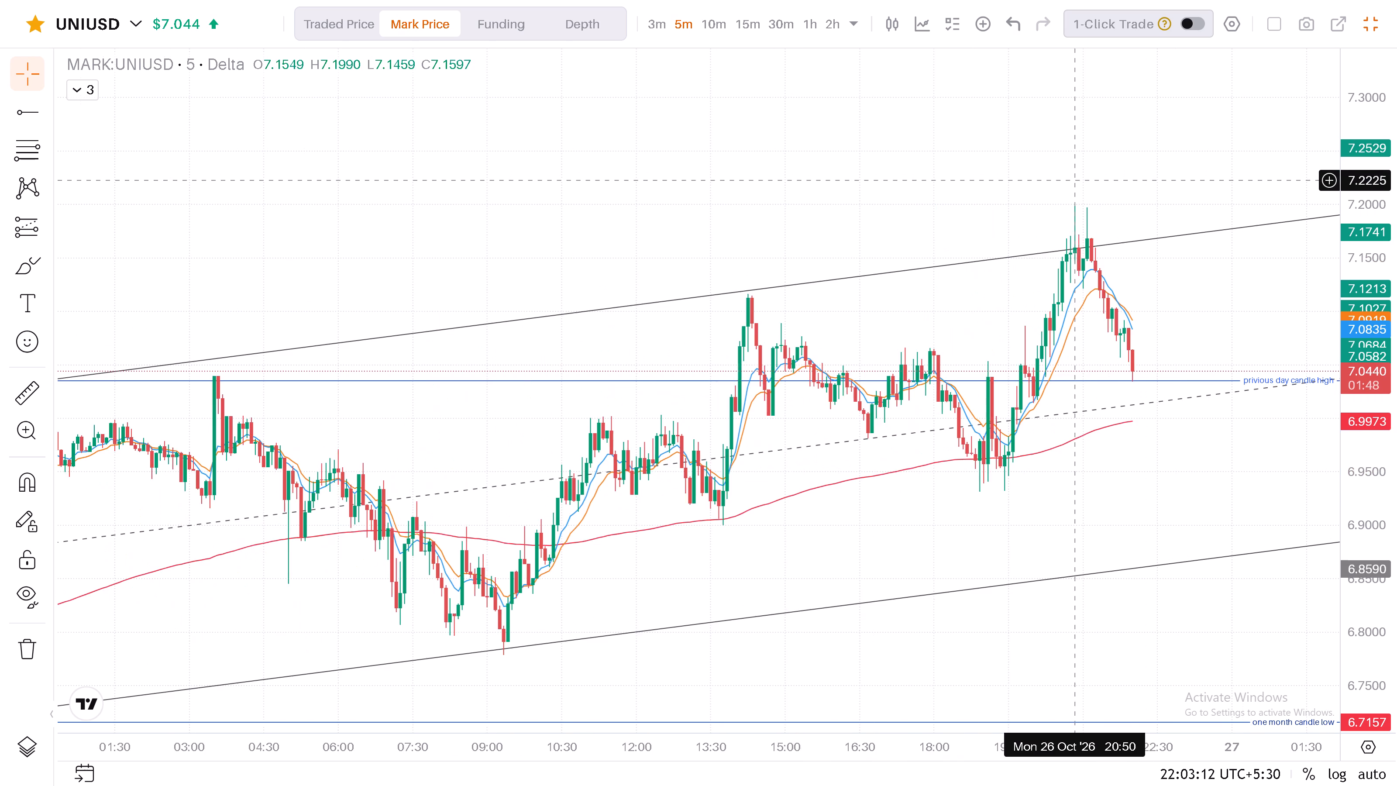
scroll(1074, 181, "down", 7)
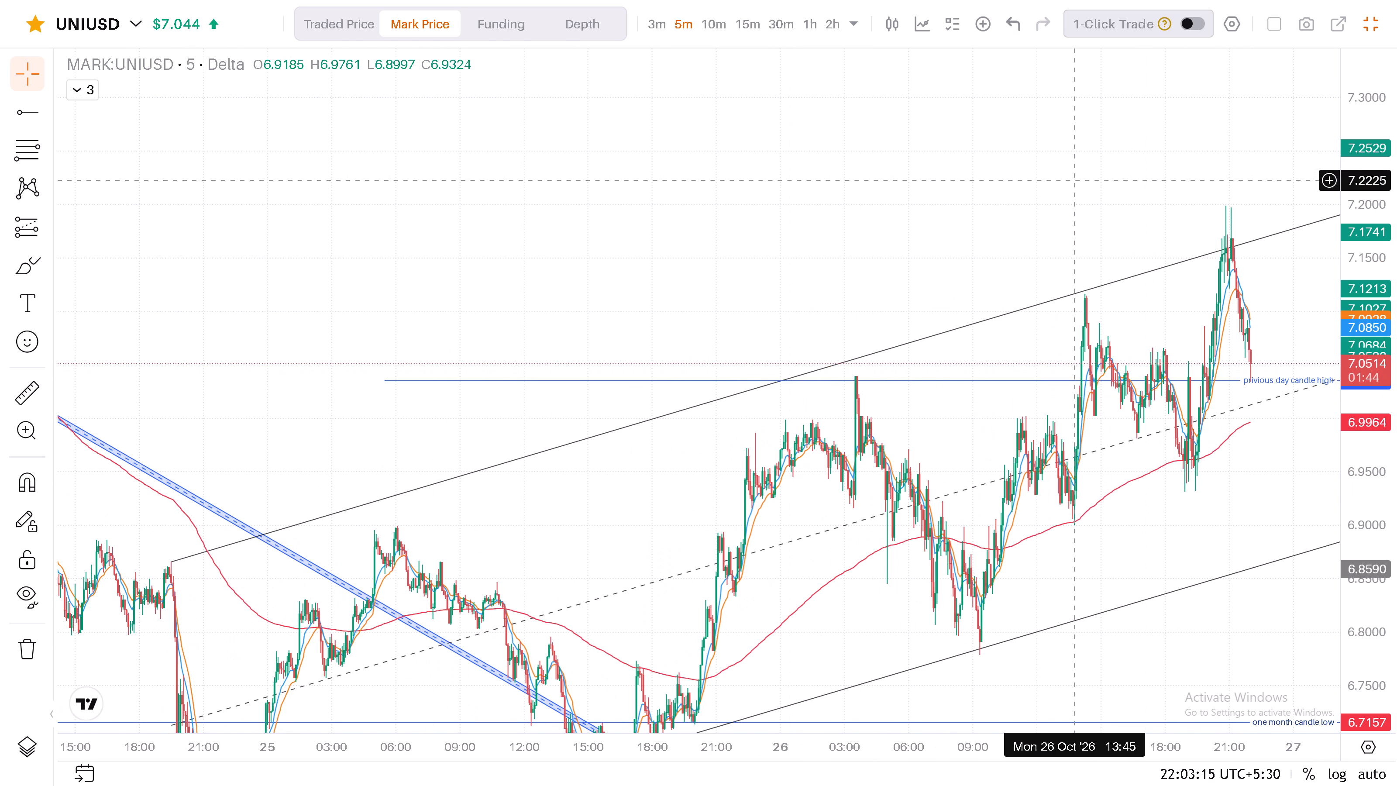
scroll(1074, 181, "up", 11)
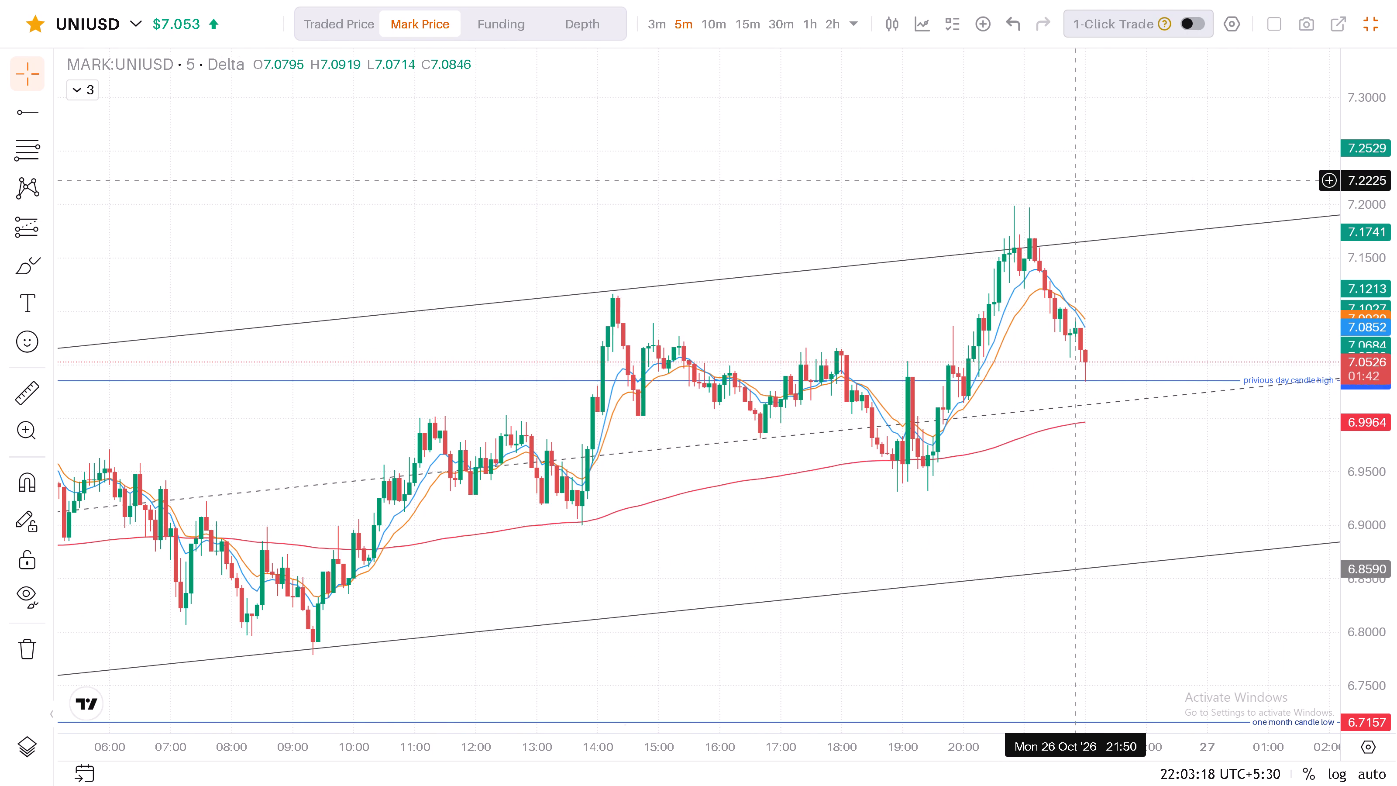
scroll(1074, 181, "up", 4)
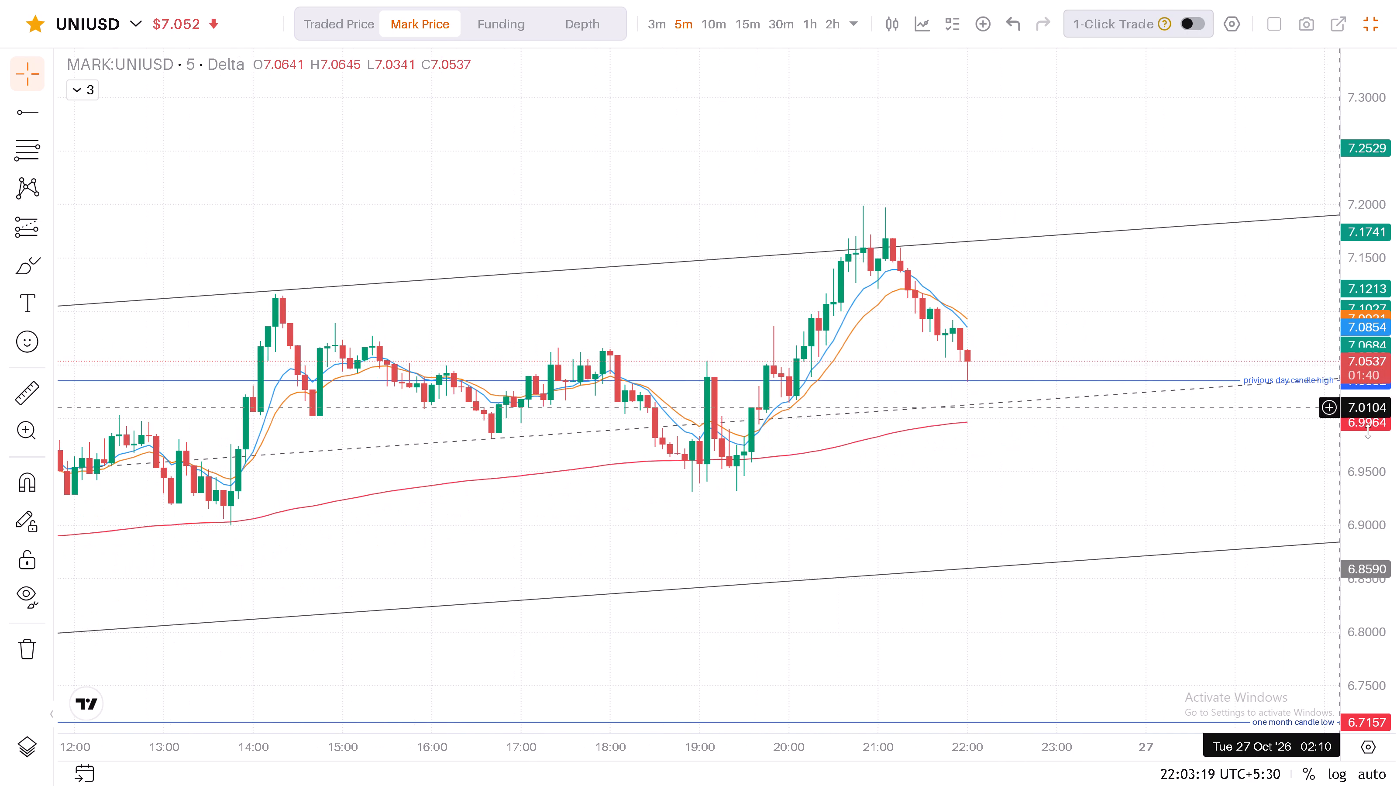
left_click_drag(1369, 431, 1370, 416)
scroll(1237, 387, "up", 3)
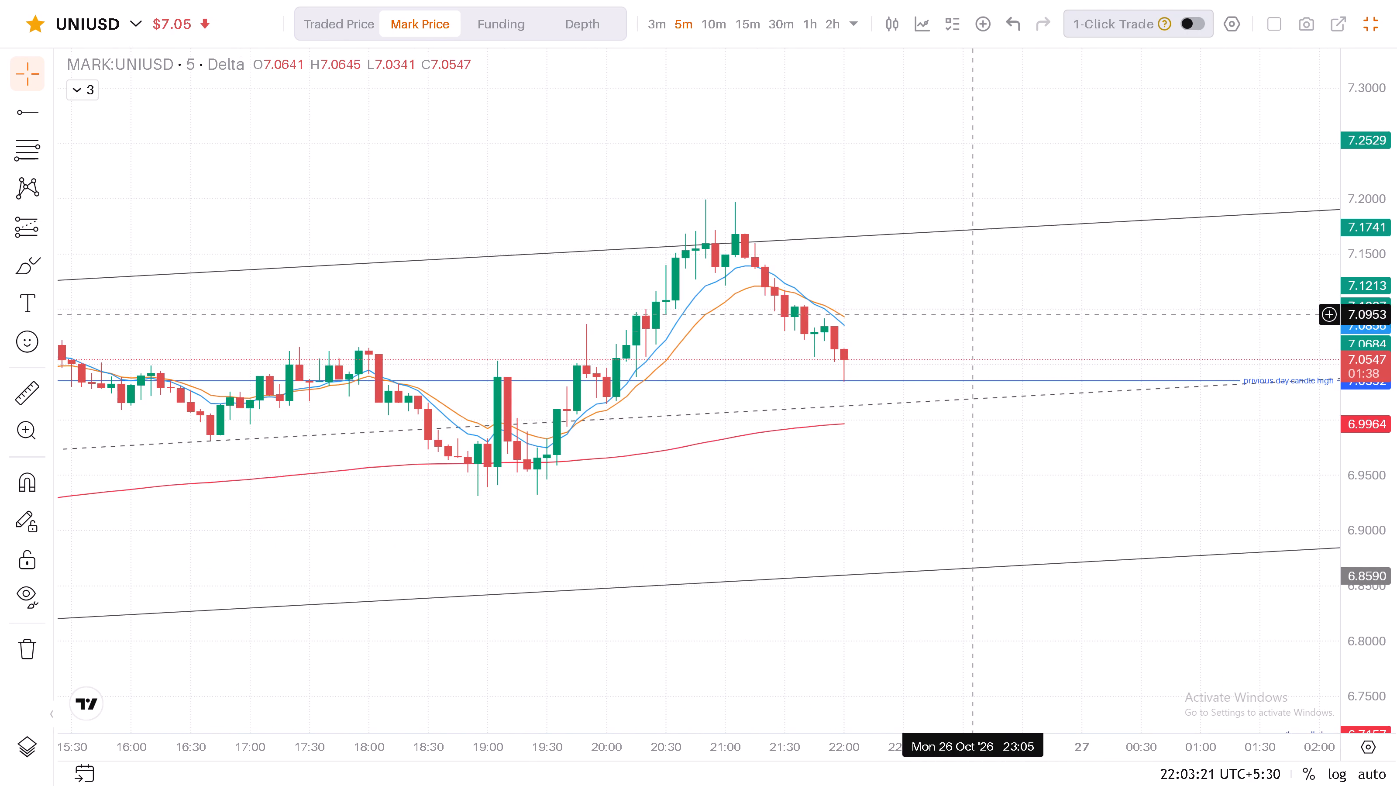
left_click_drag(972, 297, 967, 338)
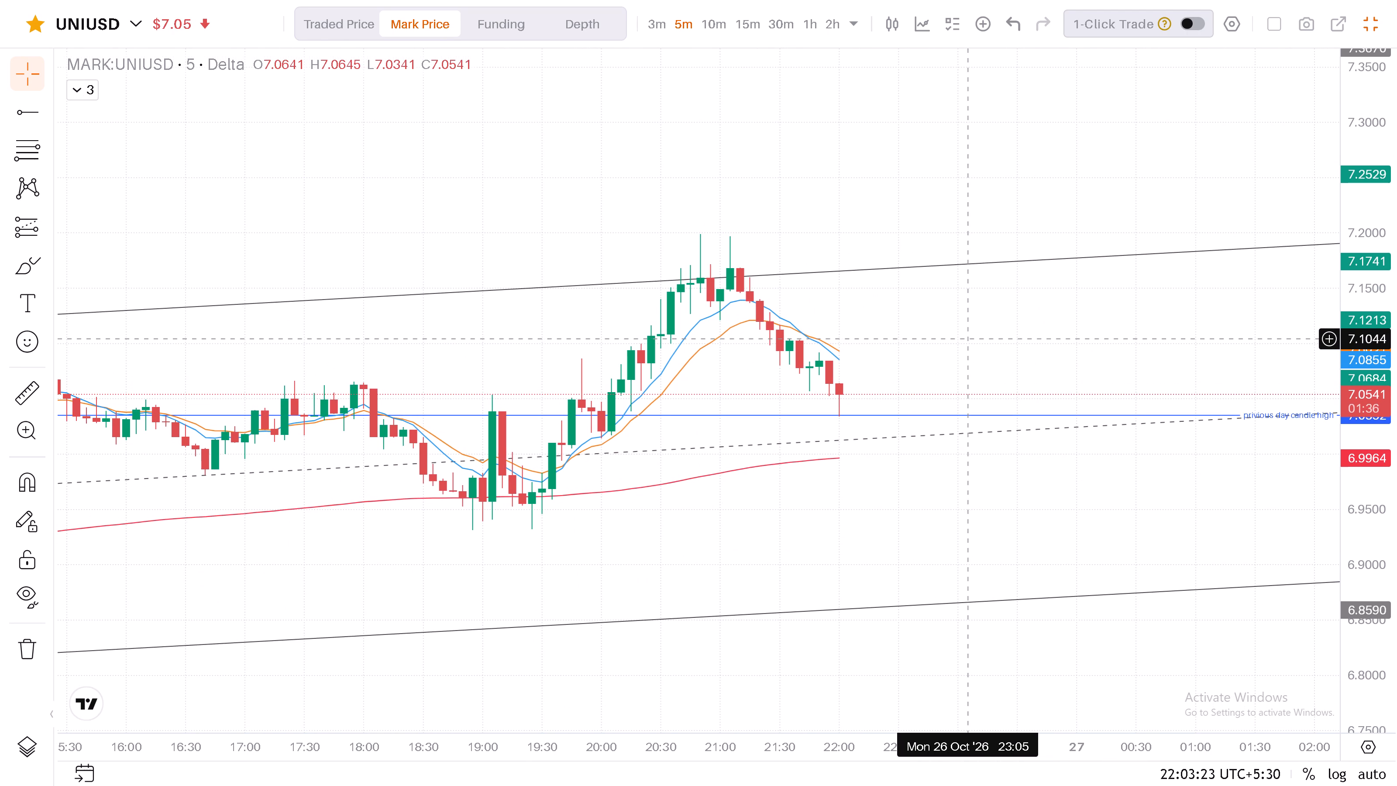
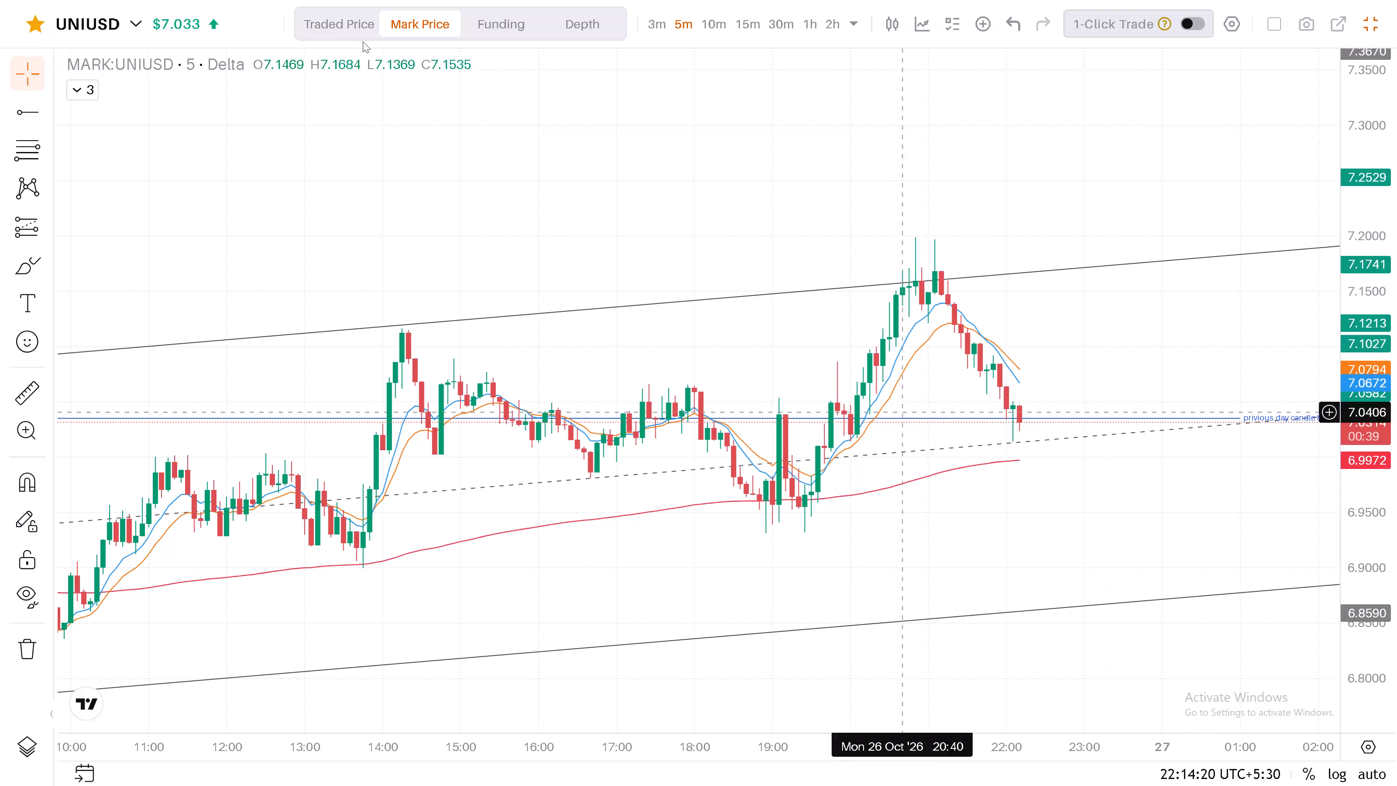
Examine the UNIUSD 15-minute chart's rising channel, its labelled key levels and the latest candles near the previous day high and channel midline.
left_click_drag(789, 95, 662, 131)
left_click(753, 28)
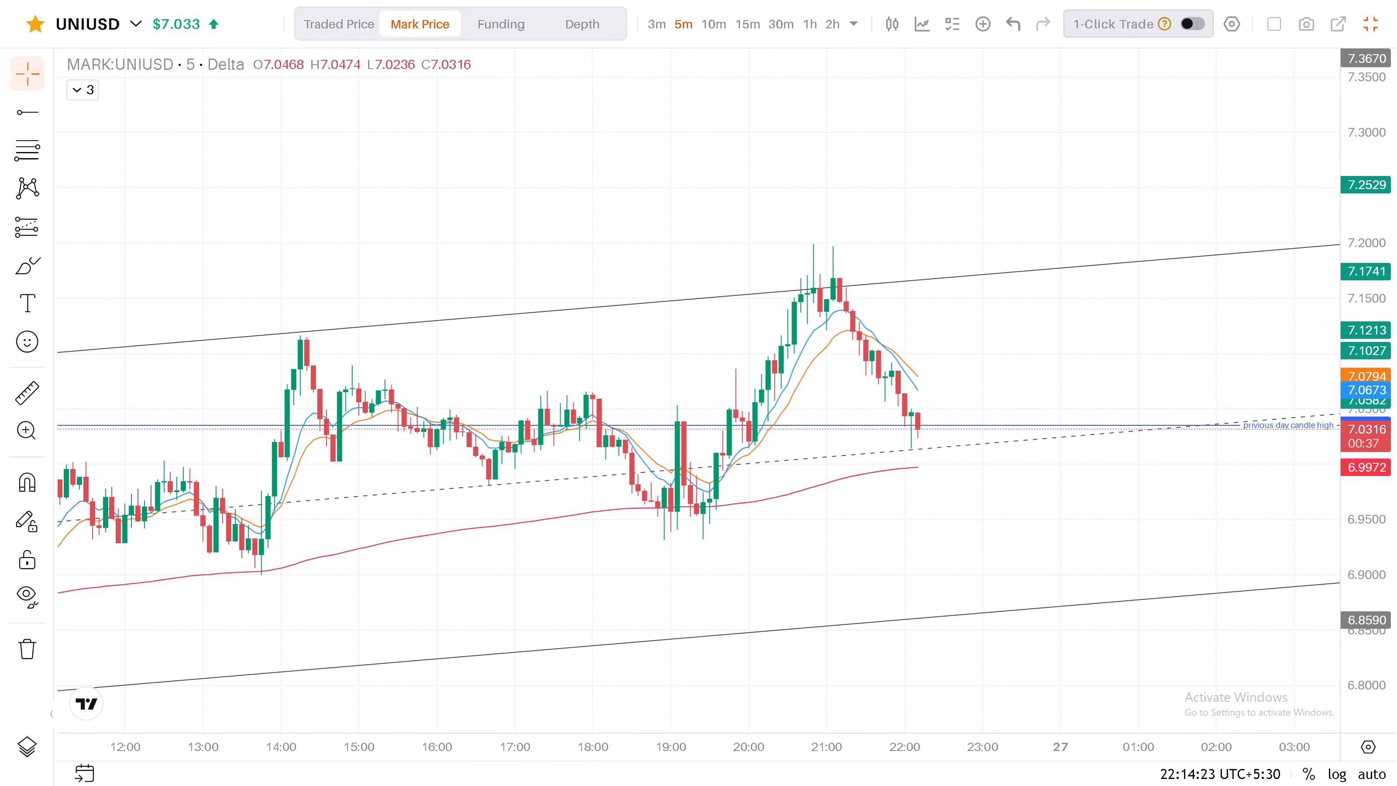
left_click_drag(1360, 211, 1349, 386)
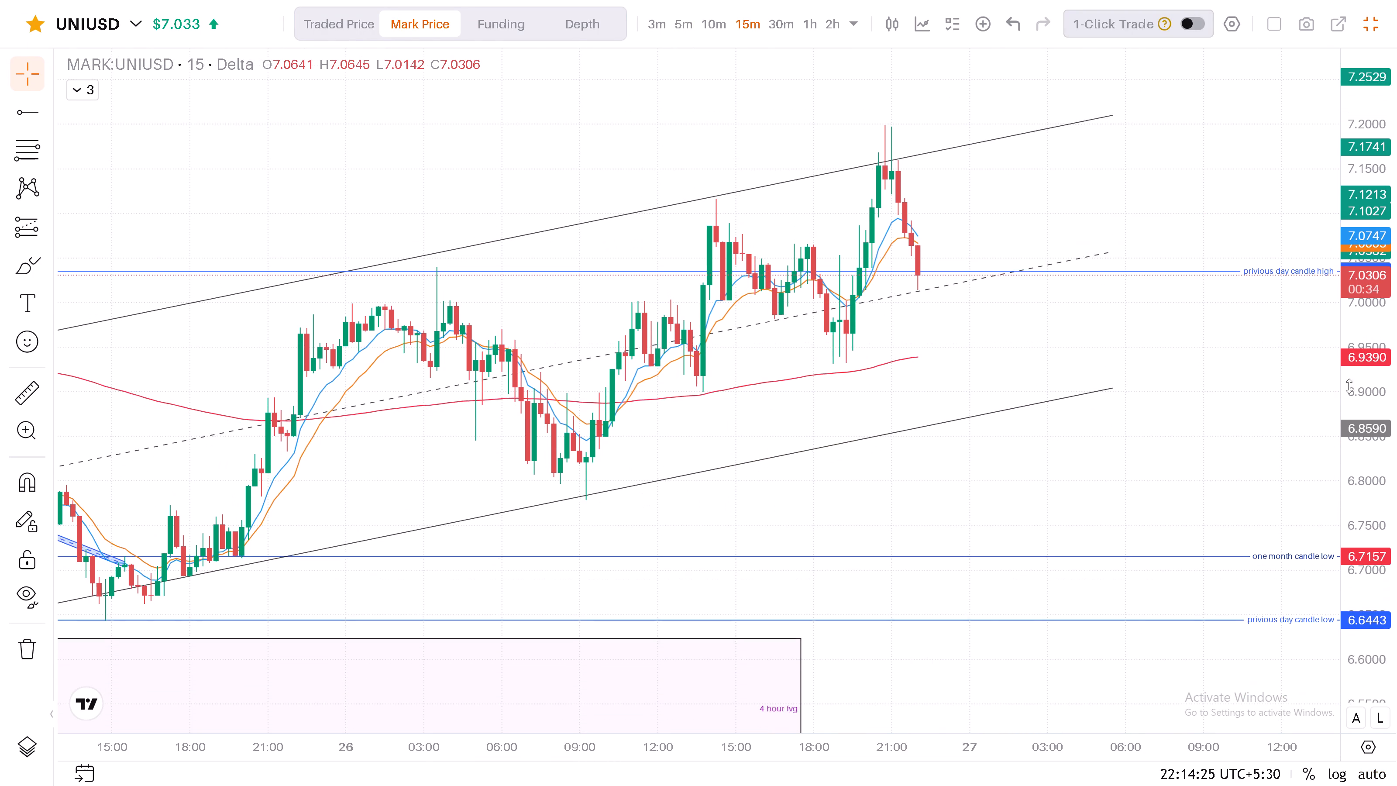
left_click_drag(1349, 386, 1346, 413)
left_click(1346, 413)
left_click_drag(824, 407, 1032, 349)
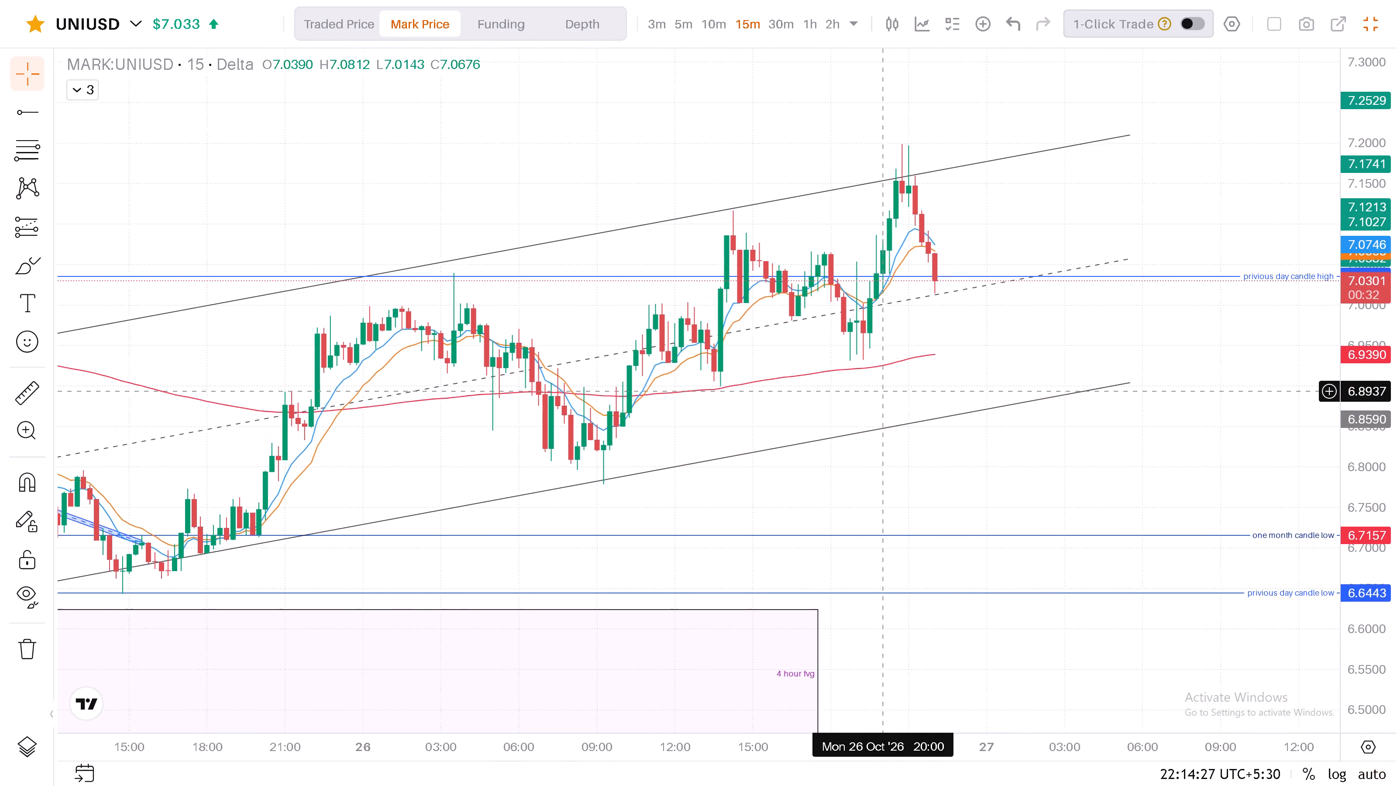
left_click_drag(1032, 349, 1143, 332)
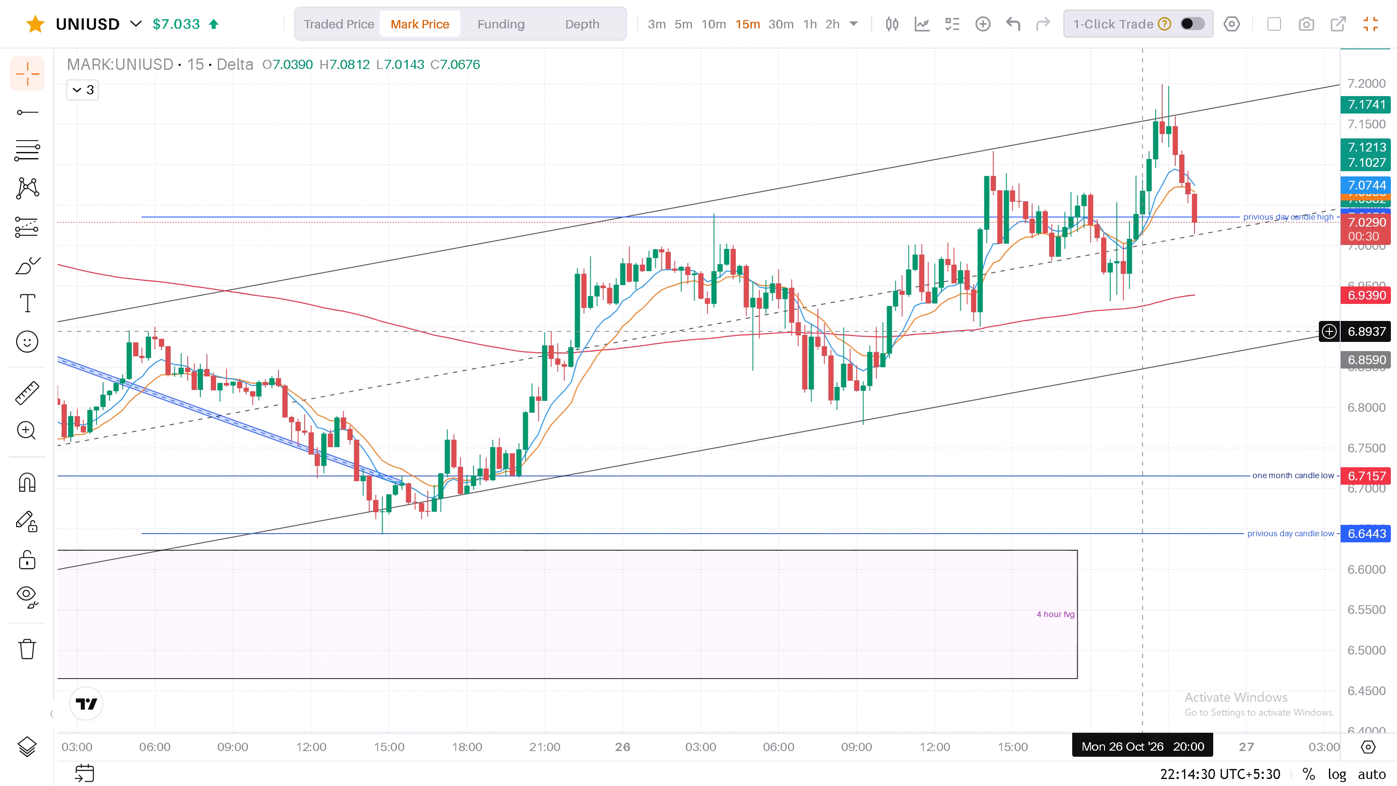
left_click_drag(1143, 332, 992, 391)
scroll(992, 391, "up", 3)
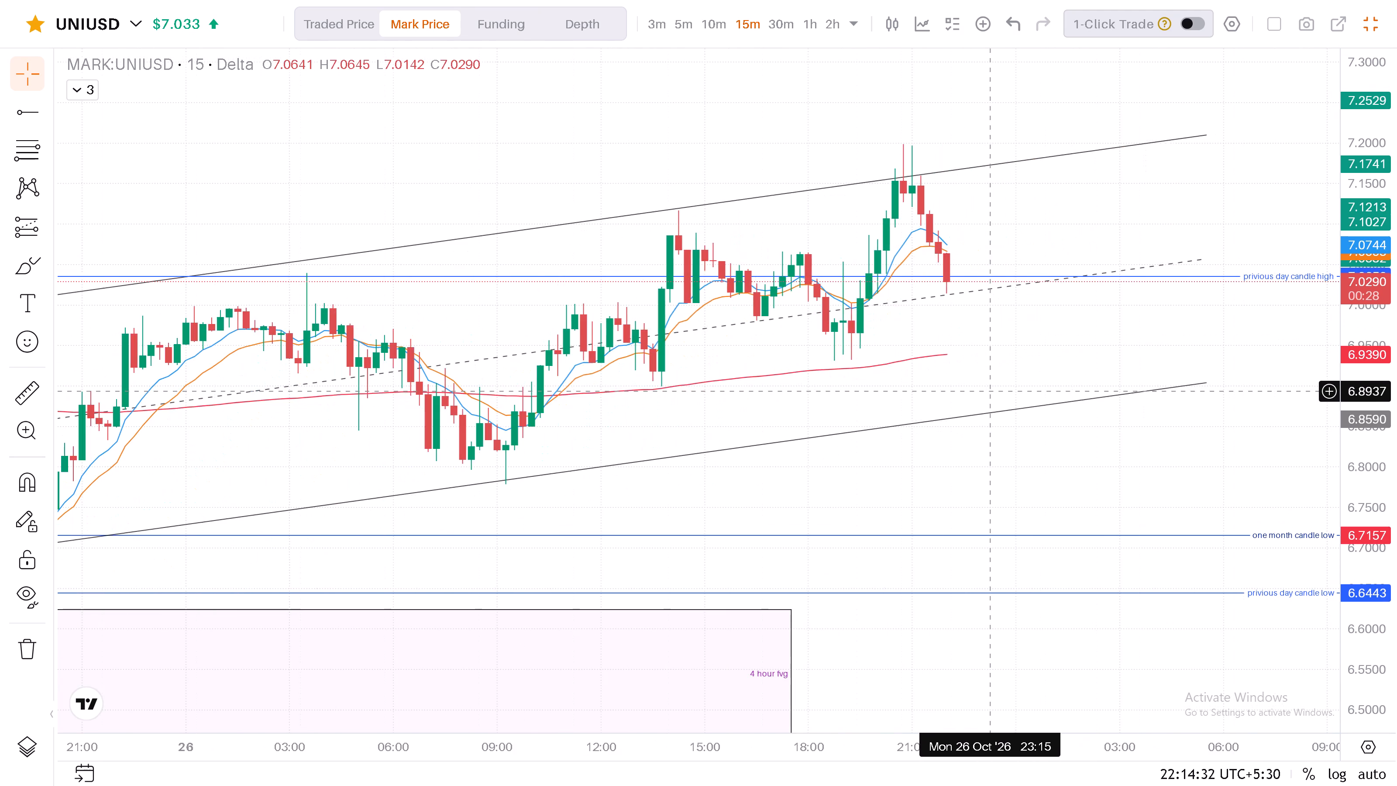
scroll(992, 391, "up", 2)
left_click_drag(1003, 376, 1018, 373)
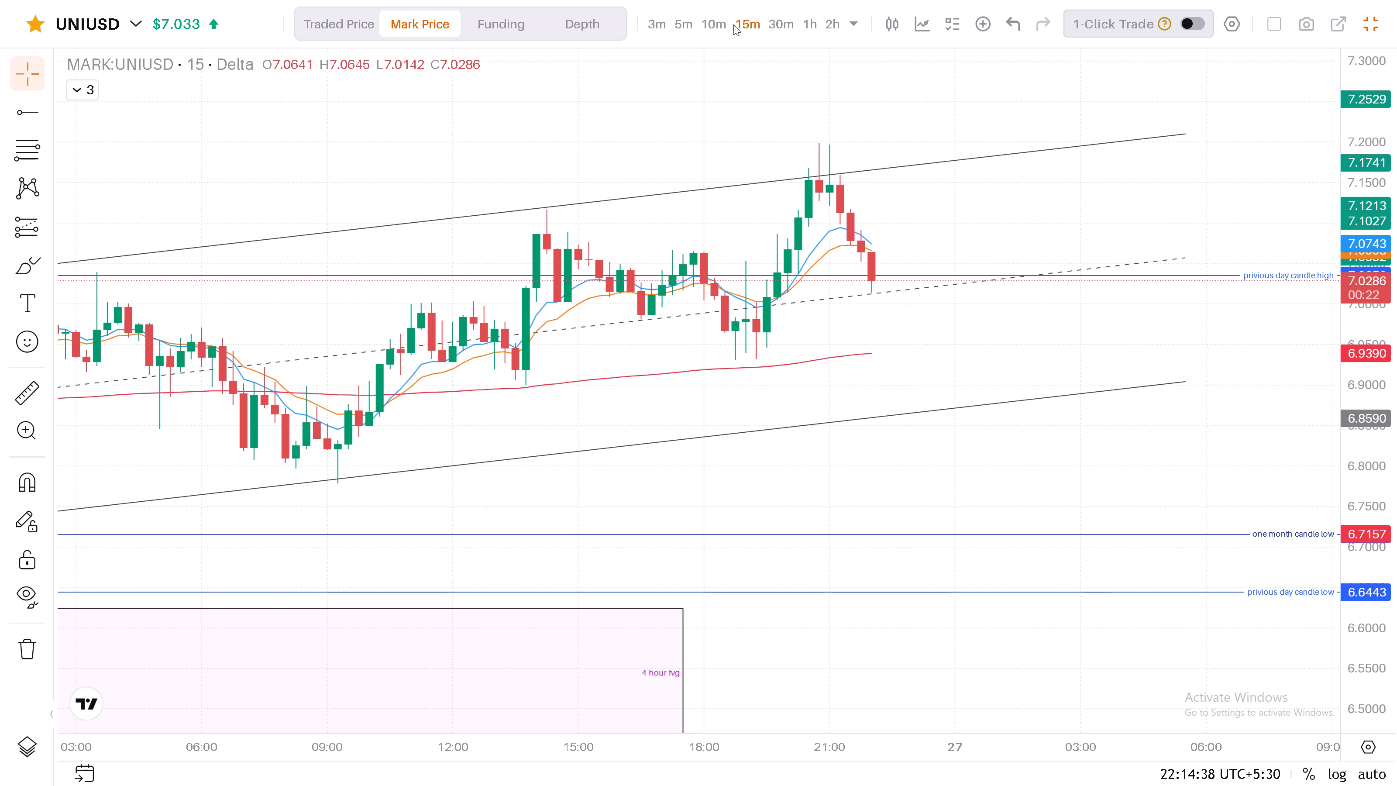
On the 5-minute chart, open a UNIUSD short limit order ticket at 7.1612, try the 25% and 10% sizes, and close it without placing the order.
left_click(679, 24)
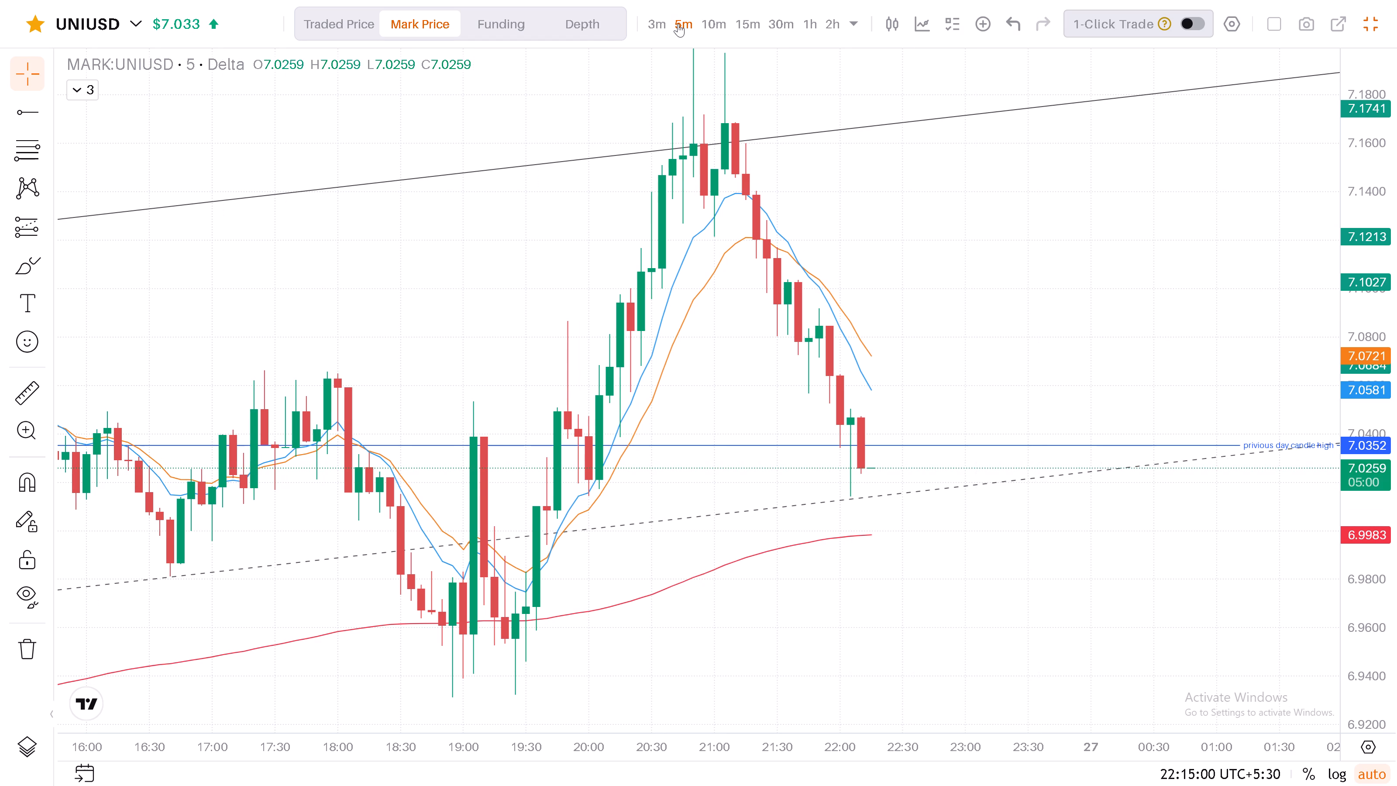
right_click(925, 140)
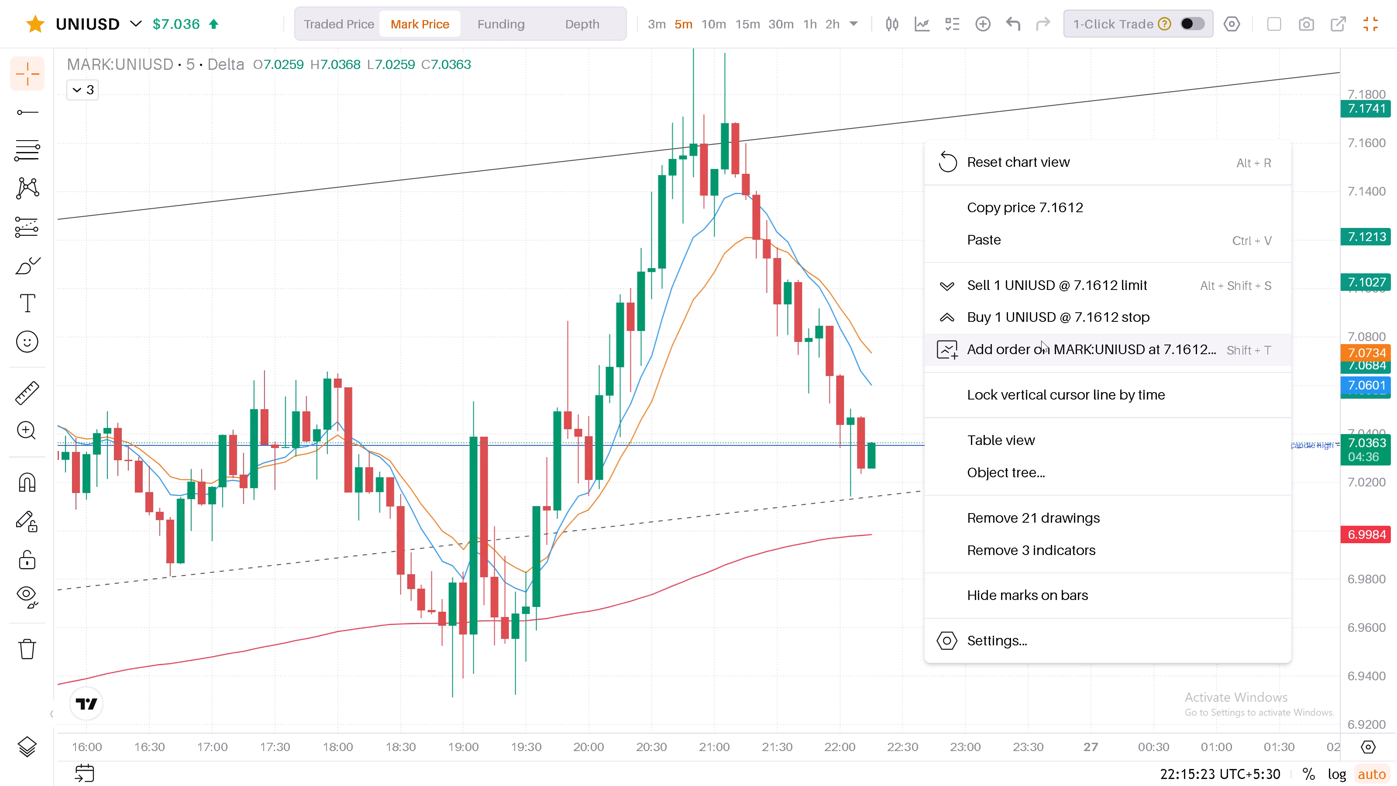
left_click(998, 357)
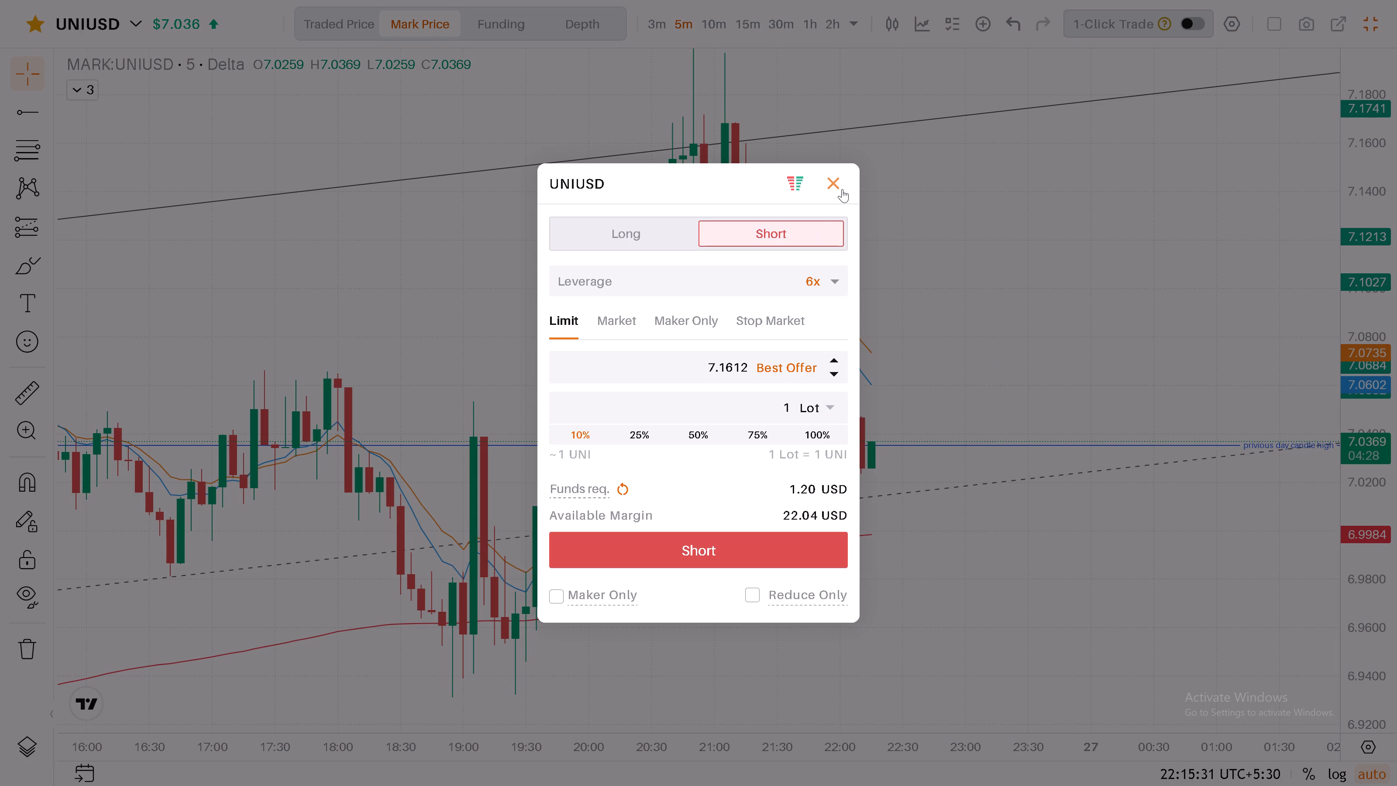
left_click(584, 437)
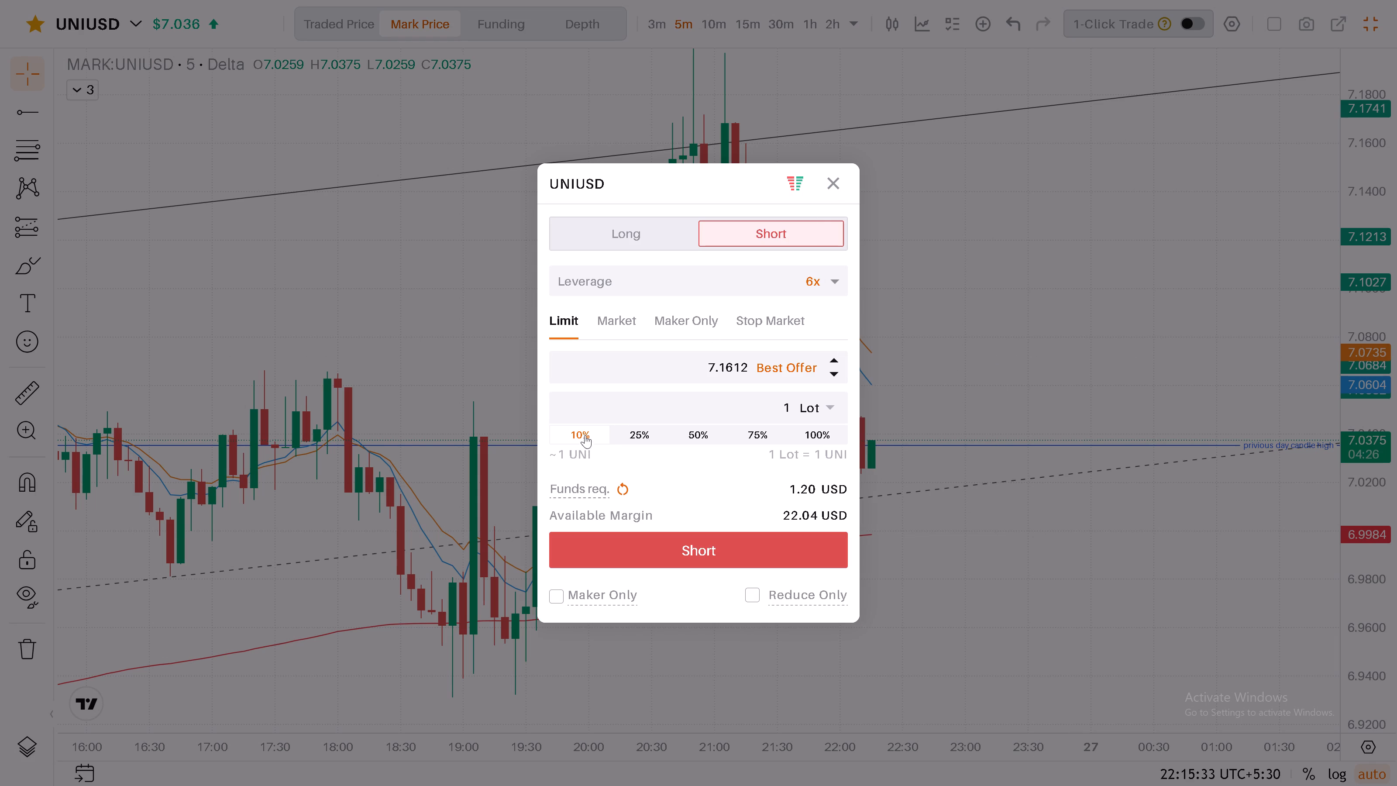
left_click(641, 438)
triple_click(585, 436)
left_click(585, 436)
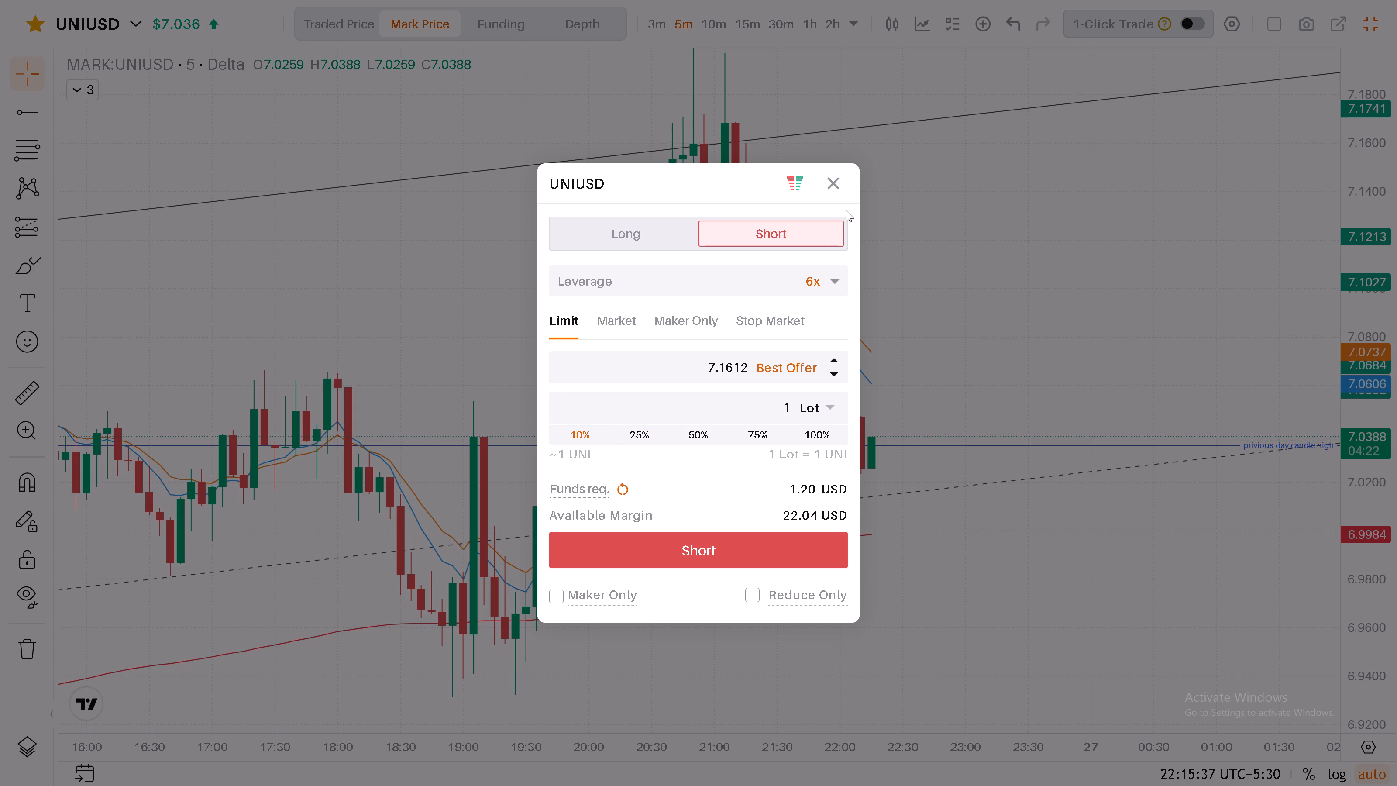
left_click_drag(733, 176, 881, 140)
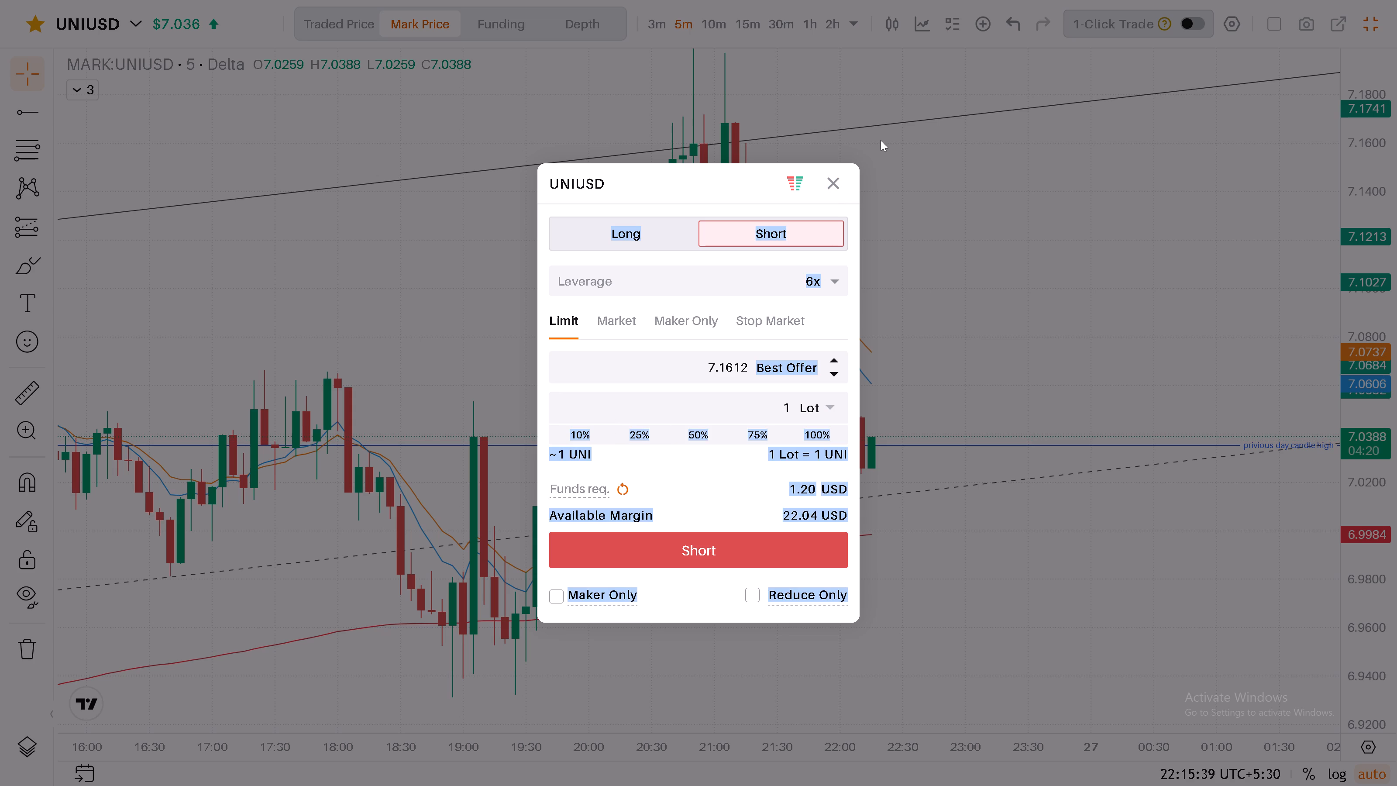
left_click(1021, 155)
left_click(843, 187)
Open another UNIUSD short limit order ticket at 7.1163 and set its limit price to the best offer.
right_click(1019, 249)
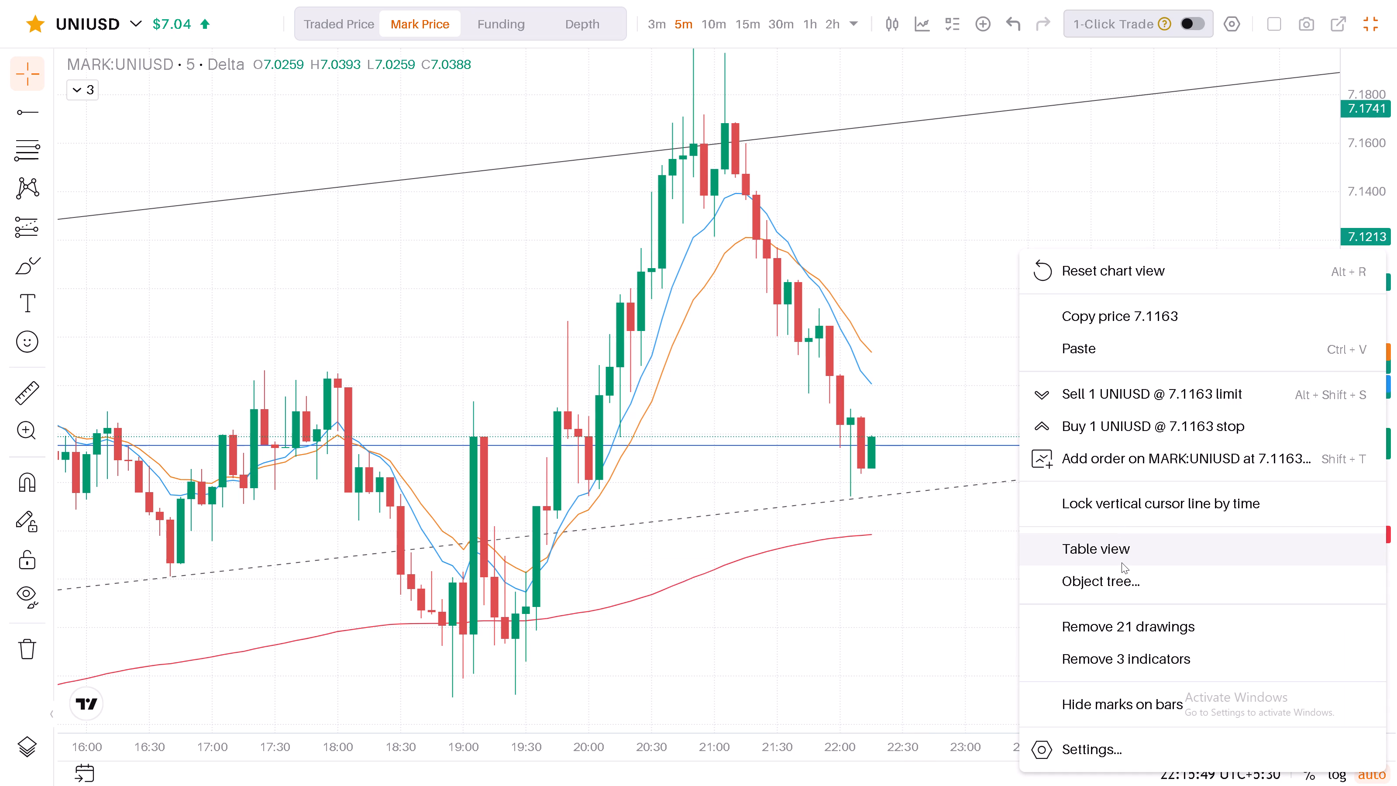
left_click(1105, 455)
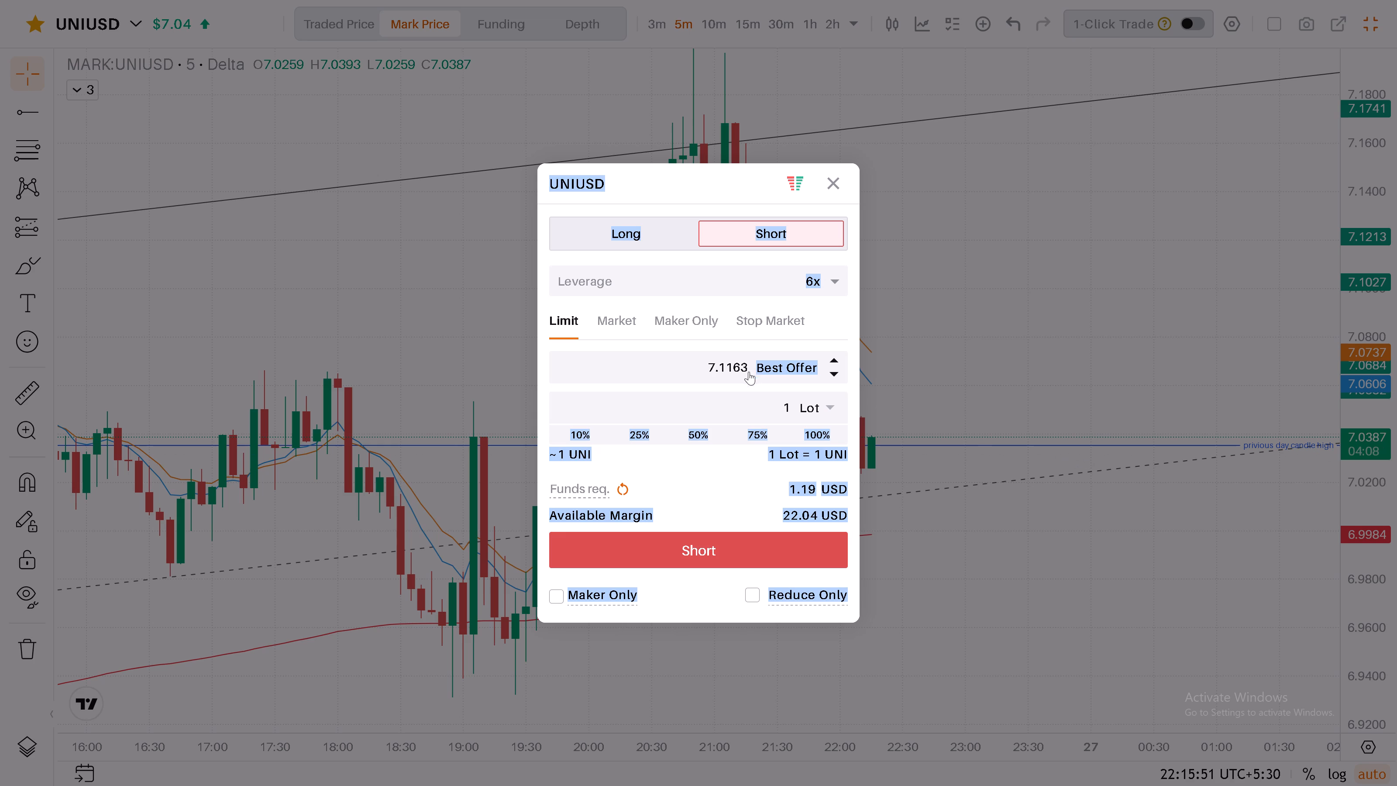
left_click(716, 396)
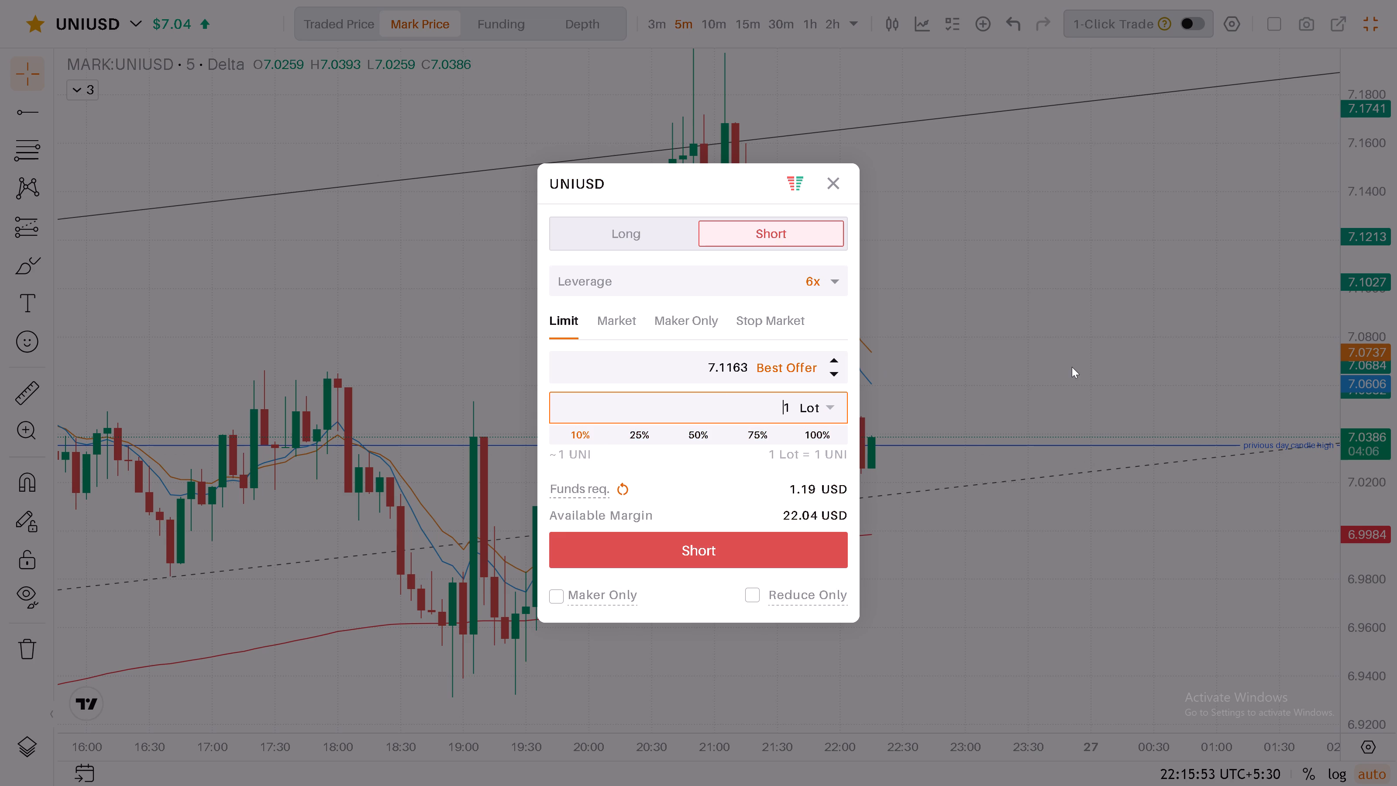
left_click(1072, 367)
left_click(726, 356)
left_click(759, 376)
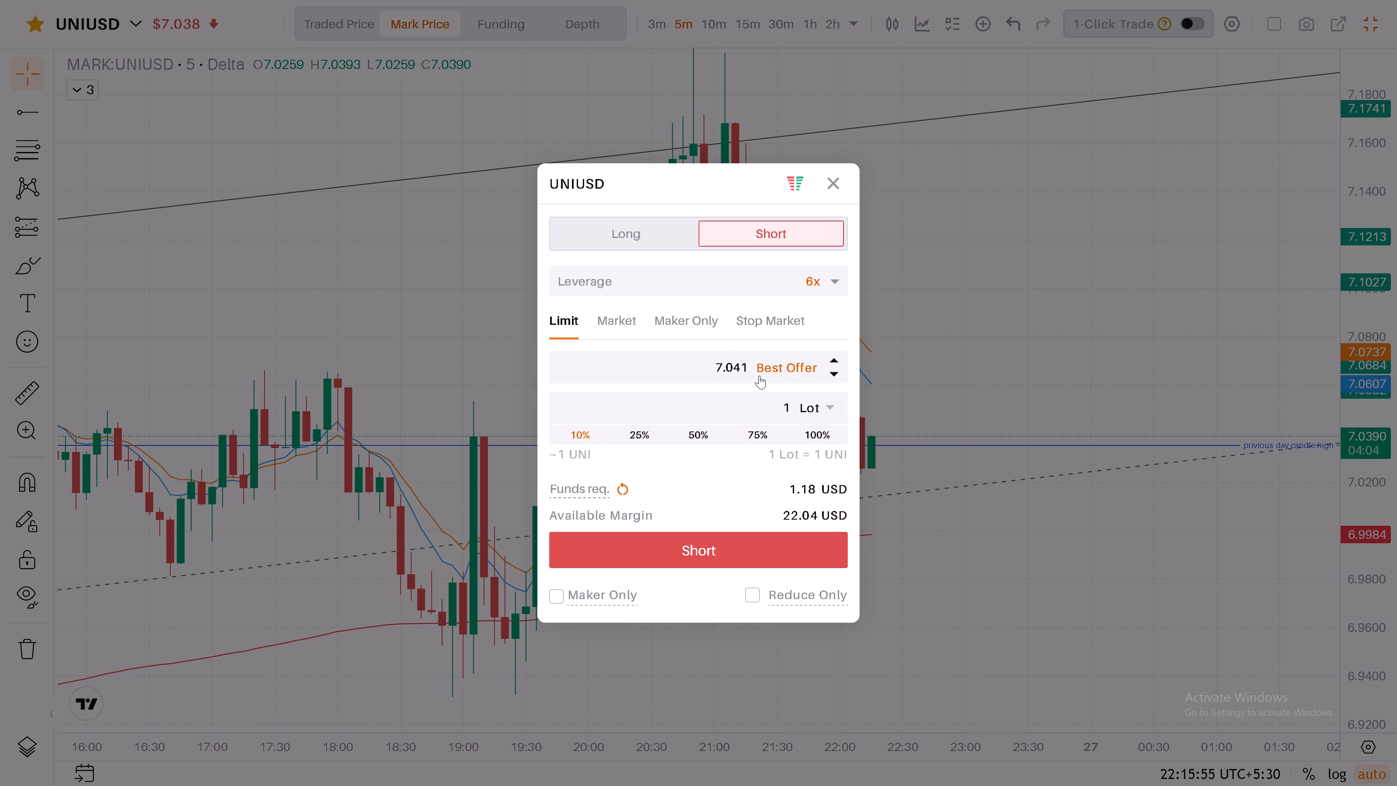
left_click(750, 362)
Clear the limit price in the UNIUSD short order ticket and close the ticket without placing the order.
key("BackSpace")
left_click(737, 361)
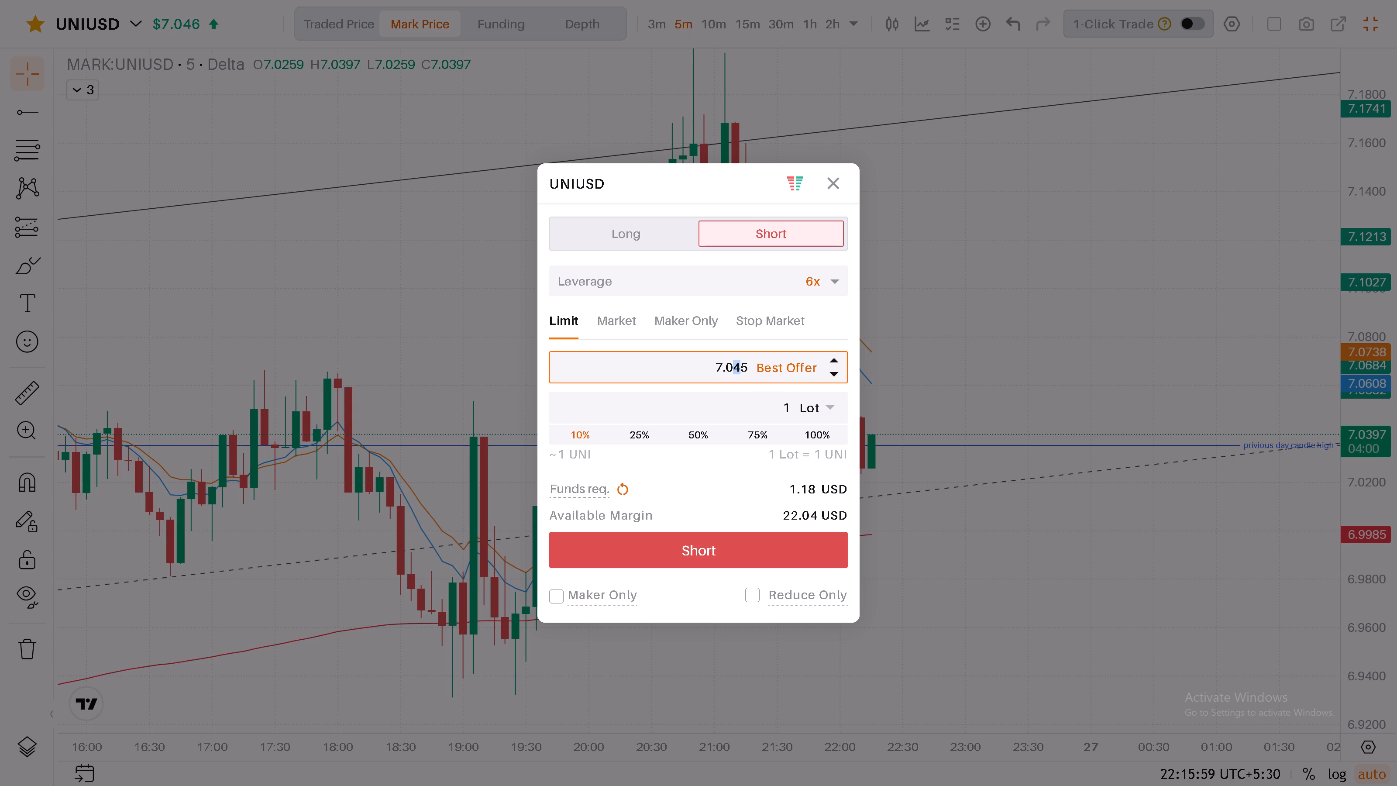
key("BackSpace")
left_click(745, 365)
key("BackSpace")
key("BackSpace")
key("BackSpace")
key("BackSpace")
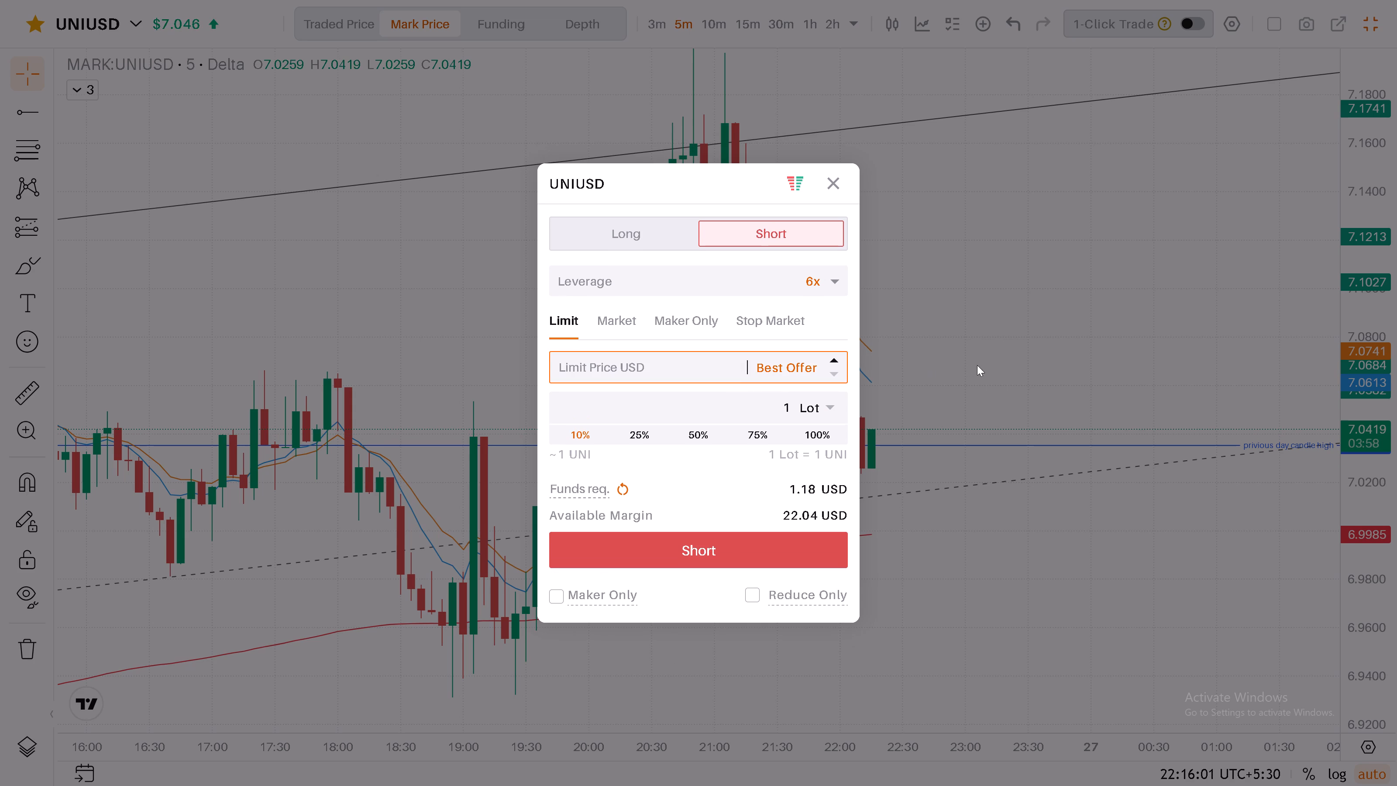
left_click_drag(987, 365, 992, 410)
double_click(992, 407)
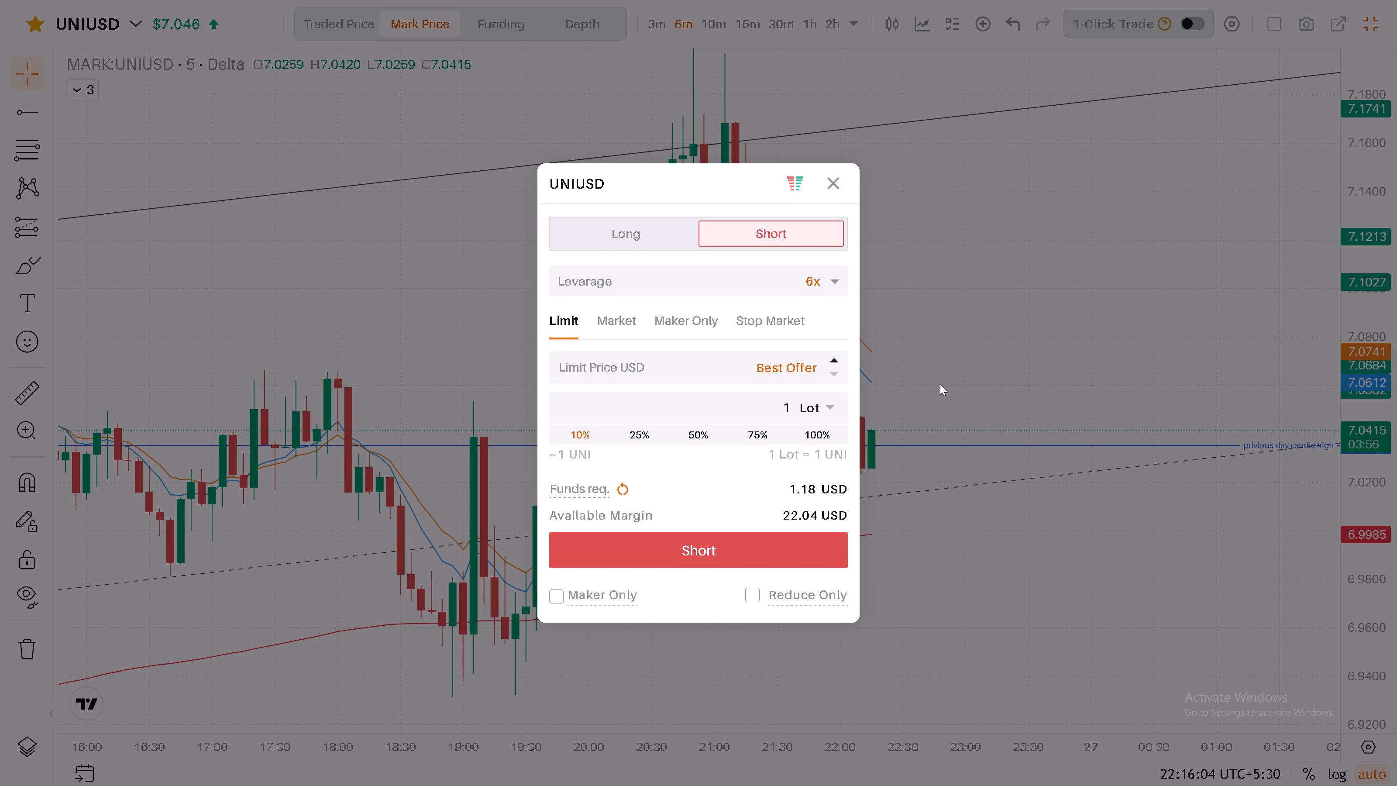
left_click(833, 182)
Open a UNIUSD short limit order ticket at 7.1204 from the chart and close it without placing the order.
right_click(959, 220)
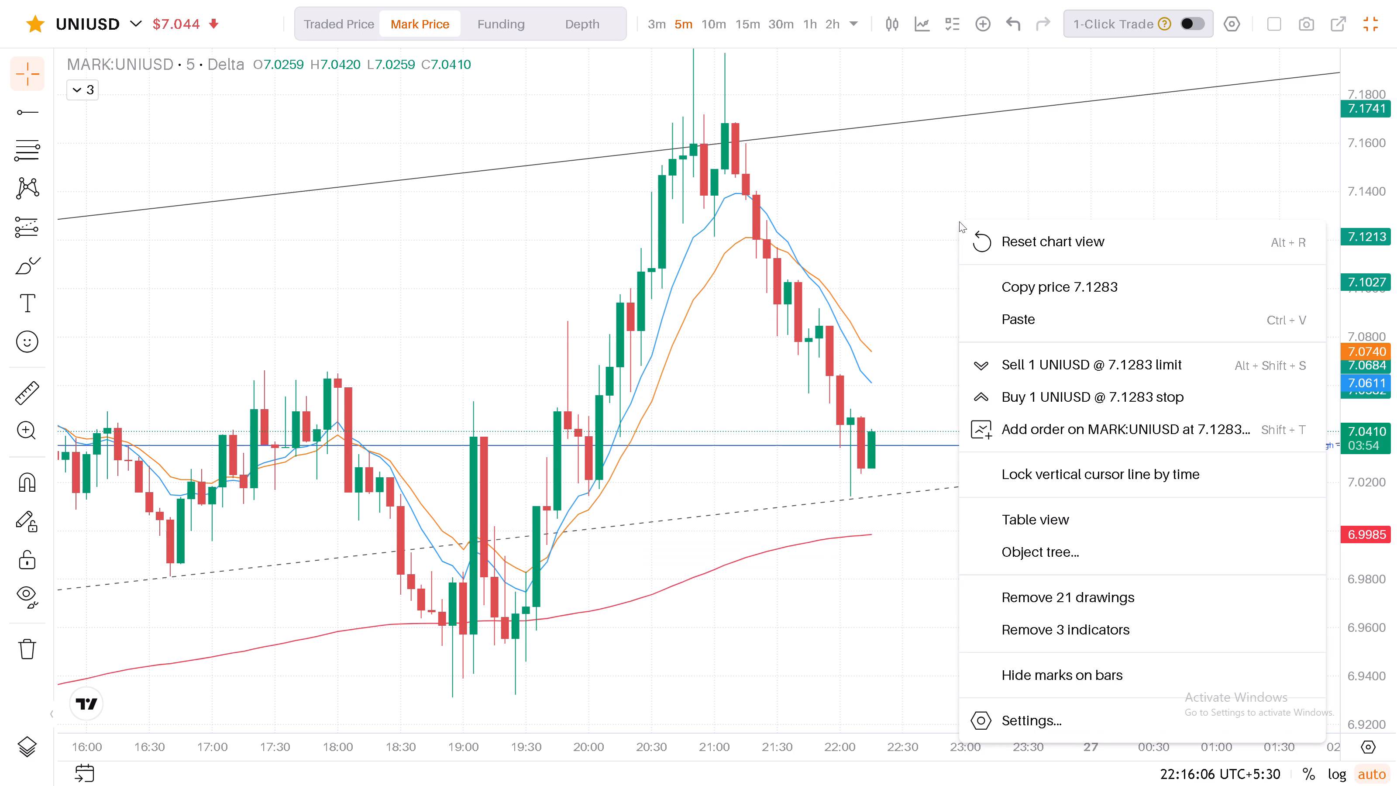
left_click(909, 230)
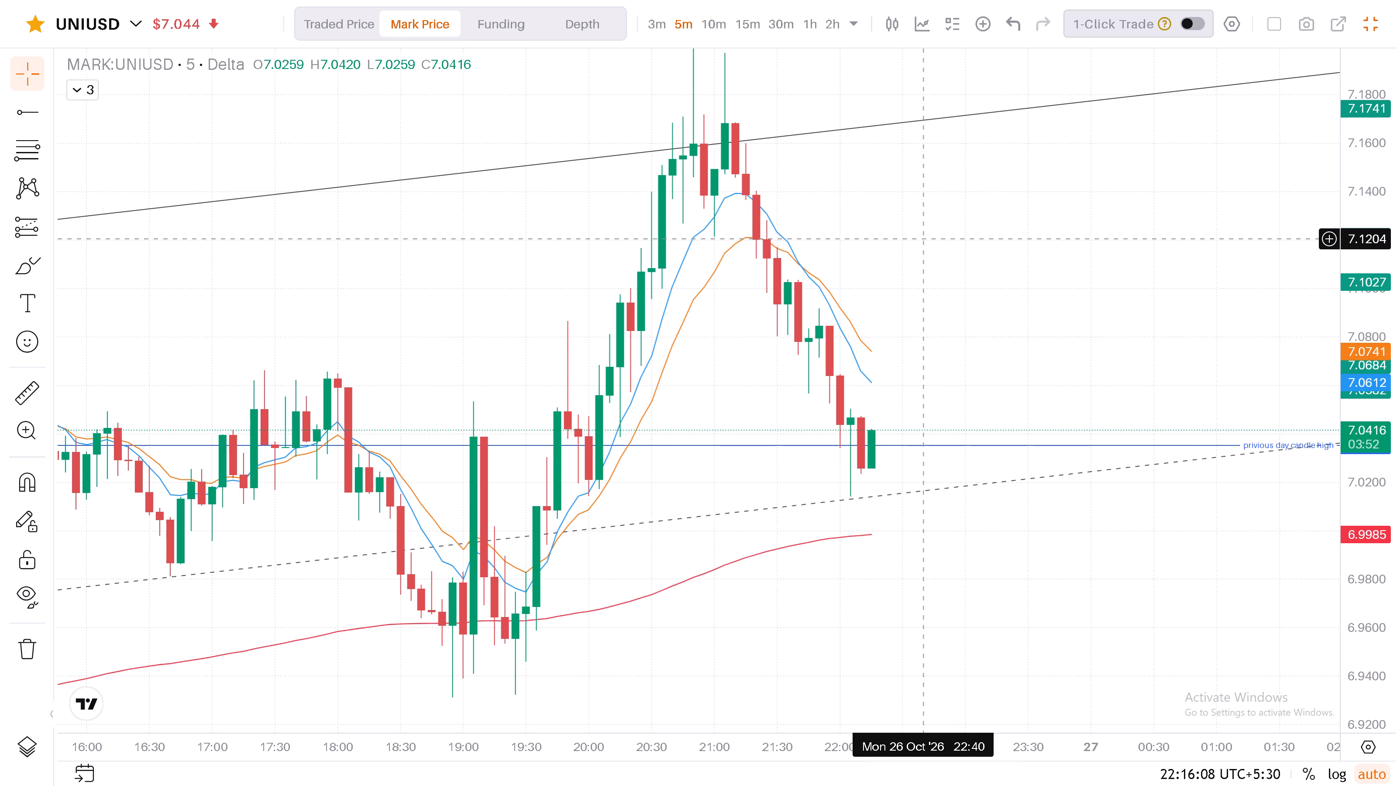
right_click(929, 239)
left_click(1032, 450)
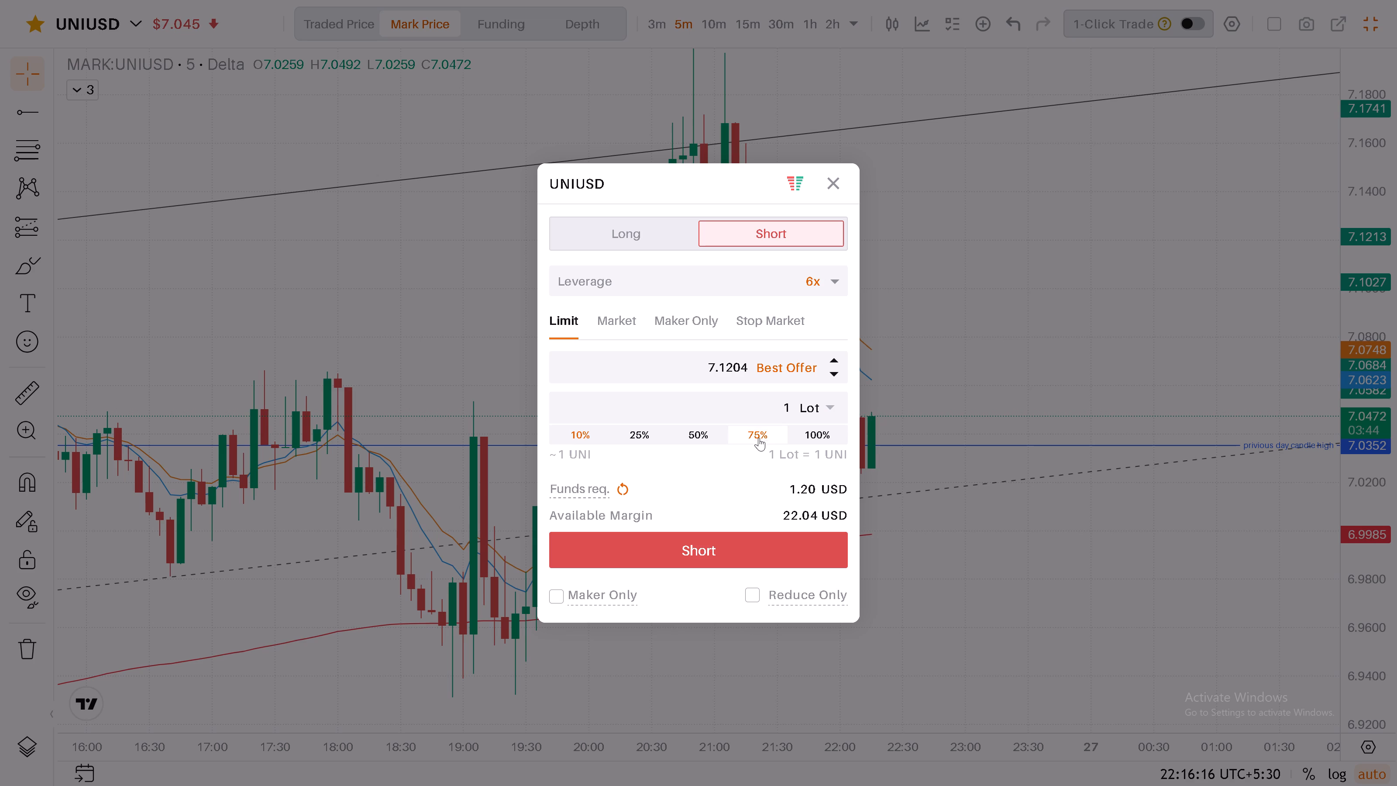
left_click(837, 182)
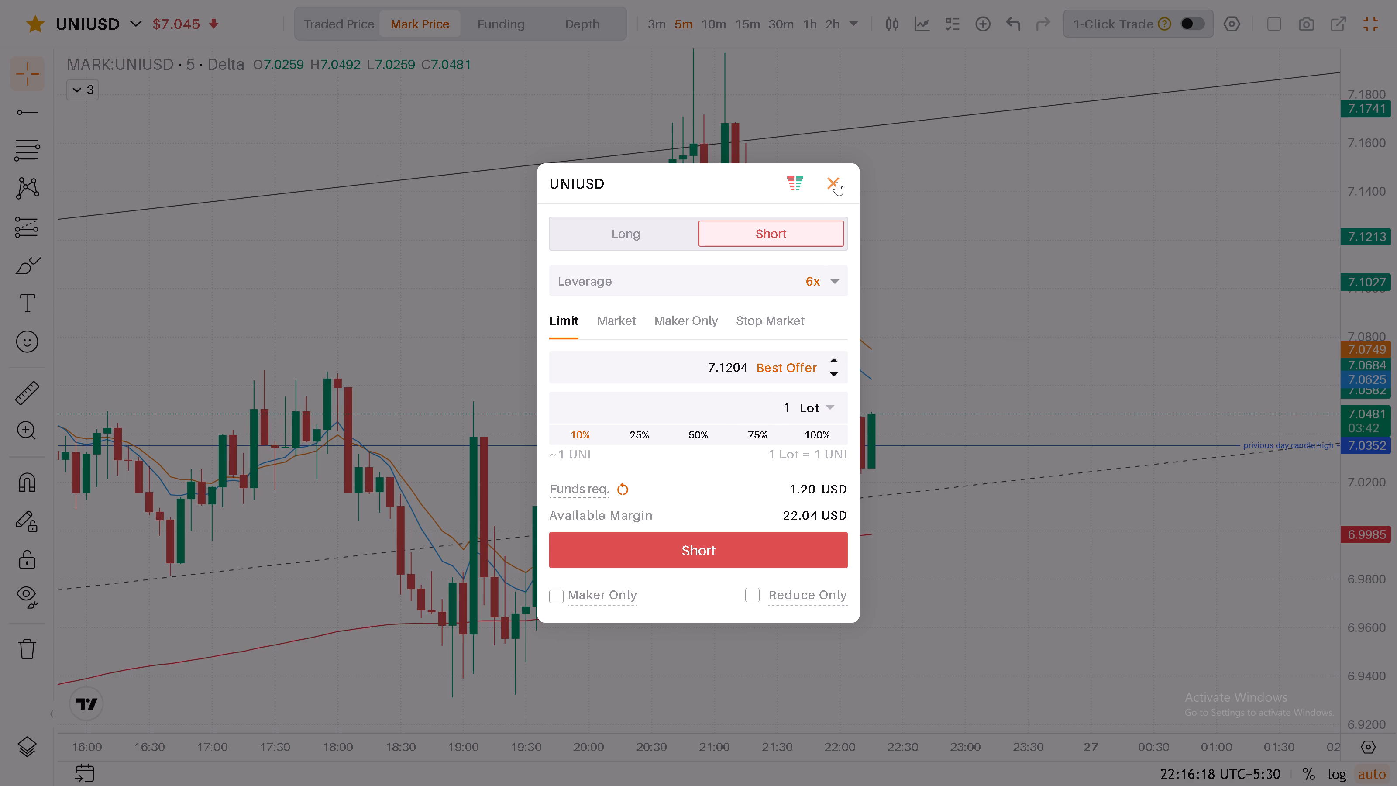
Examine the latest UNIUSD candles on the 5-minute and 15-minute charts against the previous day high and the rising channel.
left_click_drag(1366, 206, 1347, 386)
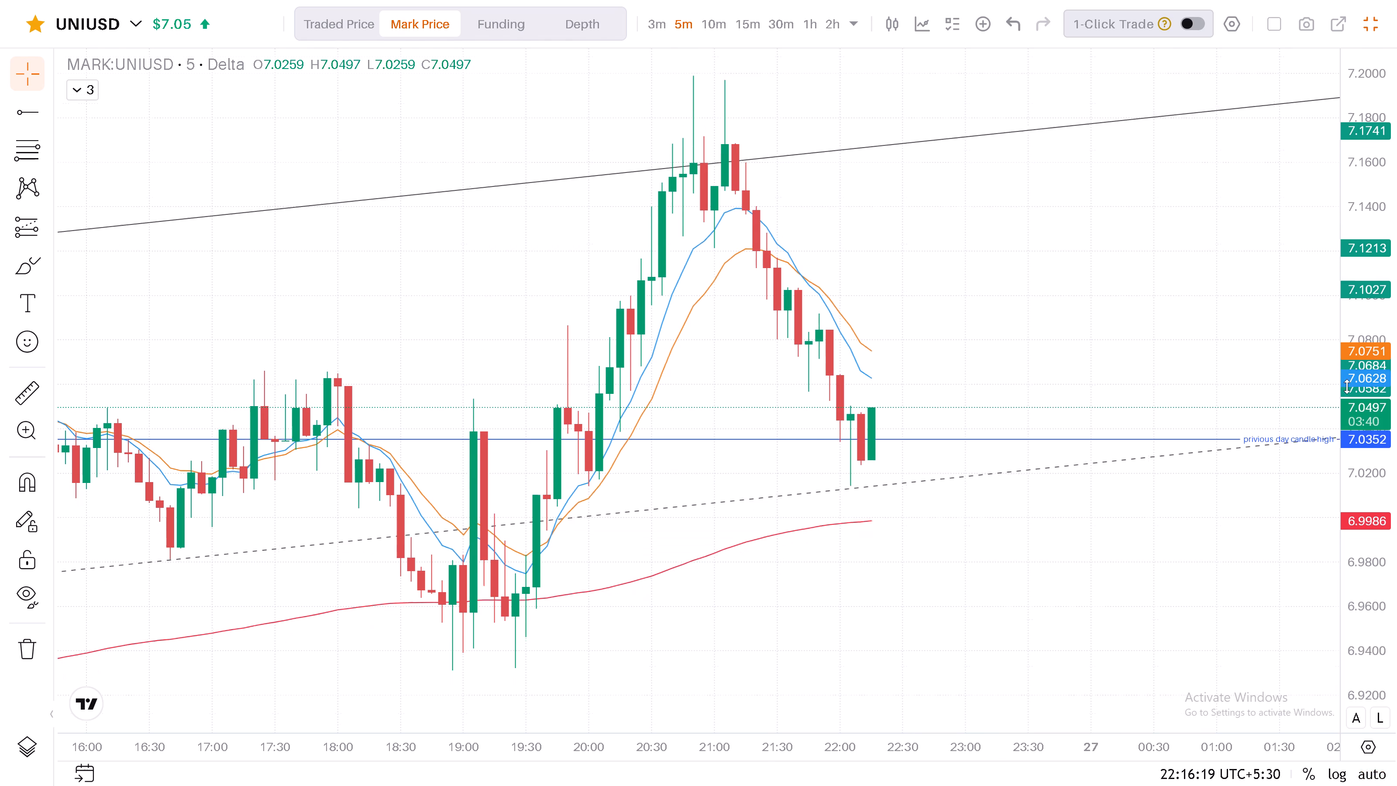
left_click_drag(1347, 386, 1344, 406)
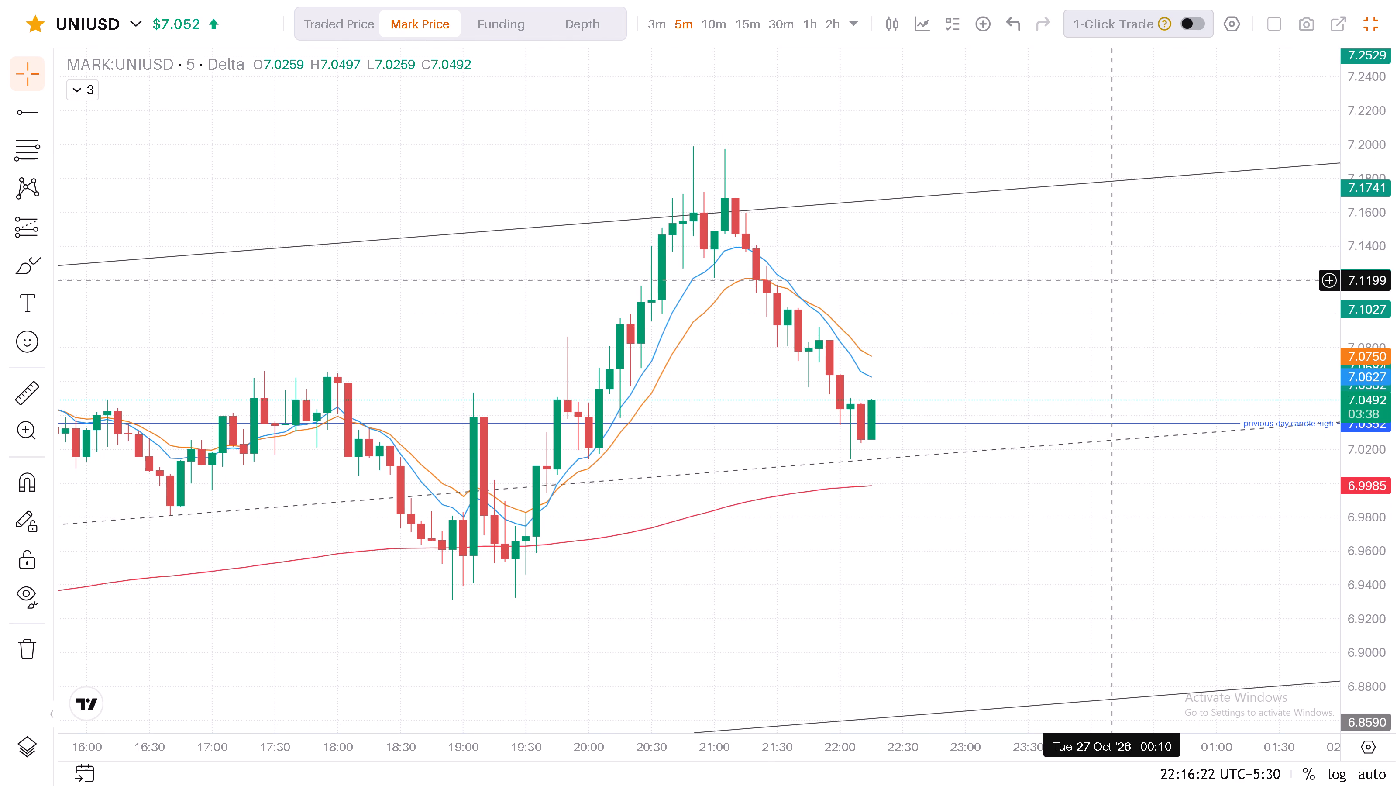
left_click(740, 27)
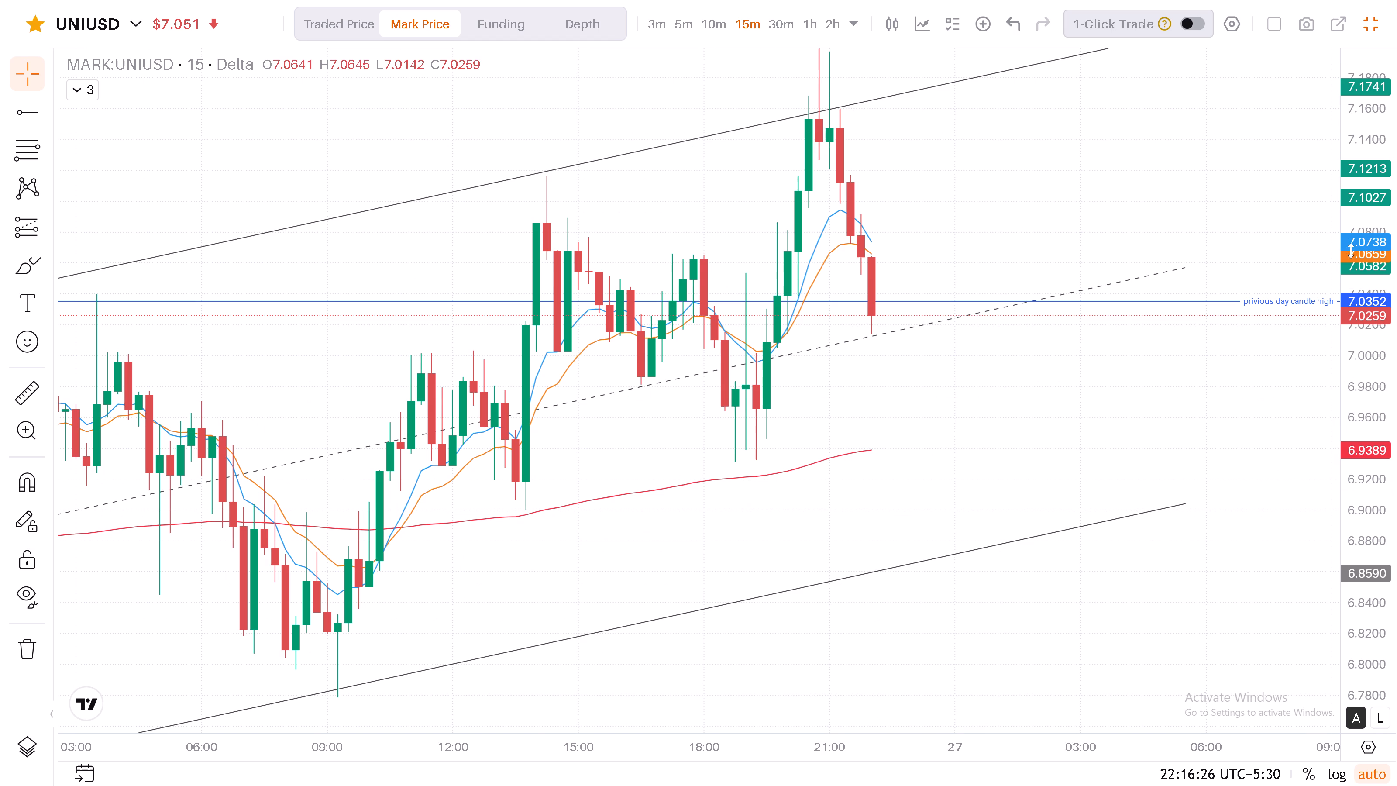
left_click_drag(1363, 237, 1369, 464)
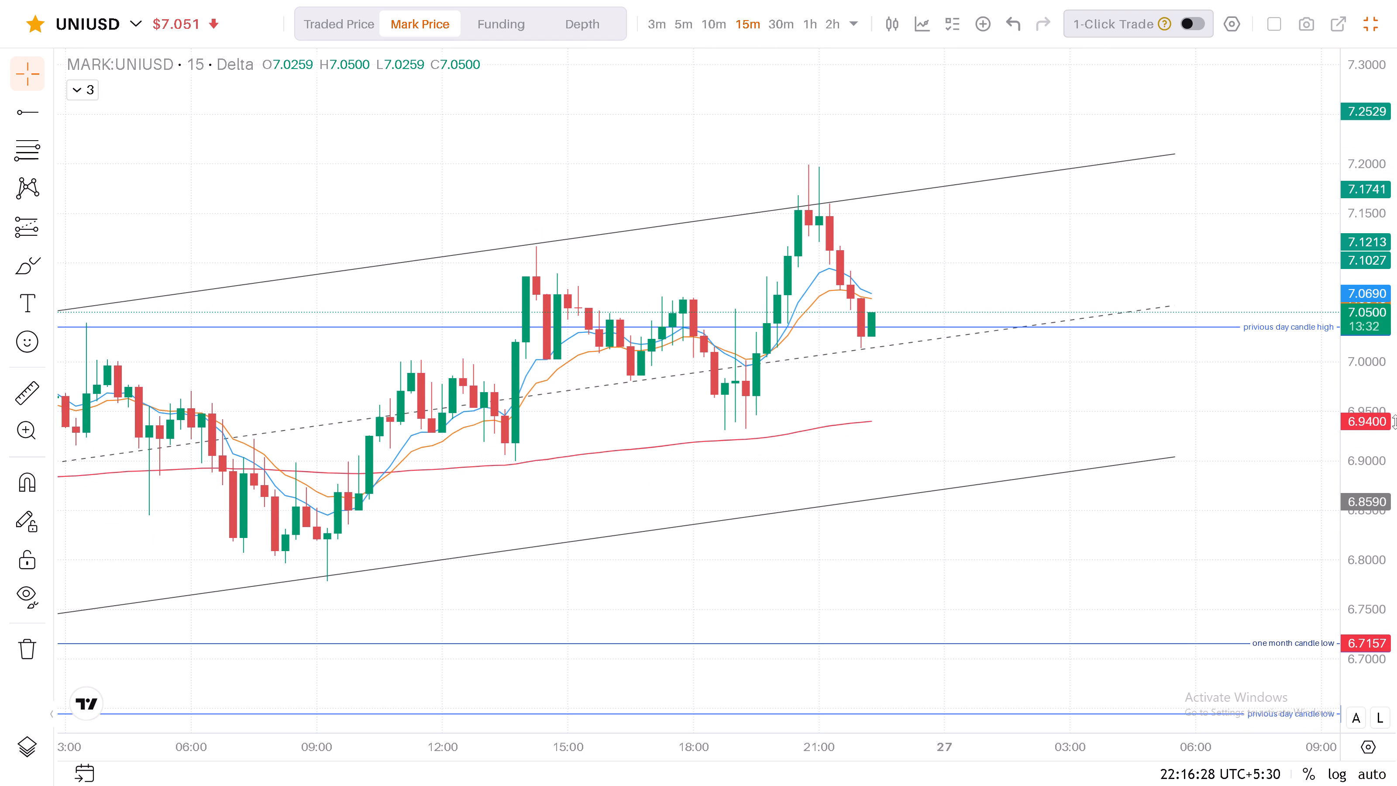
left_click_drag(1373, 237, 1350, 374)
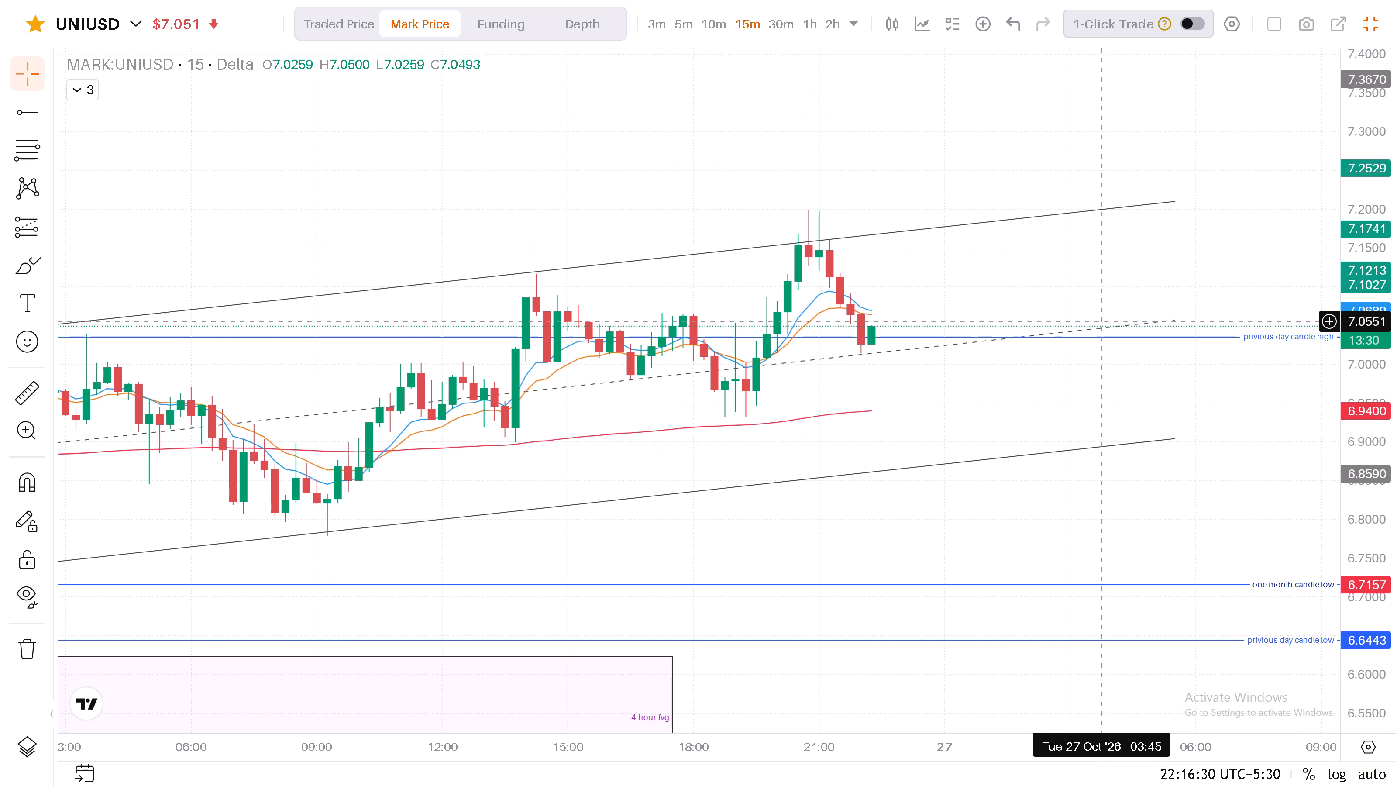
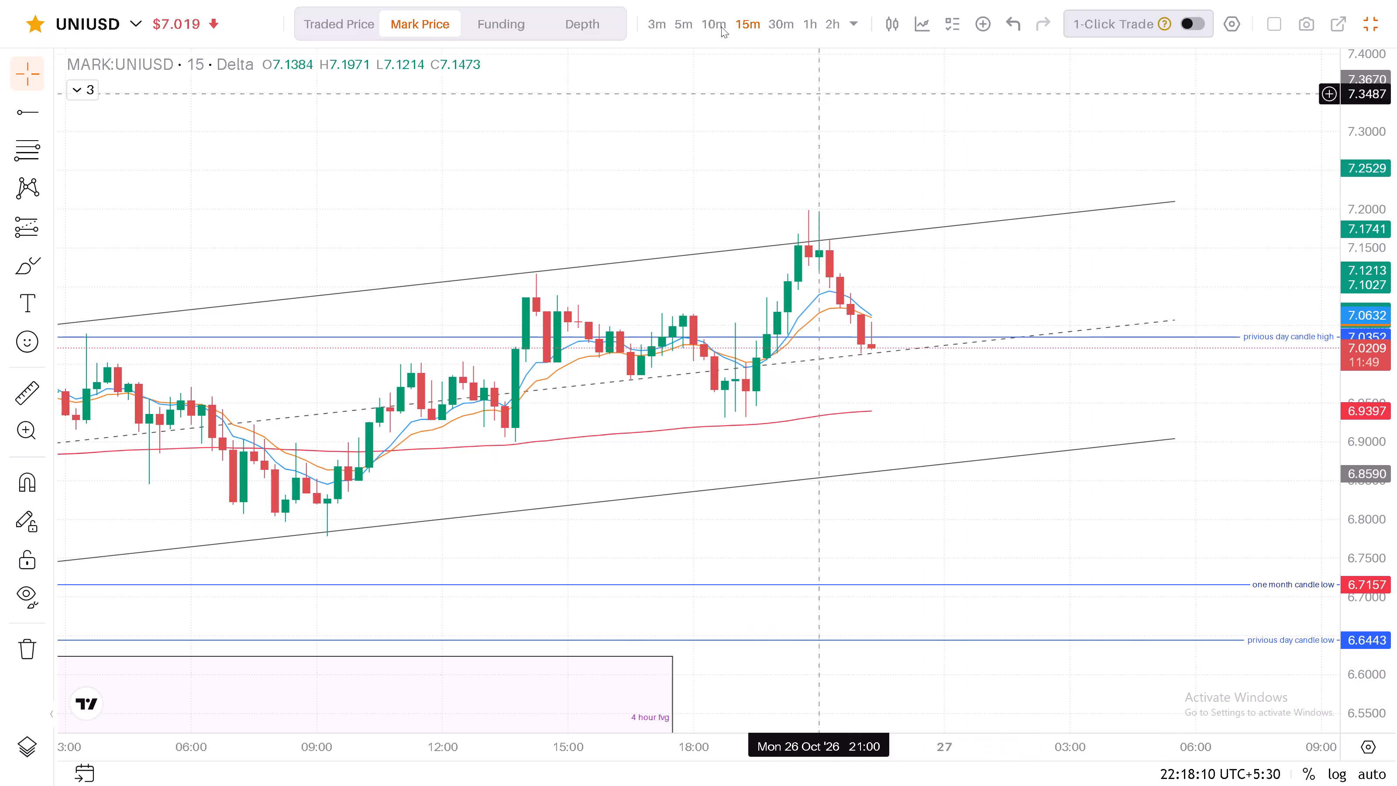
Examine the latest UNIUSD candles on the 5-minute chart against the previous day high and the rising channel's dashed midline.
left_click(688, 24)
left_click_drag(1379, 203, 1355, 341)
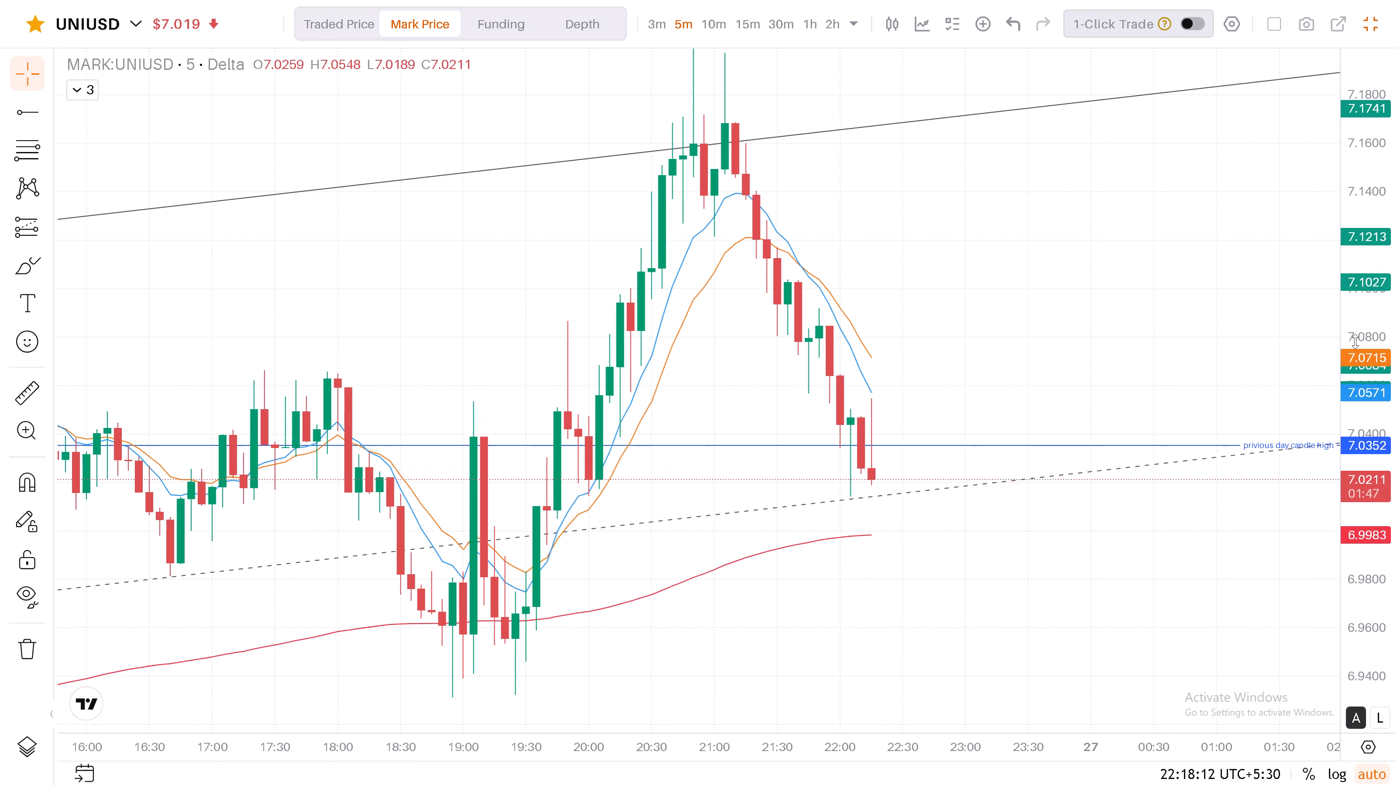
left_click_drag(1355, 341, 1329, 496)
left_click_drag(901, 513, 898, 494)
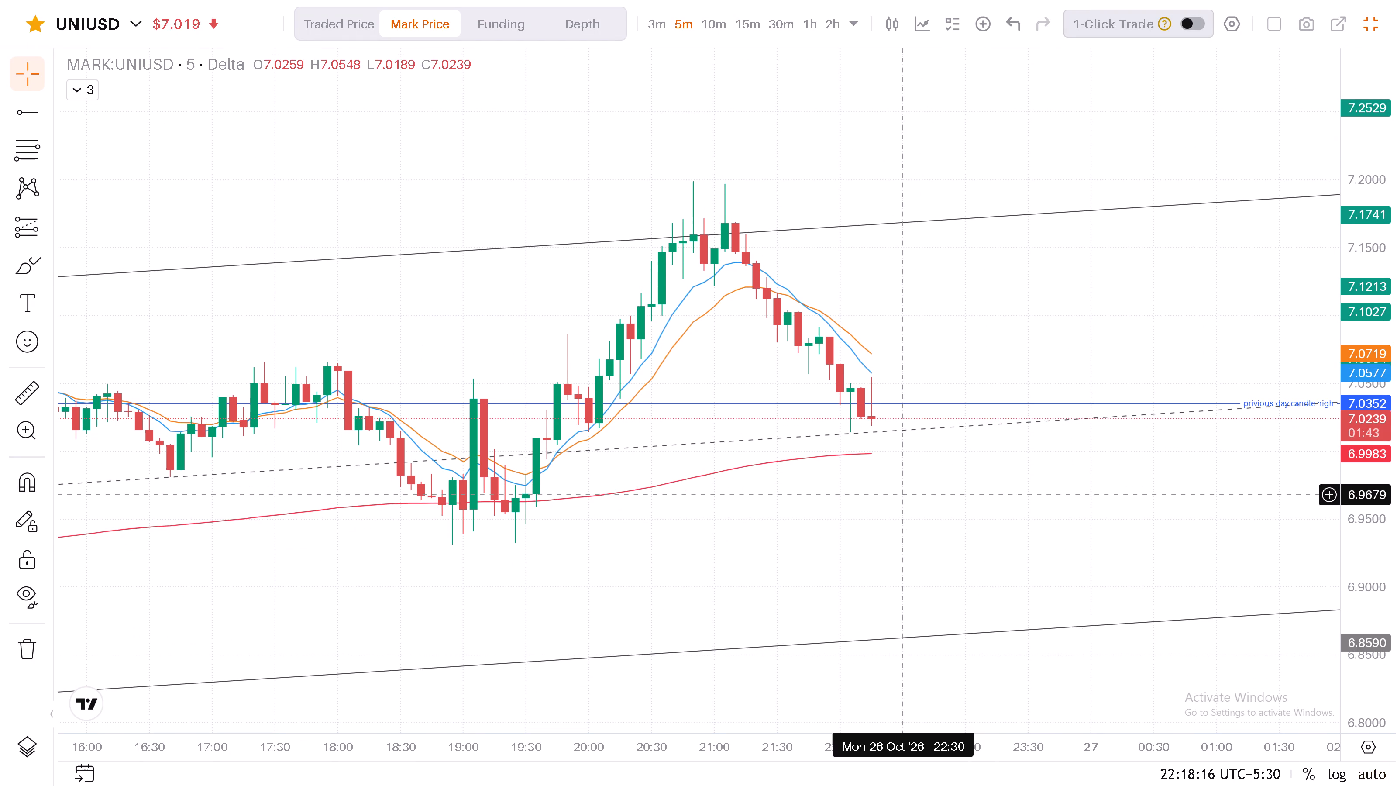
left_click_drag(892, 493, 1098, 462)
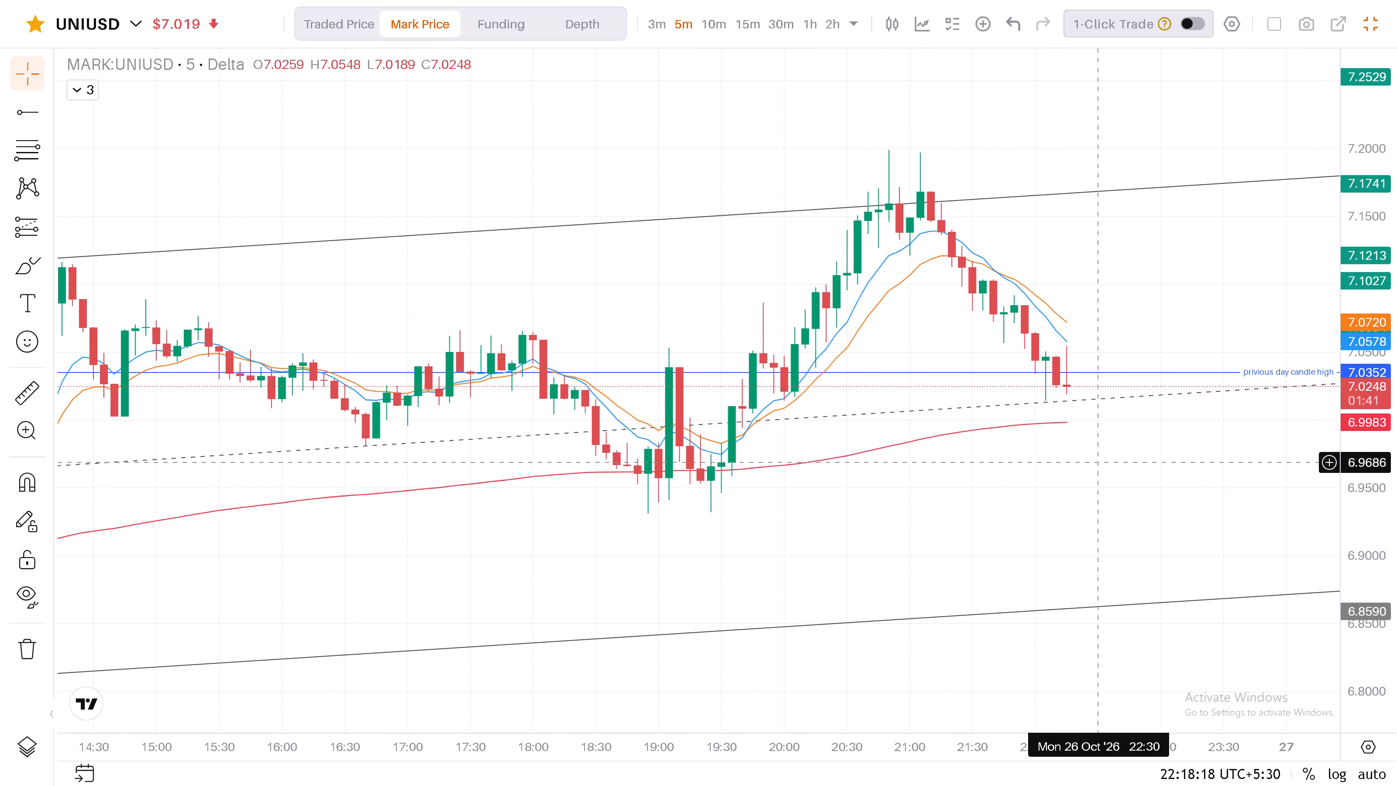
scroll(1100, 464, "down", 4)
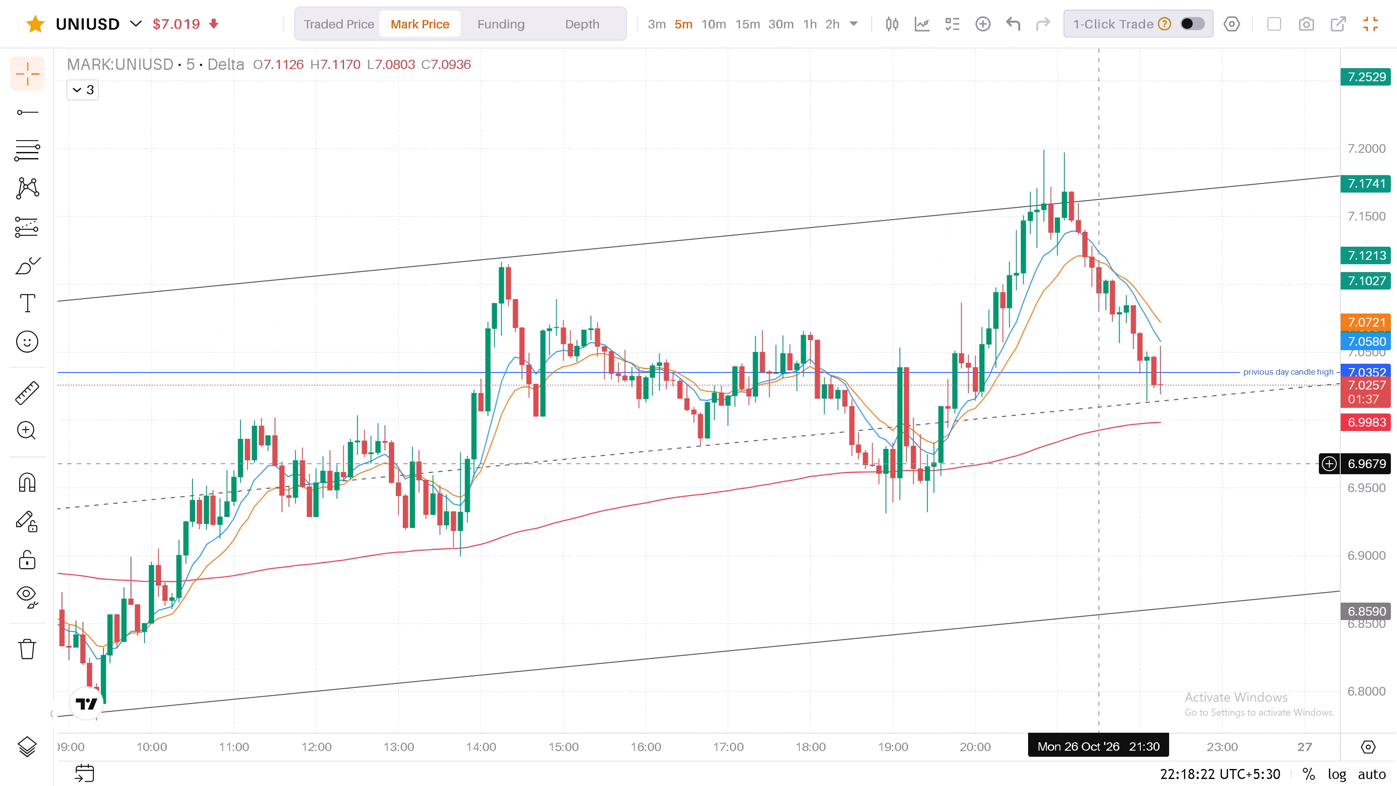
scroll(1100, 464, "up", 5)
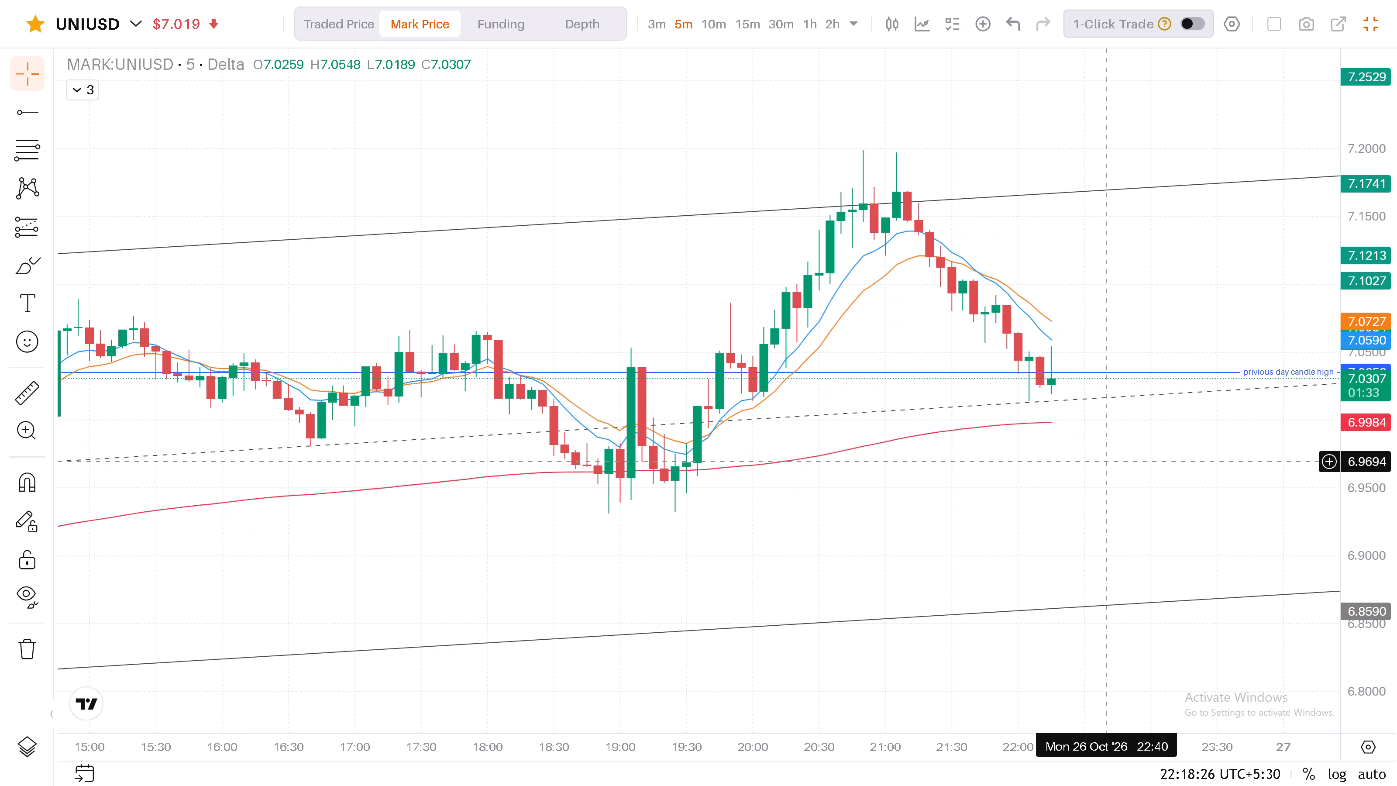
scroll(1108, 462, "up", 2)
scroll(1059, 469, "down", 3)
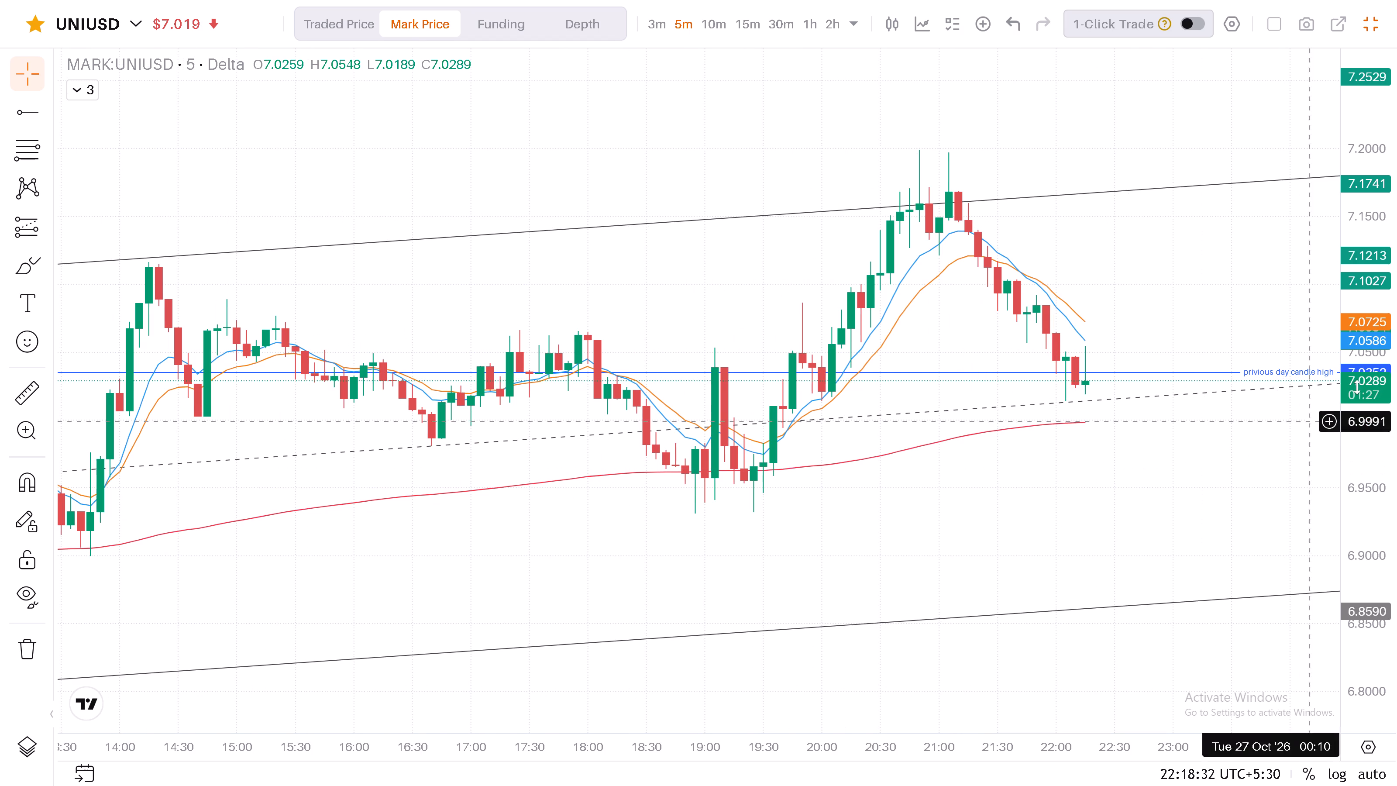
left_click_drag(1374, 376, 1367, 481)
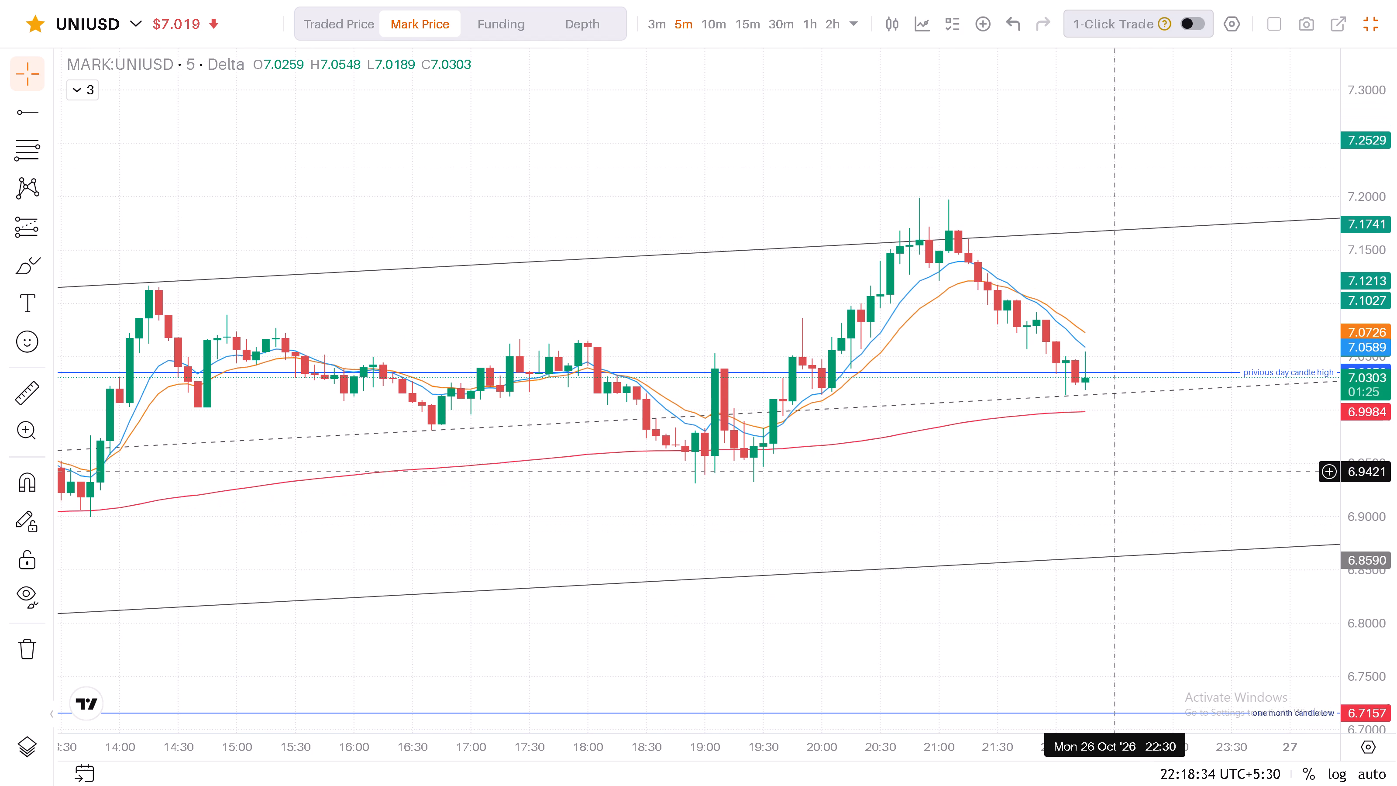
left_click_drag(1048, 455, 1011, 471)
triple_click(1011, 471)
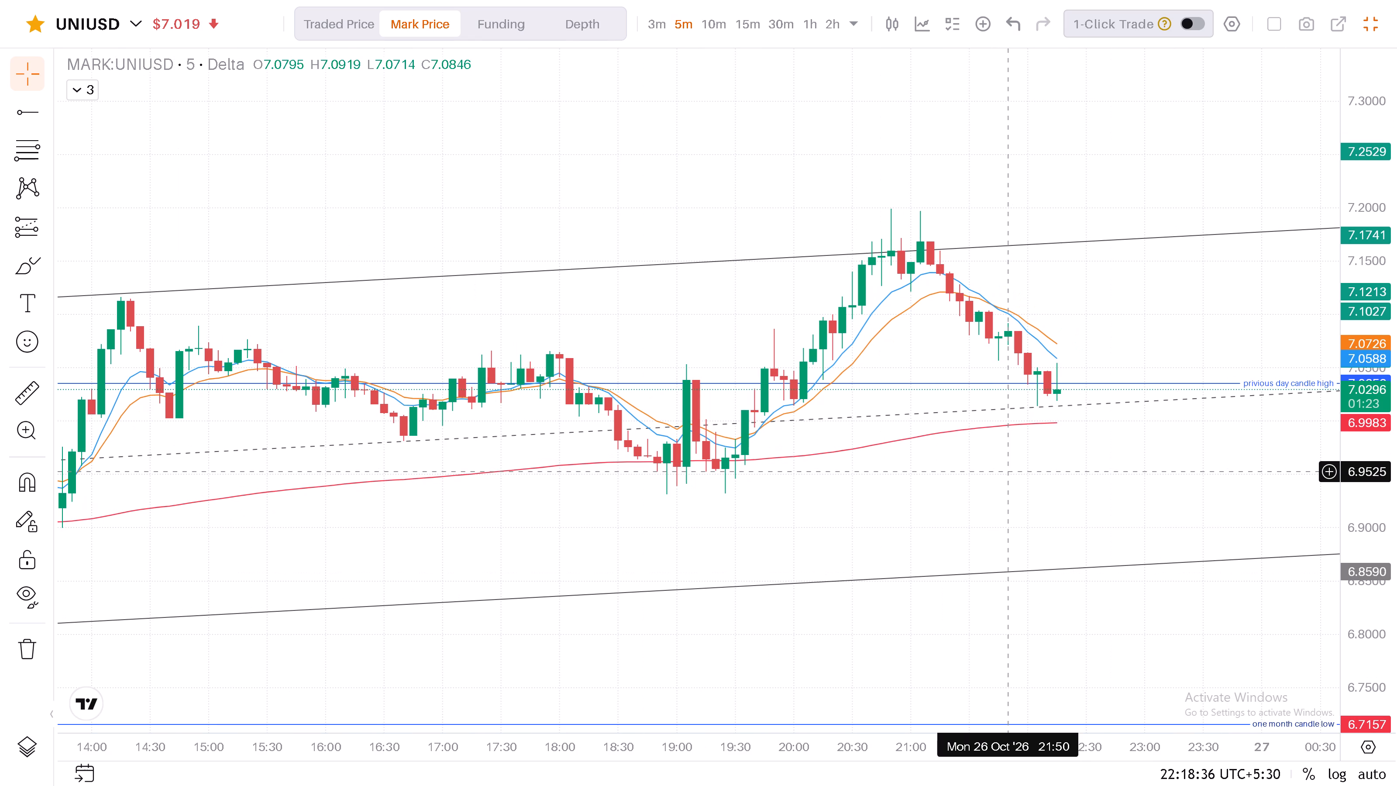
triple_click(1011, 471)
triple_click(1011, 471)
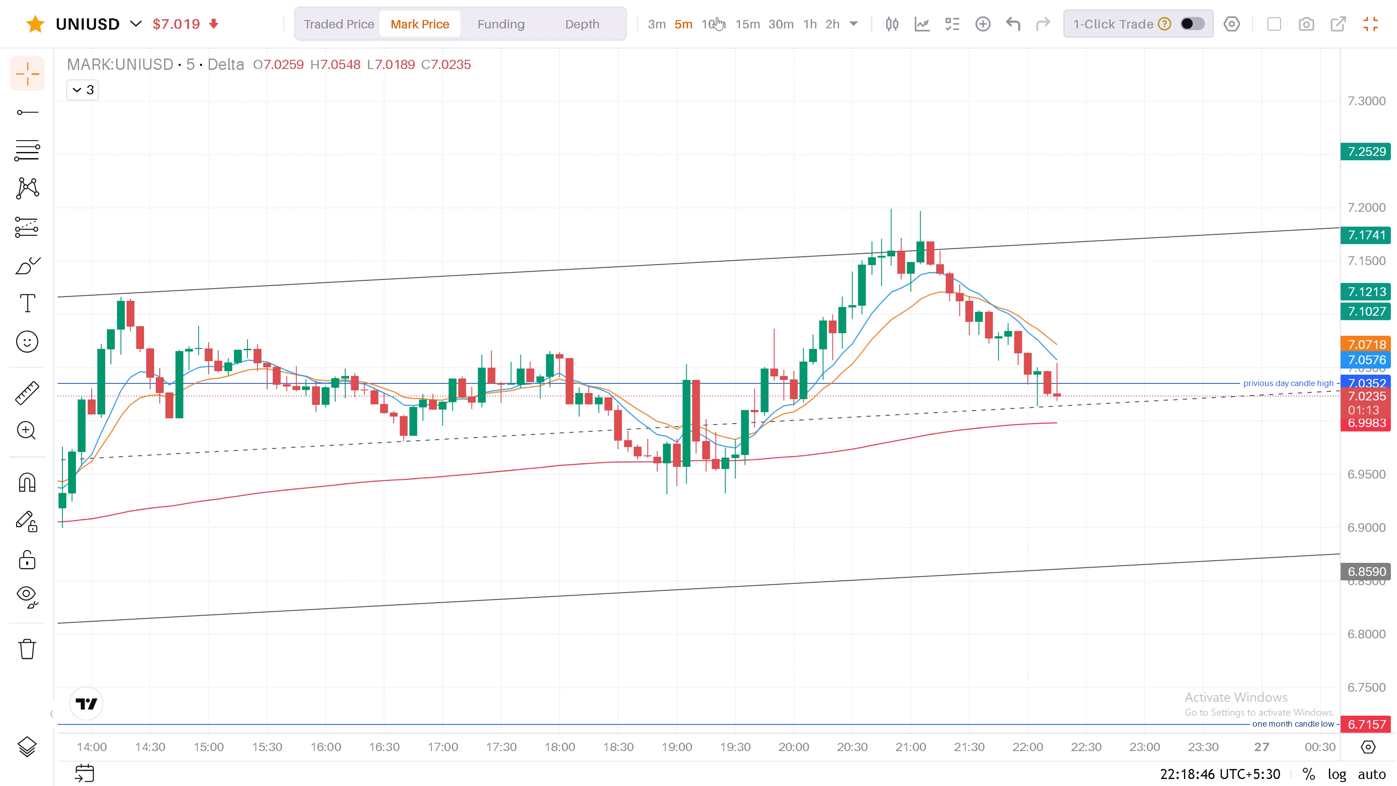
Review the UNIUSD pullback on the 15-minute and 1-hour charts against the rising channel and the marked lower levels and zones.
left_click(754, 21)
left_click_drag(1367, 214, 1366, 255)
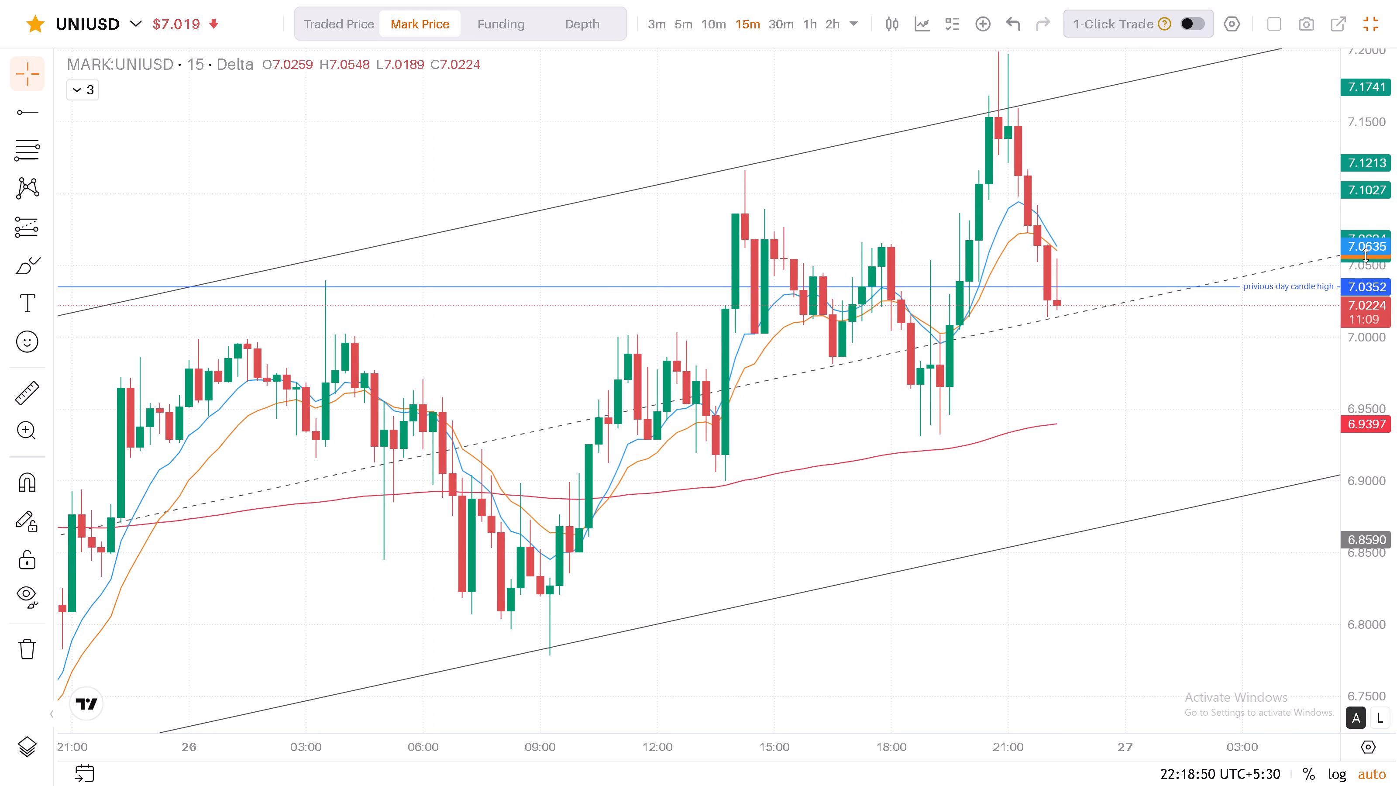
left_click_drag(1366, 255, 1369, 548)
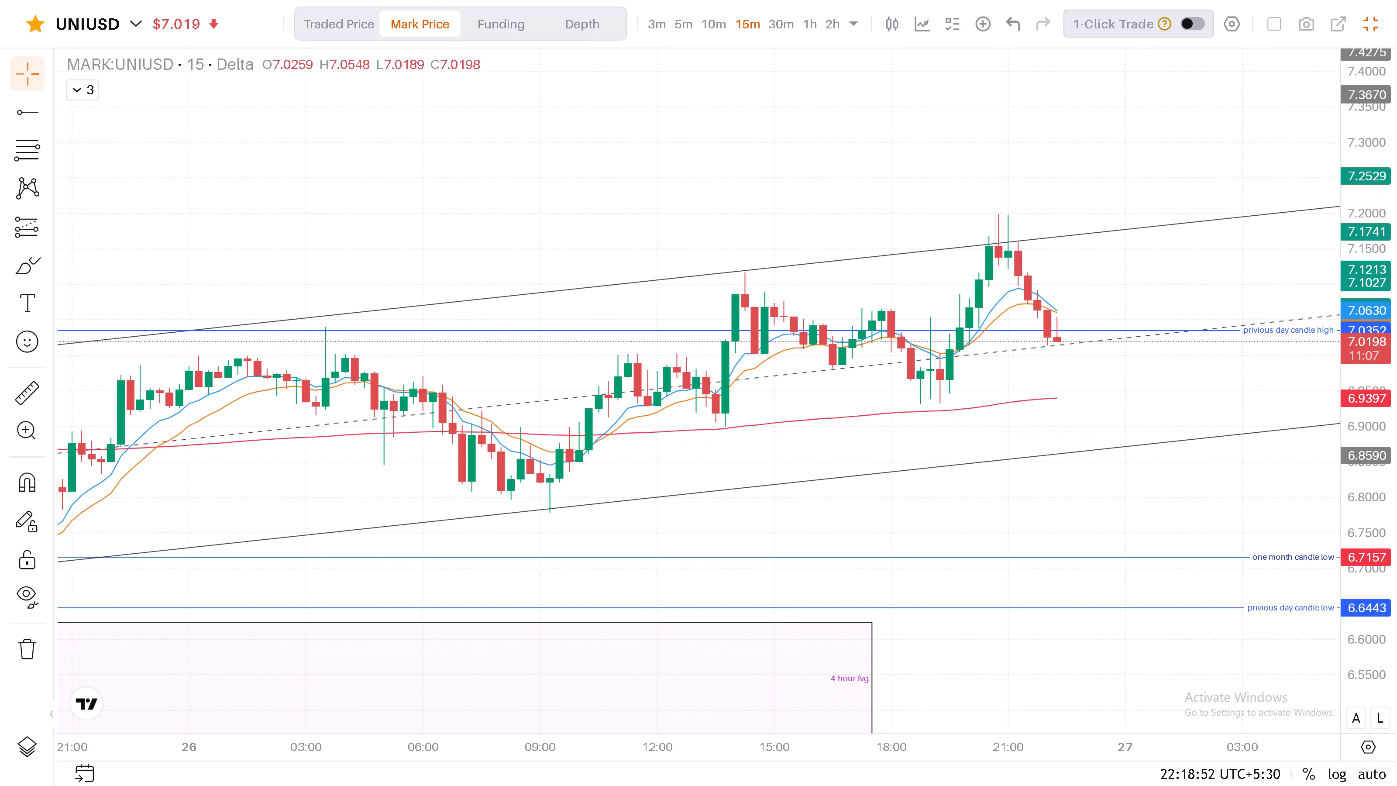
left_click(818, 24)
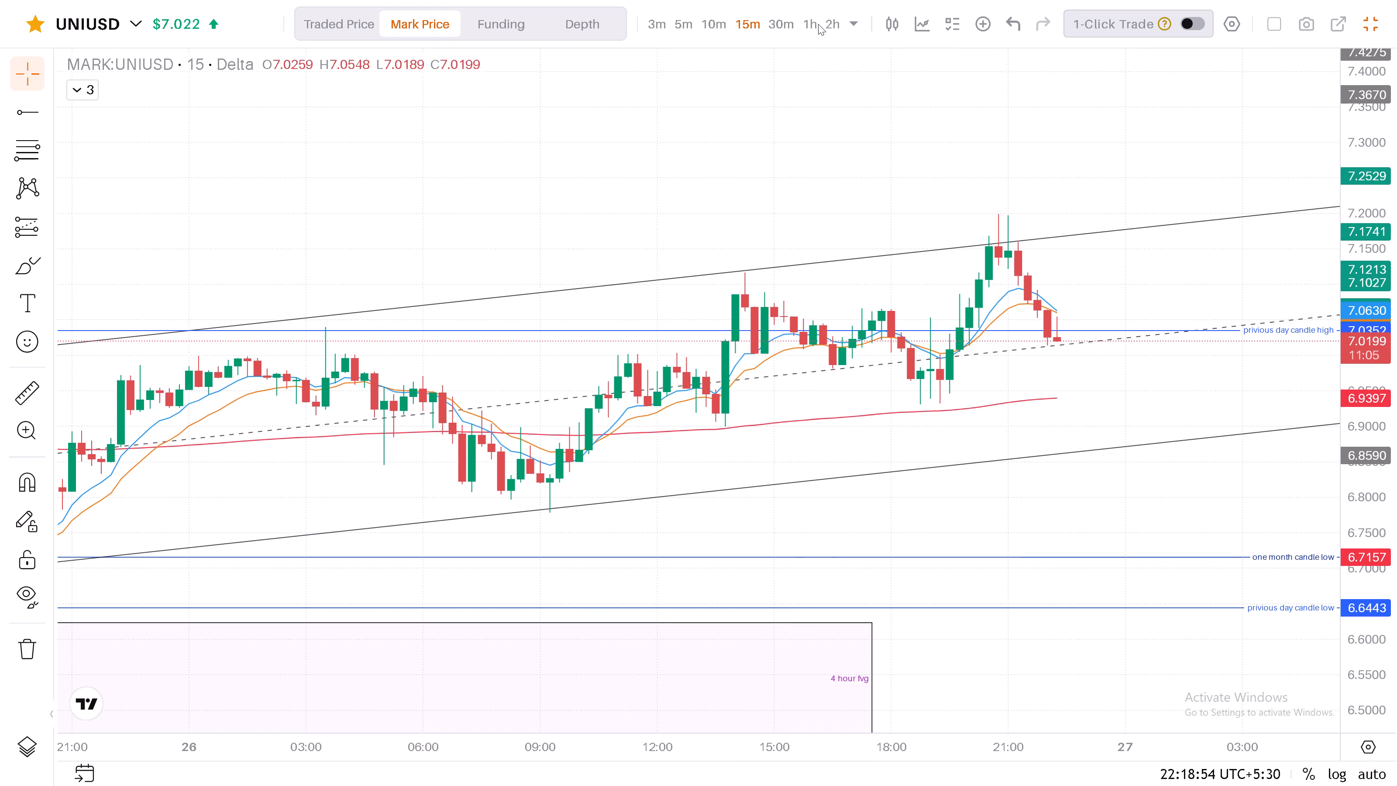
left_click(812, 22)
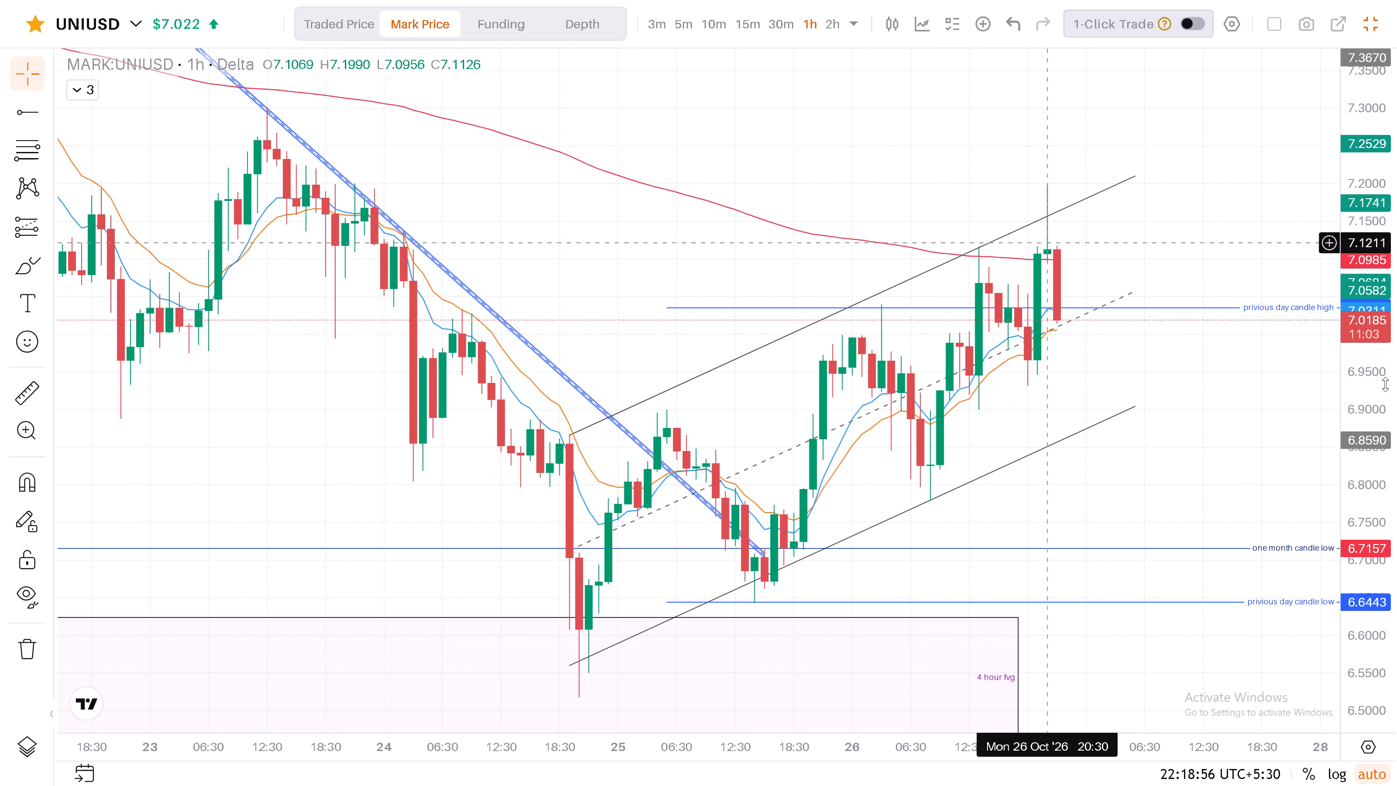
left_click_drag(1356, 234, 1364, 529)
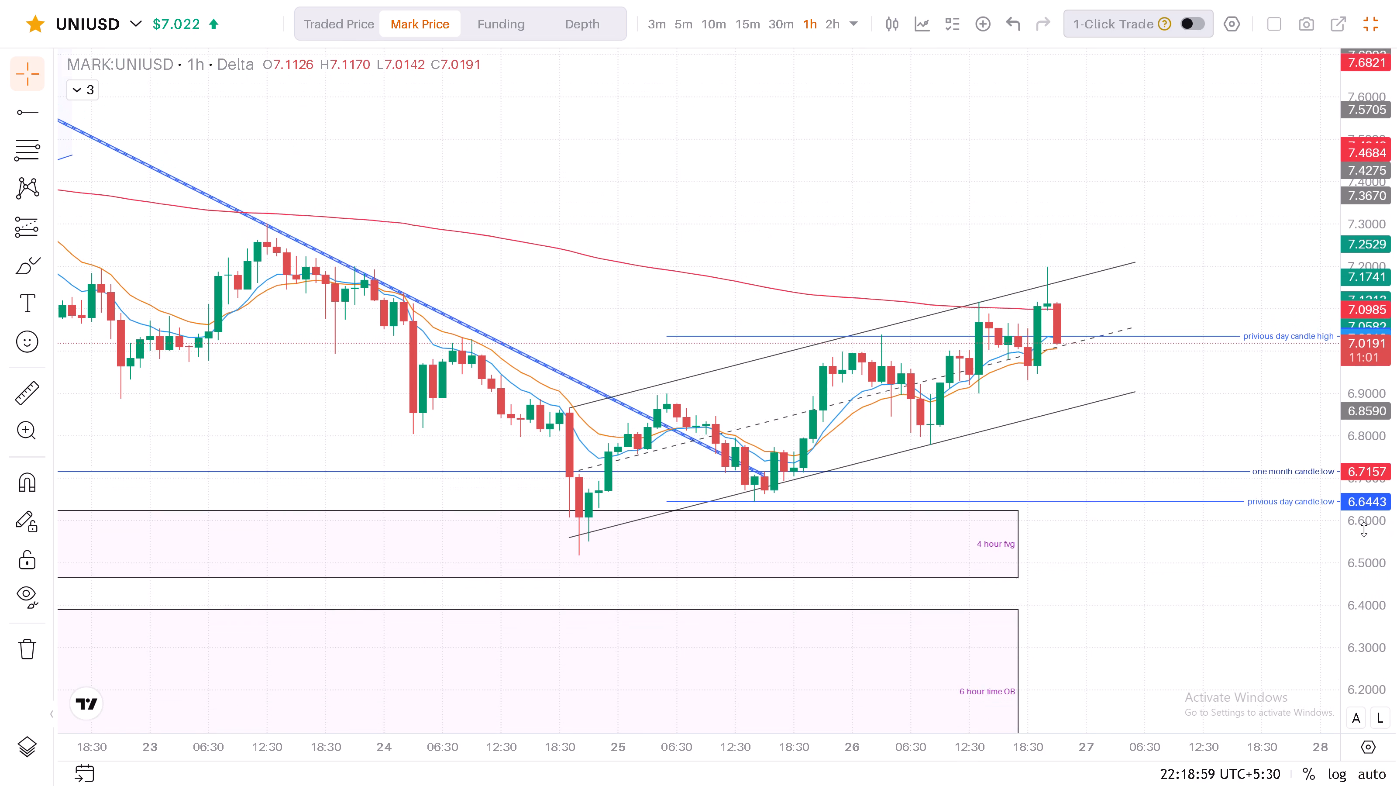
left_click_drag(1364, 529, 1364, 530)
left_click_drag(1229, 198, 1219, 234)
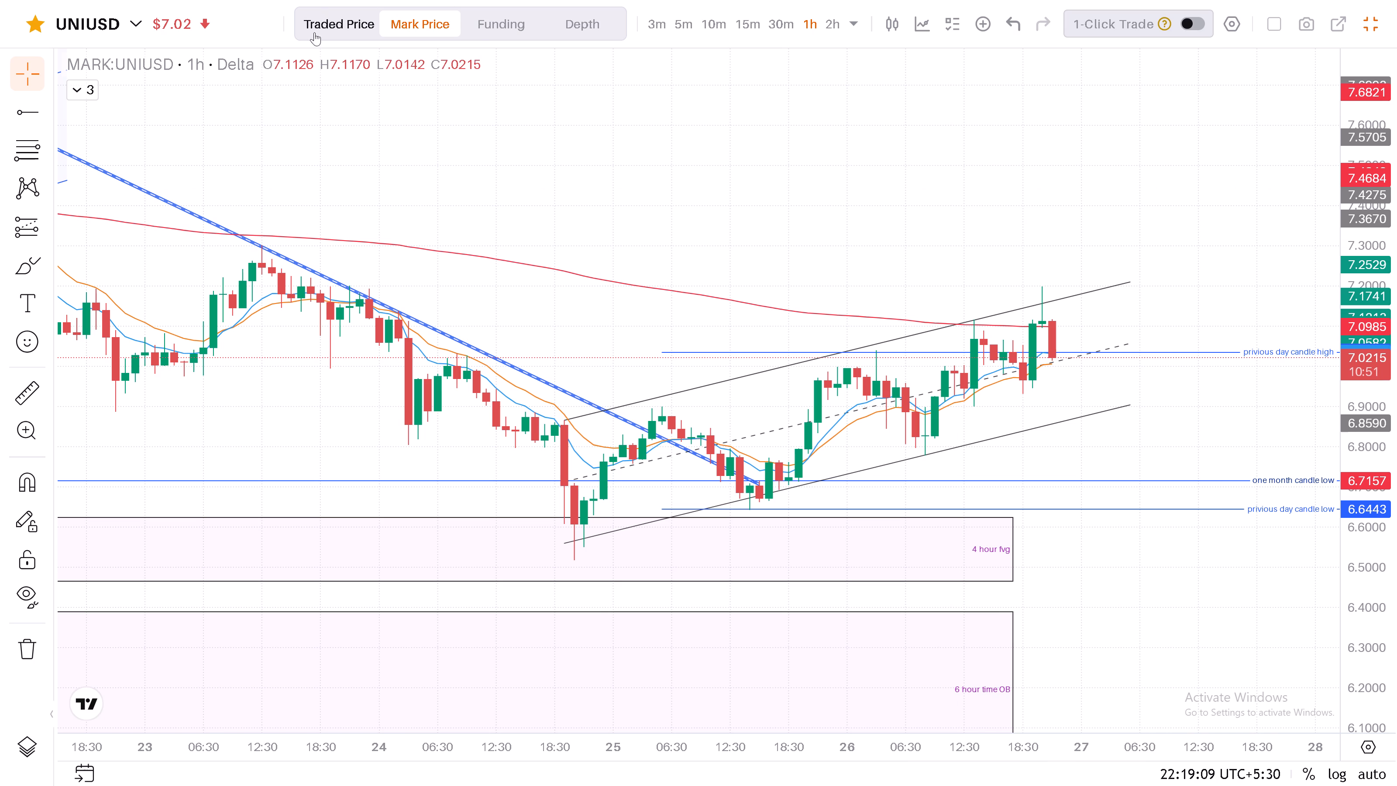
Open the contract watchlist and look through the starred perpetuals.
left_click(138, 24)
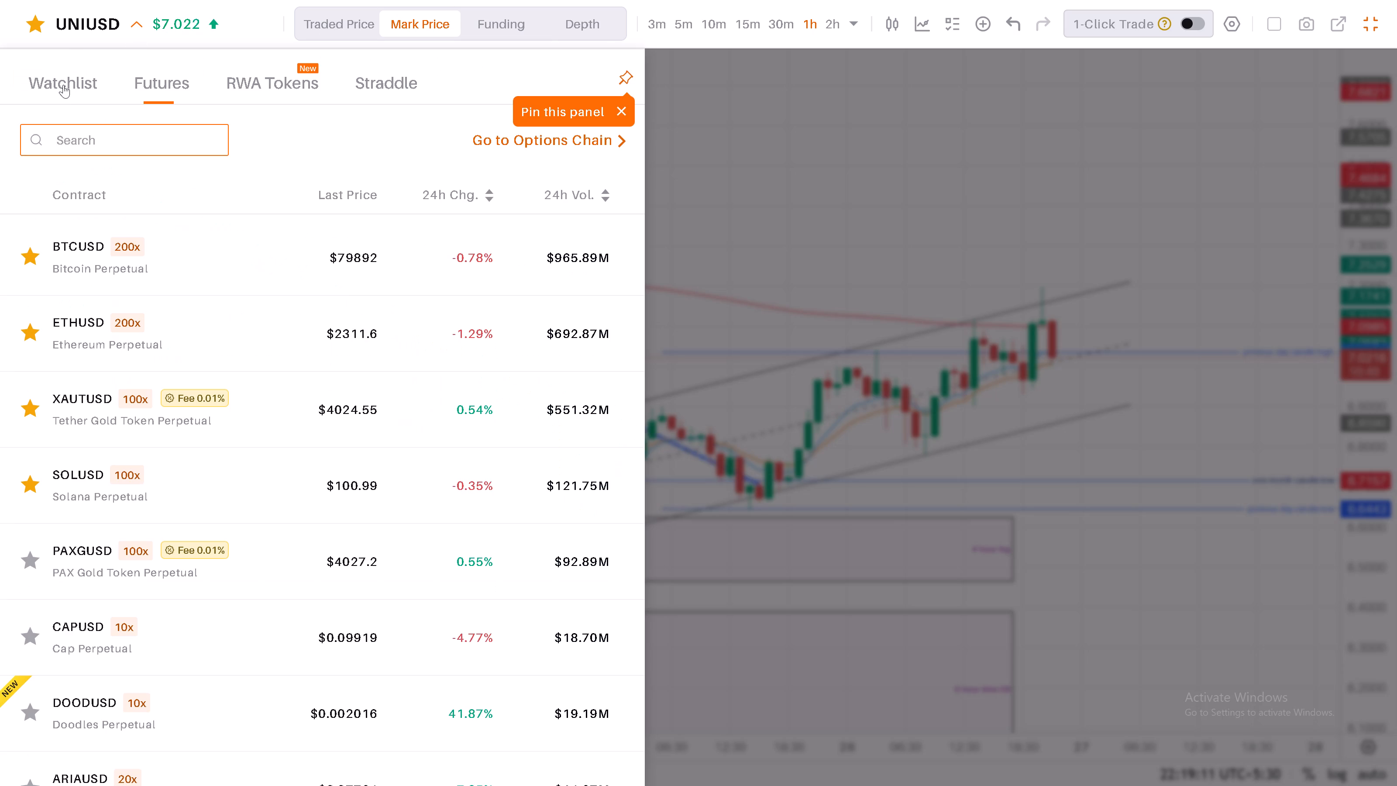
left_click(63, 85)
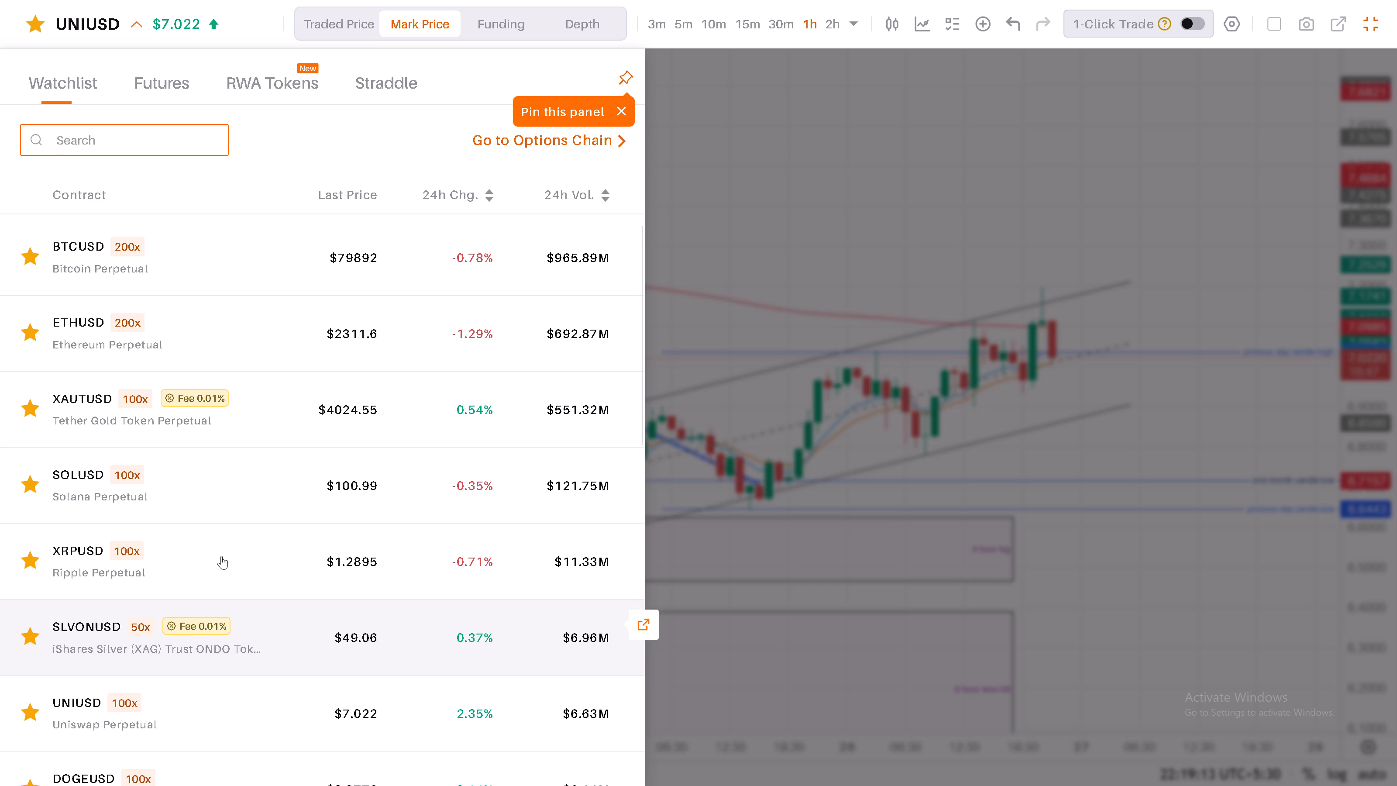
scroll(236, 348, "up", 2)
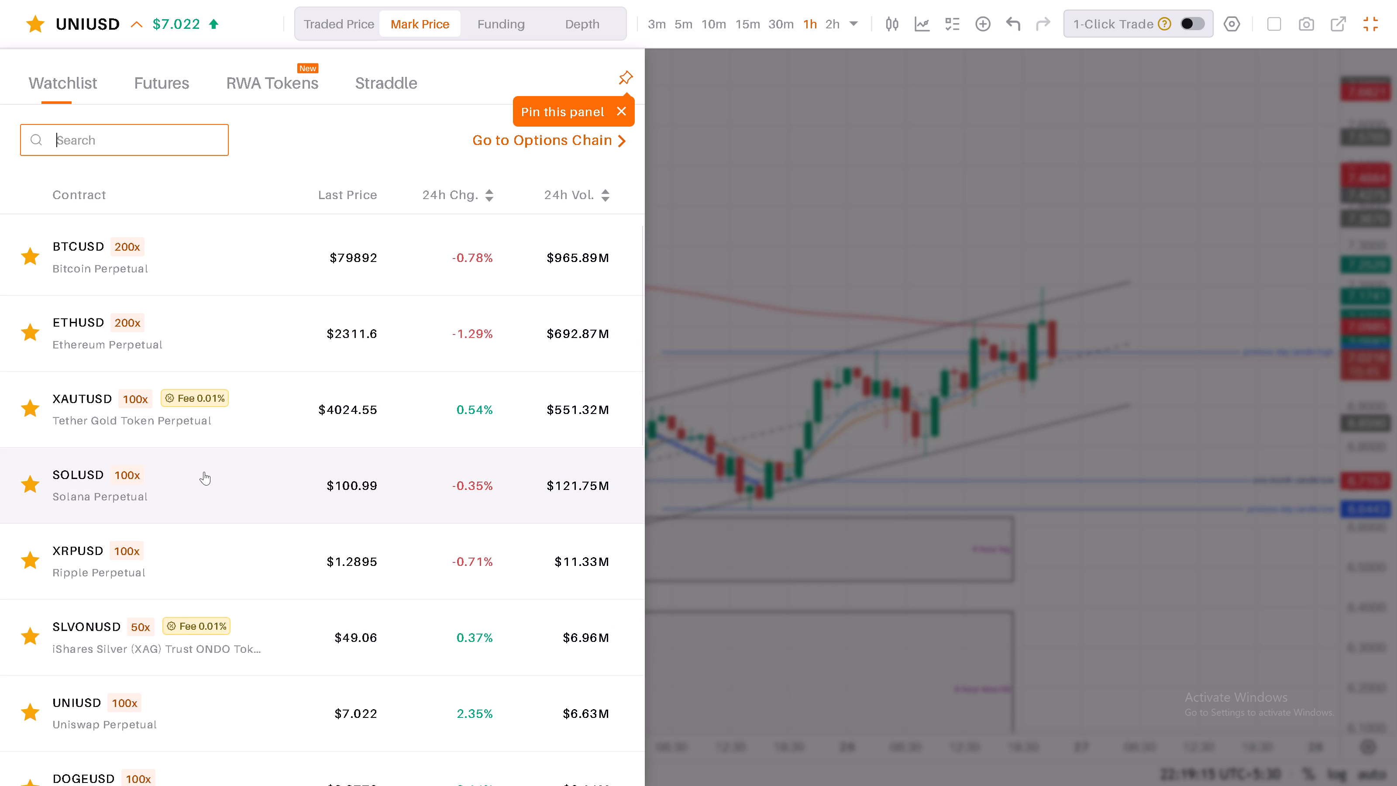
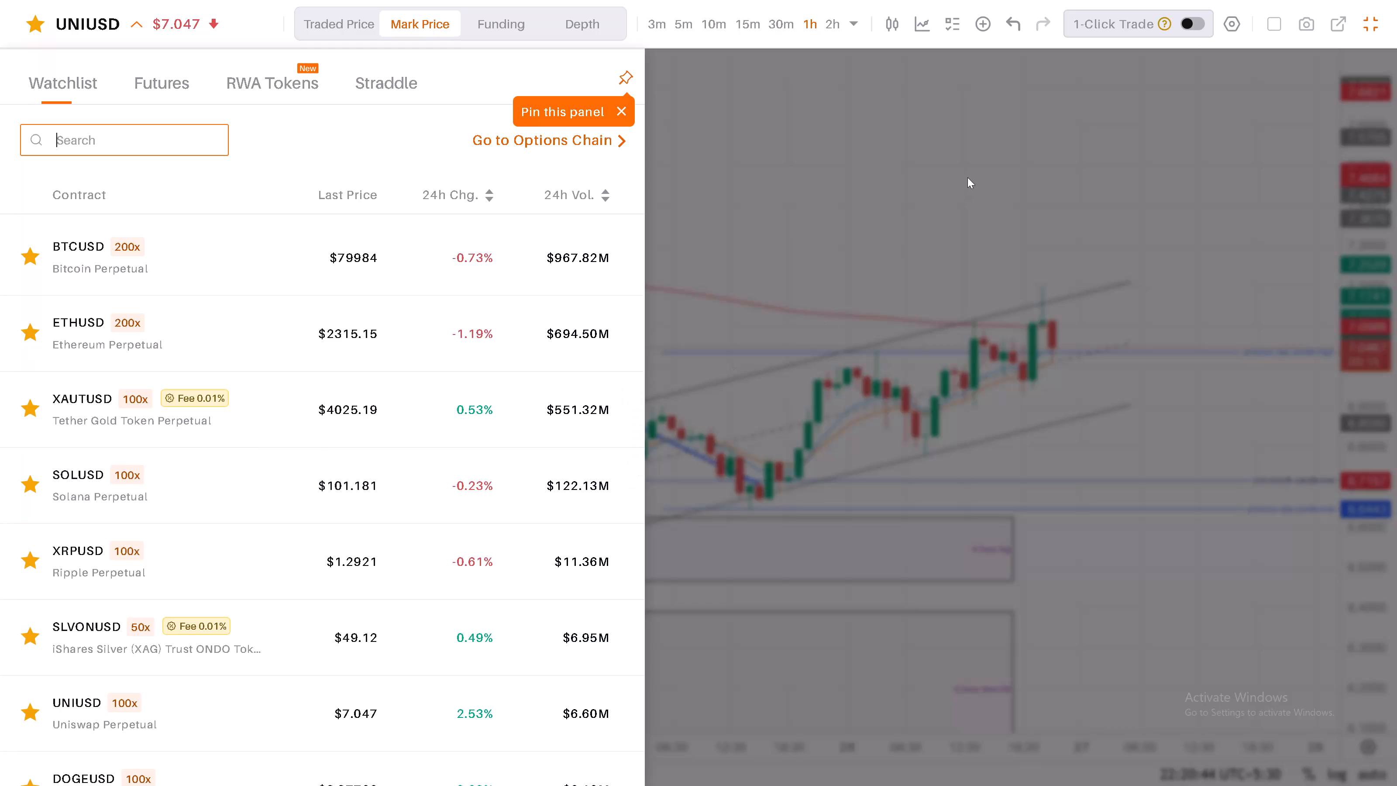
Close the contract list and examine the UNIUSD pullback on the 15-minute and 5-minute charts against the previous day high and channel midline.
left_click(973, 177)
left_click_drag(927, 200, 843, 224)
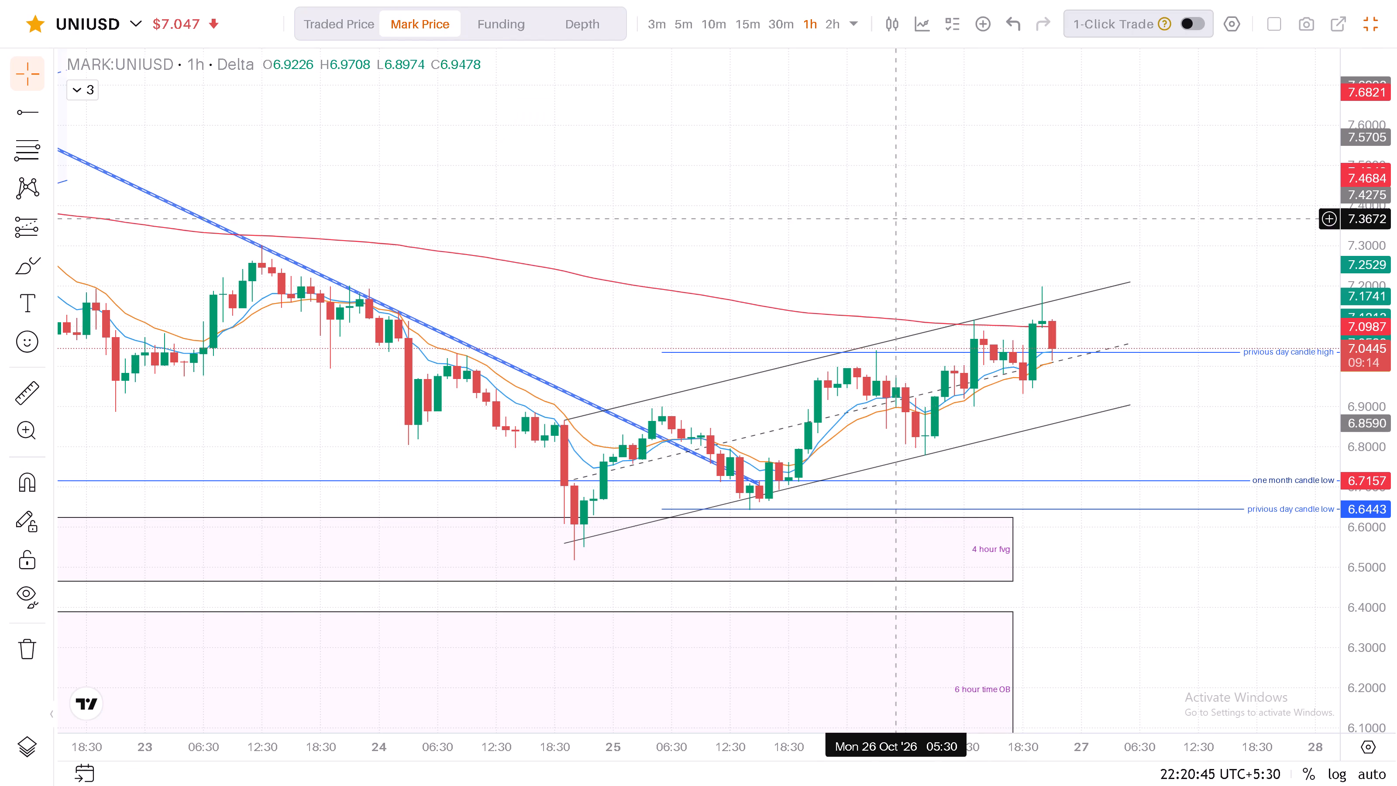
left_click_drag(843, 224, 802, 220)
left_click(802, 219)
left_click(745, 24)
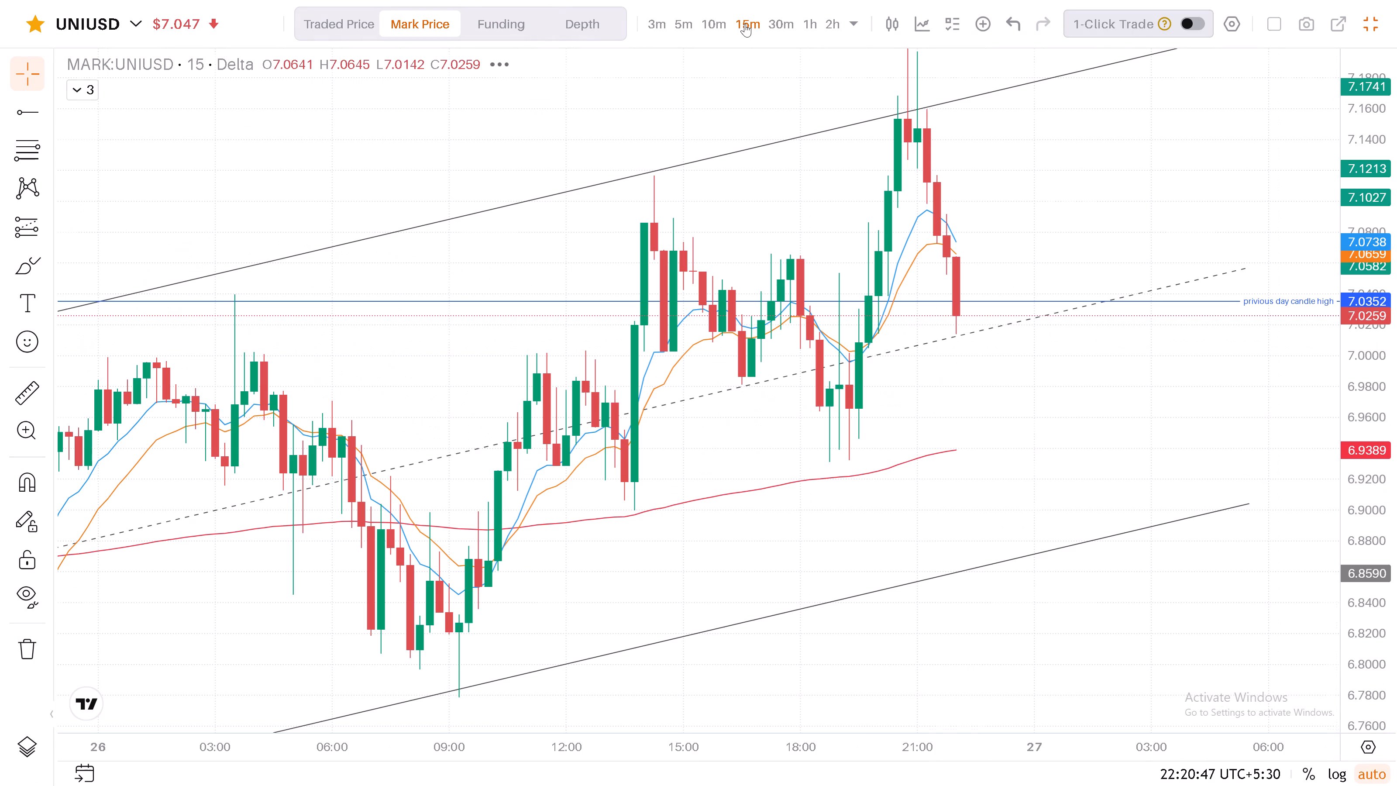
left_click(682, 24)
left_click_drag(1369, 231, 1365, 263)
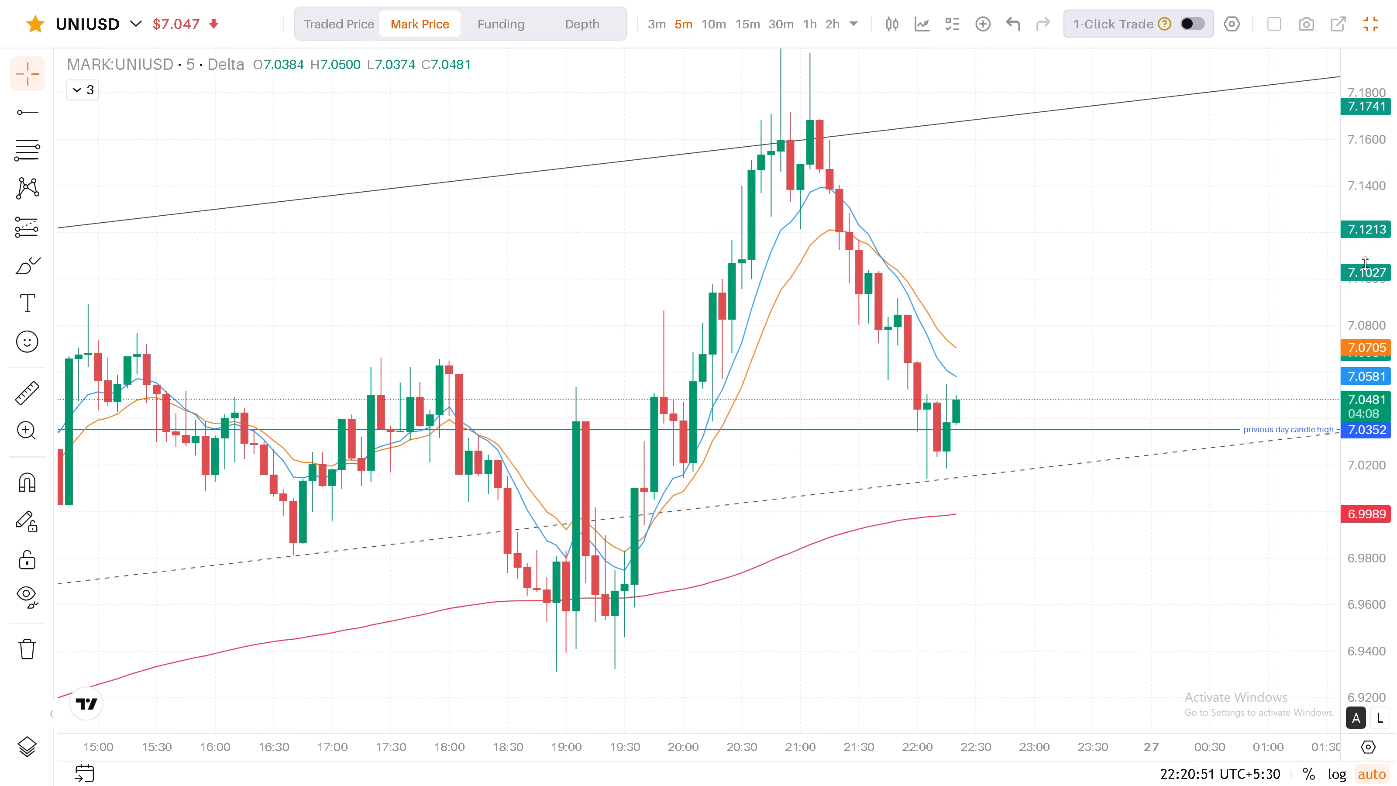
left_click_drag(1365, 263, 1344, 498)
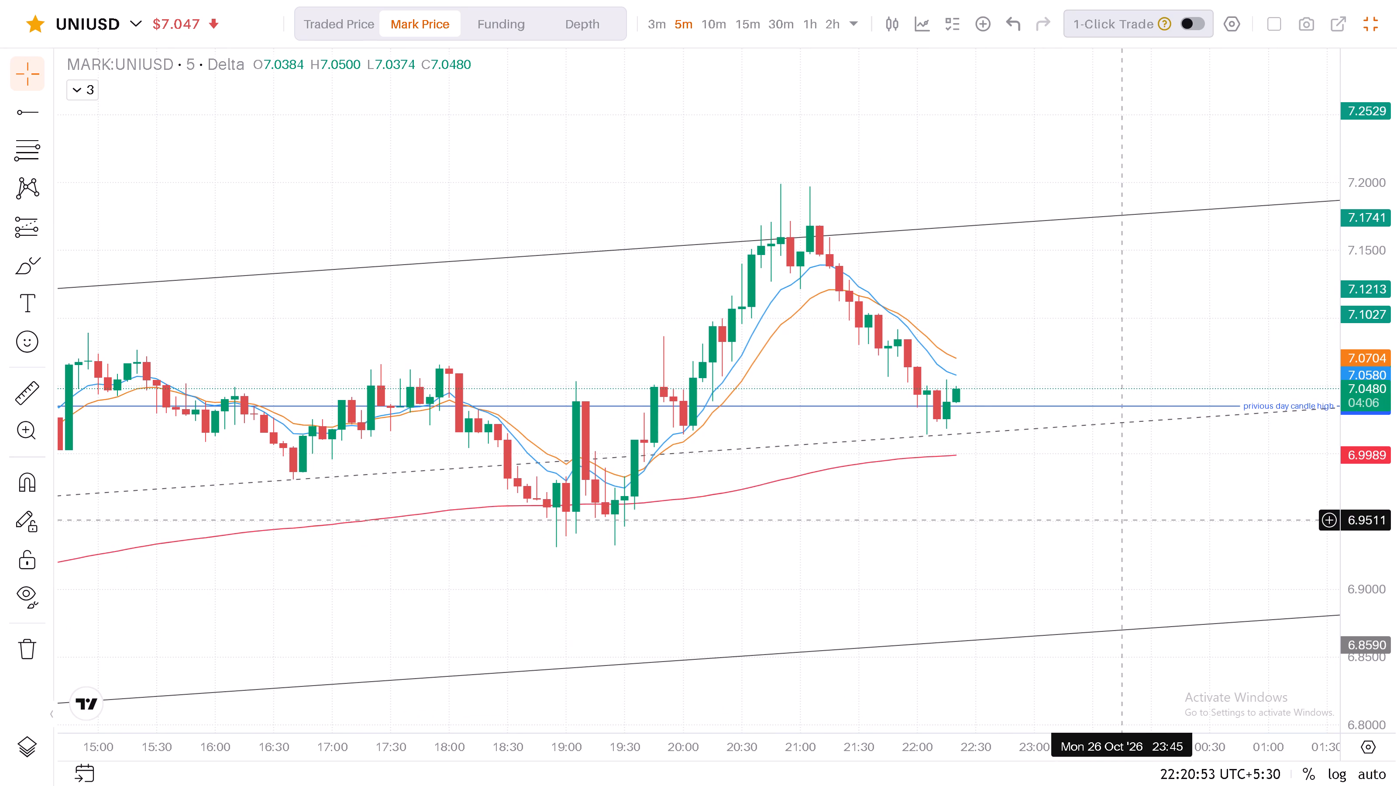
left_click_drag(1037, 538, 1008, 565)
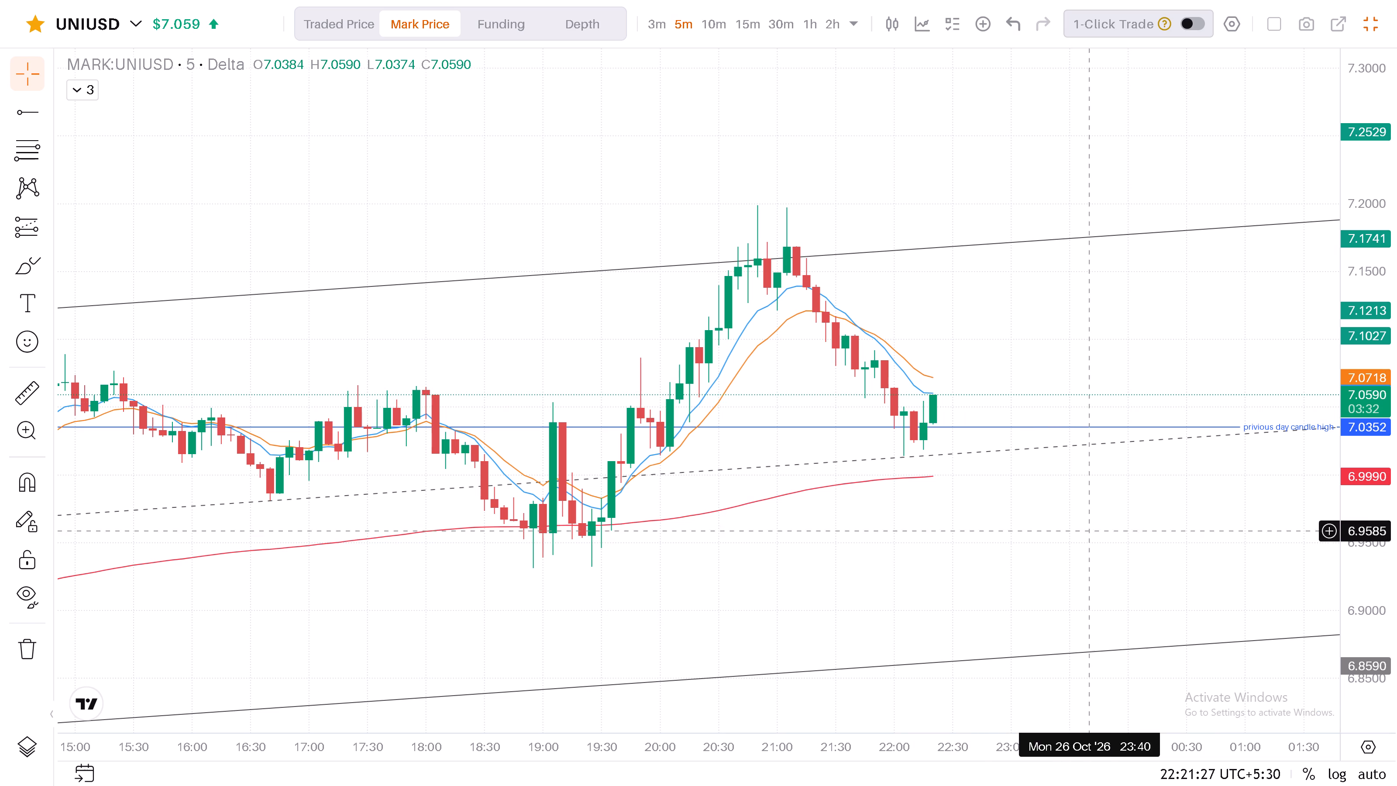
left_click_drag(1147, 307, 1087, 324)
triple_click(1087, 324)
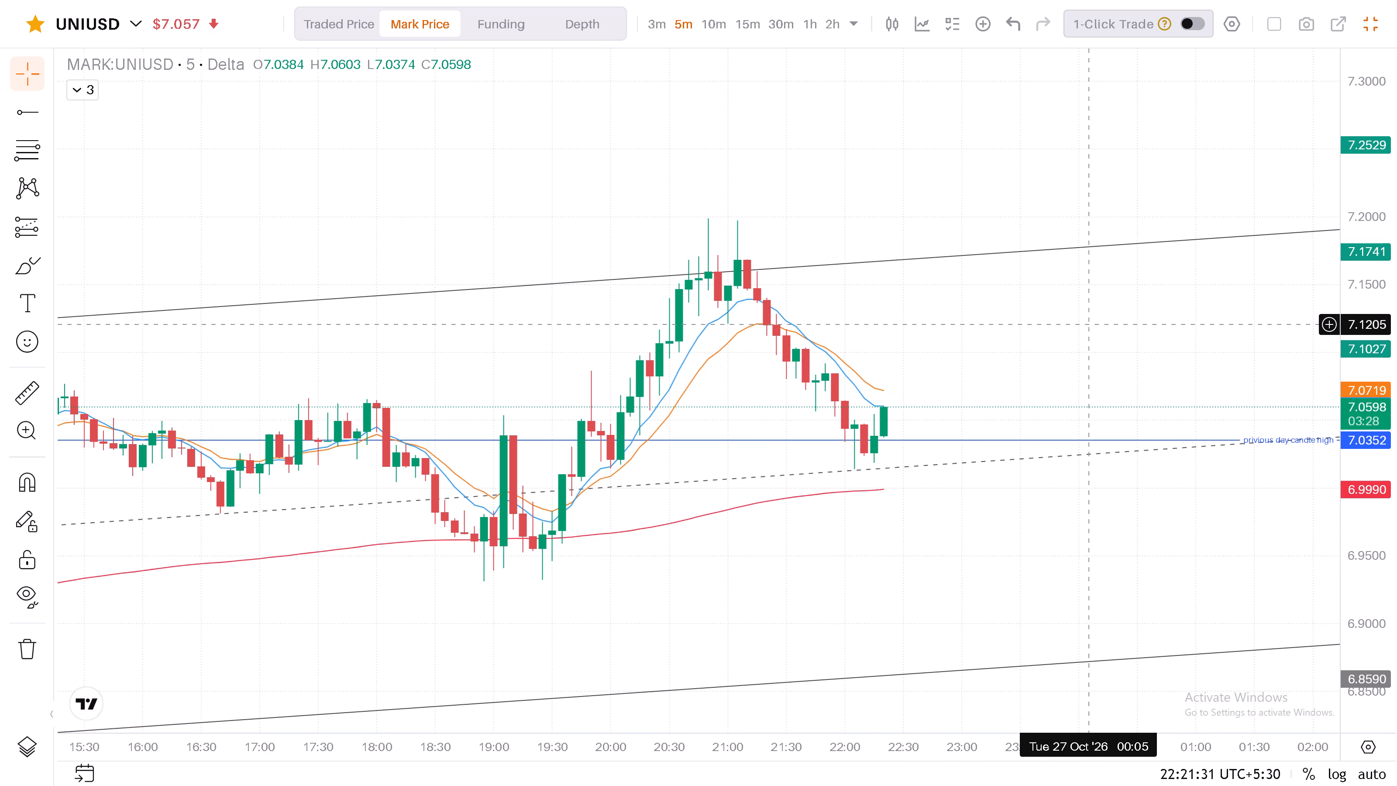
Recheck the latest UNIUSD candles on the 15-minute, 5-minute and 1-hour charts within the rising channel.
left_click(745, 26)
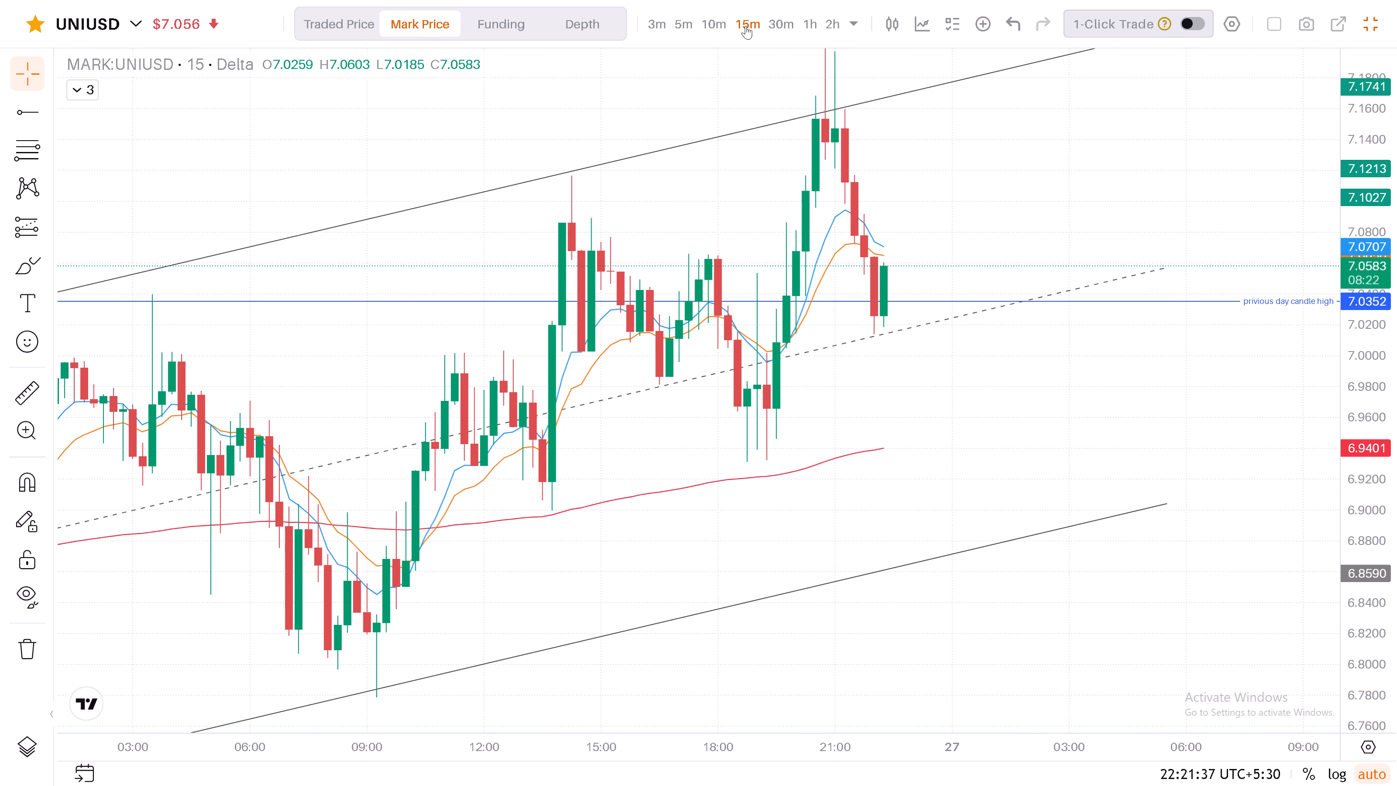
left_click(692, 31)
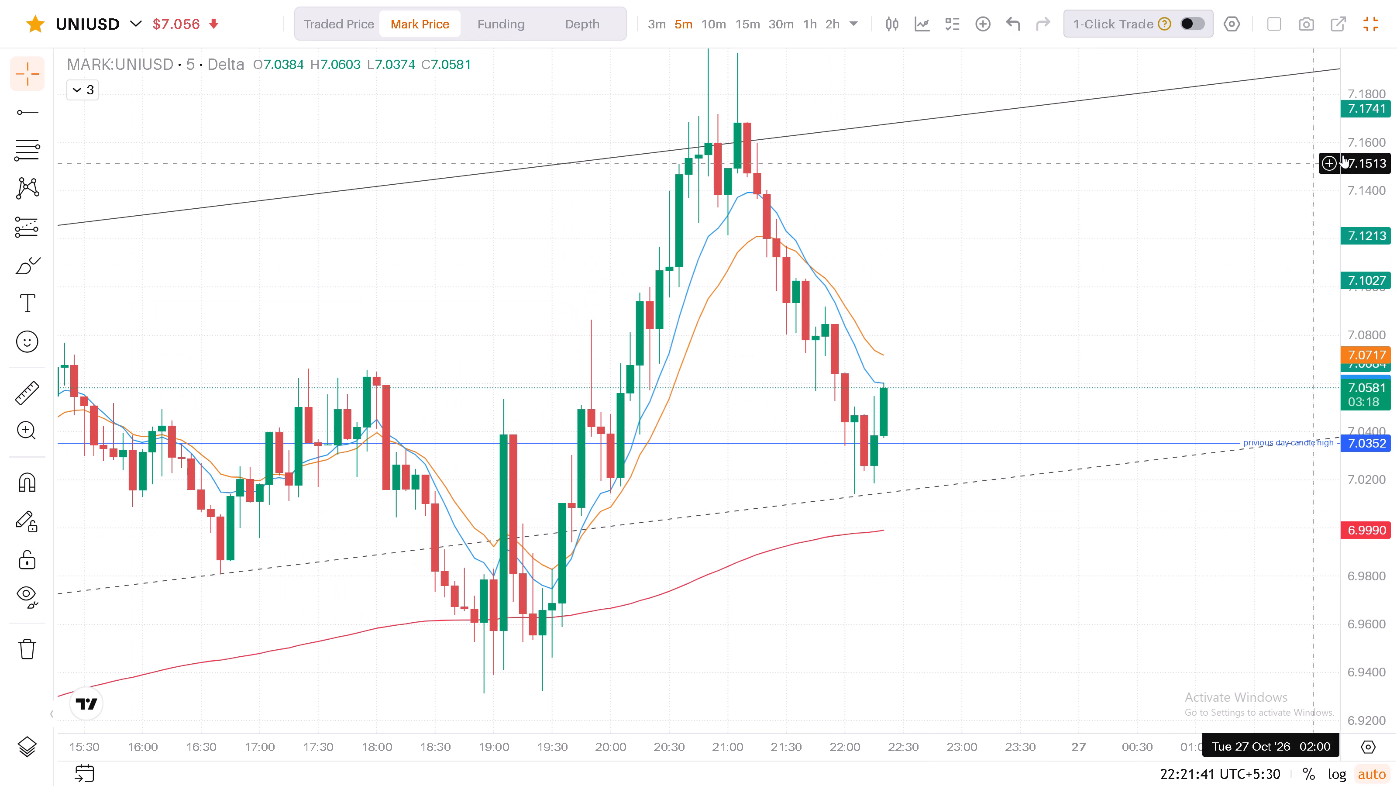
left_click_drag(1364, 148, 1343, 427)
left_click_drag(1018, 257, 946, 286)
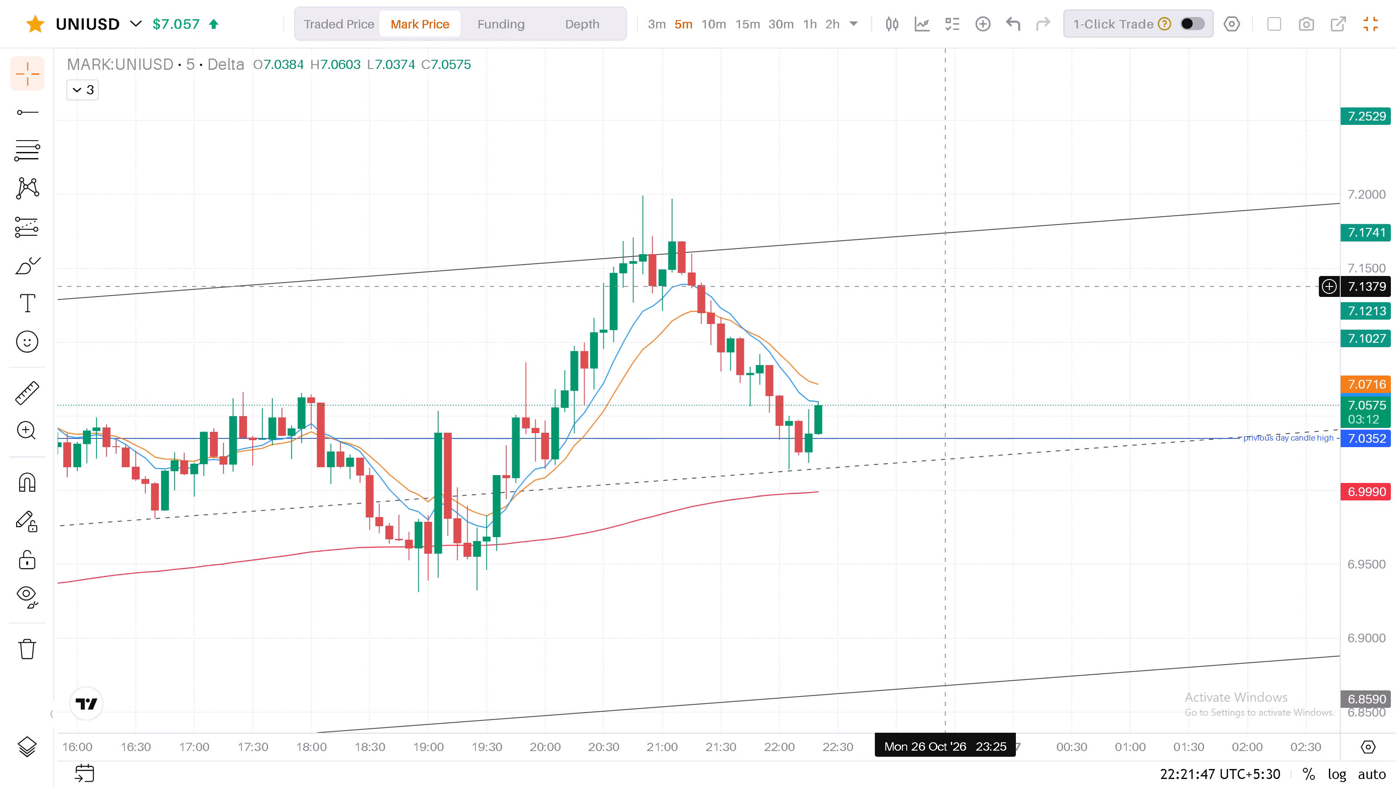
left_click(809, 27)
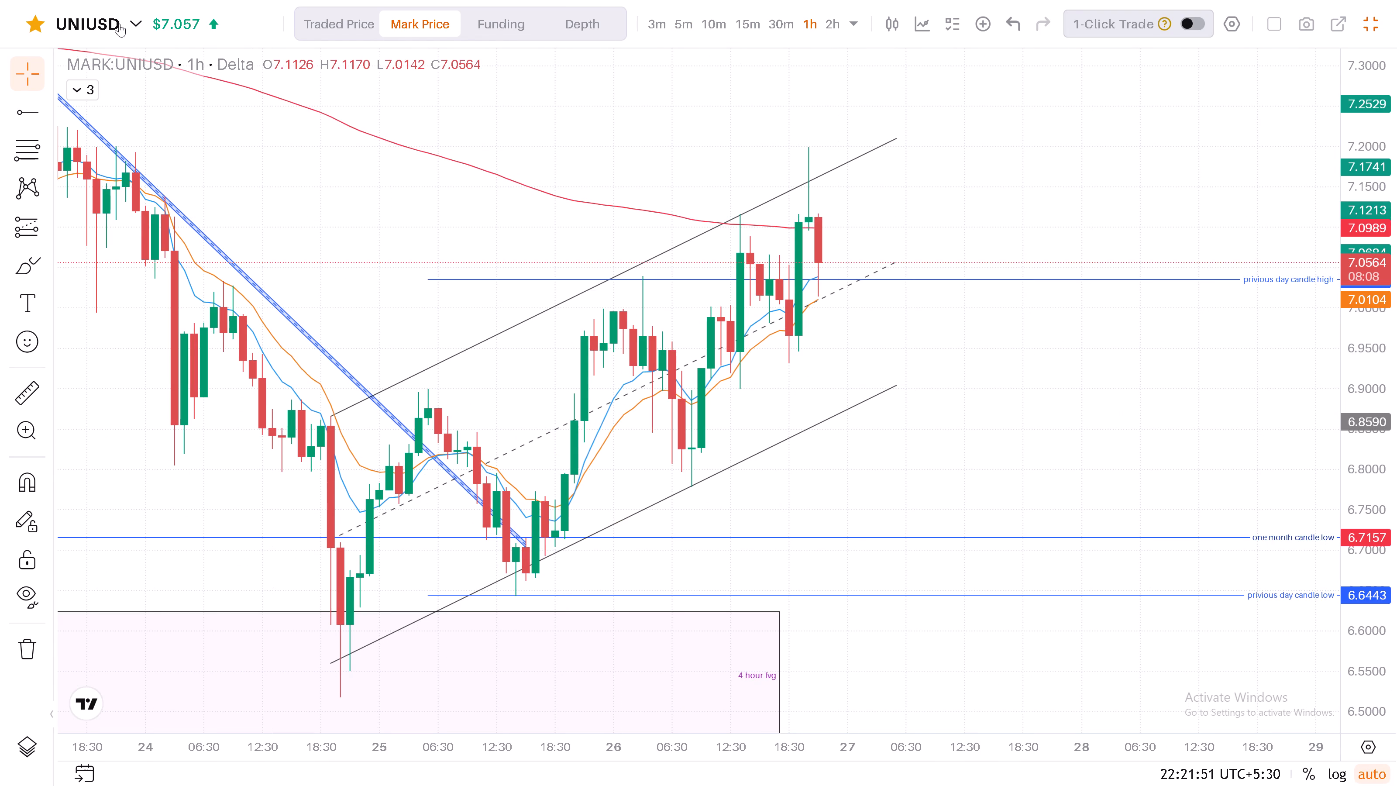
Switch to the XRPUSD perpetual from the watchlist and survey its 1-hour price swings since 21 October.
left_click(136, 28)
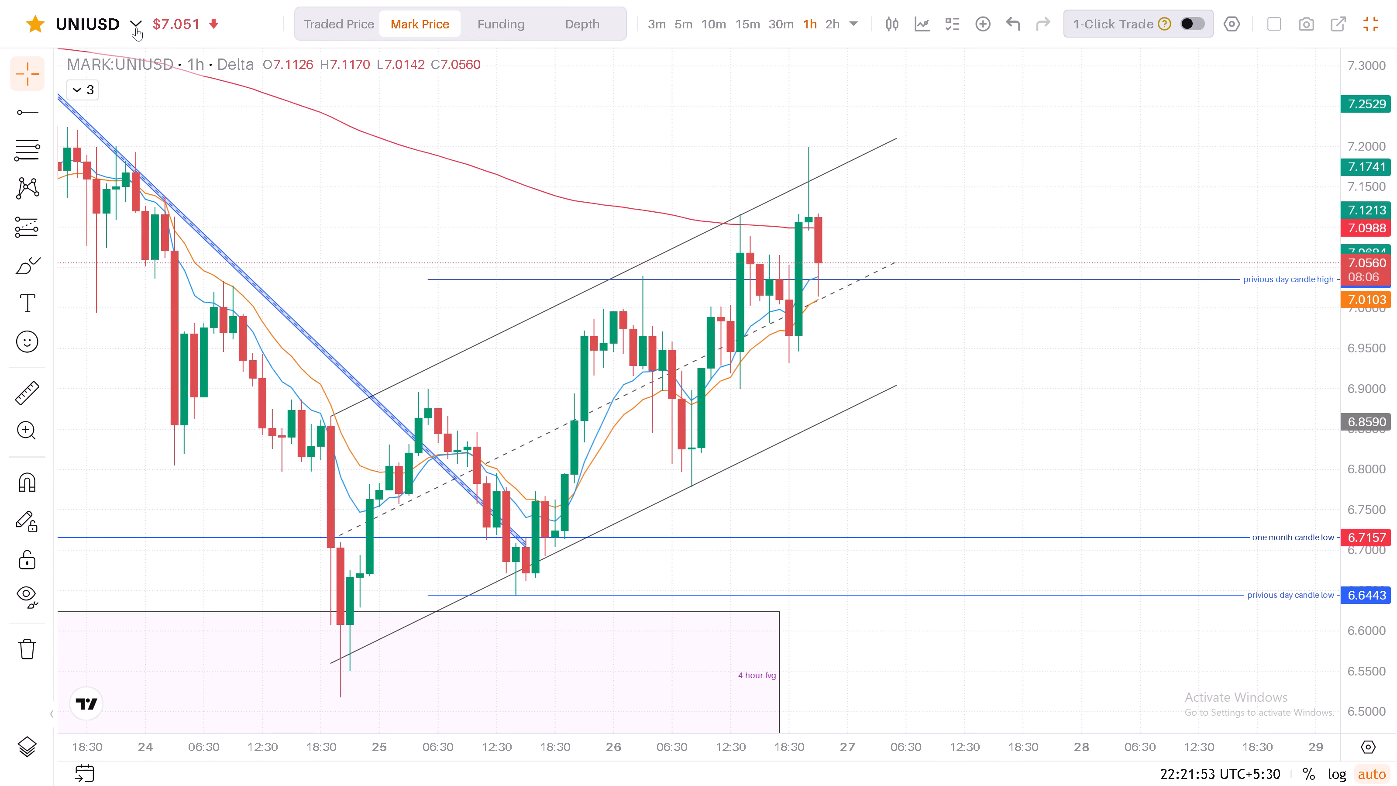
left_click(64, 71)
left_click(67, 80)
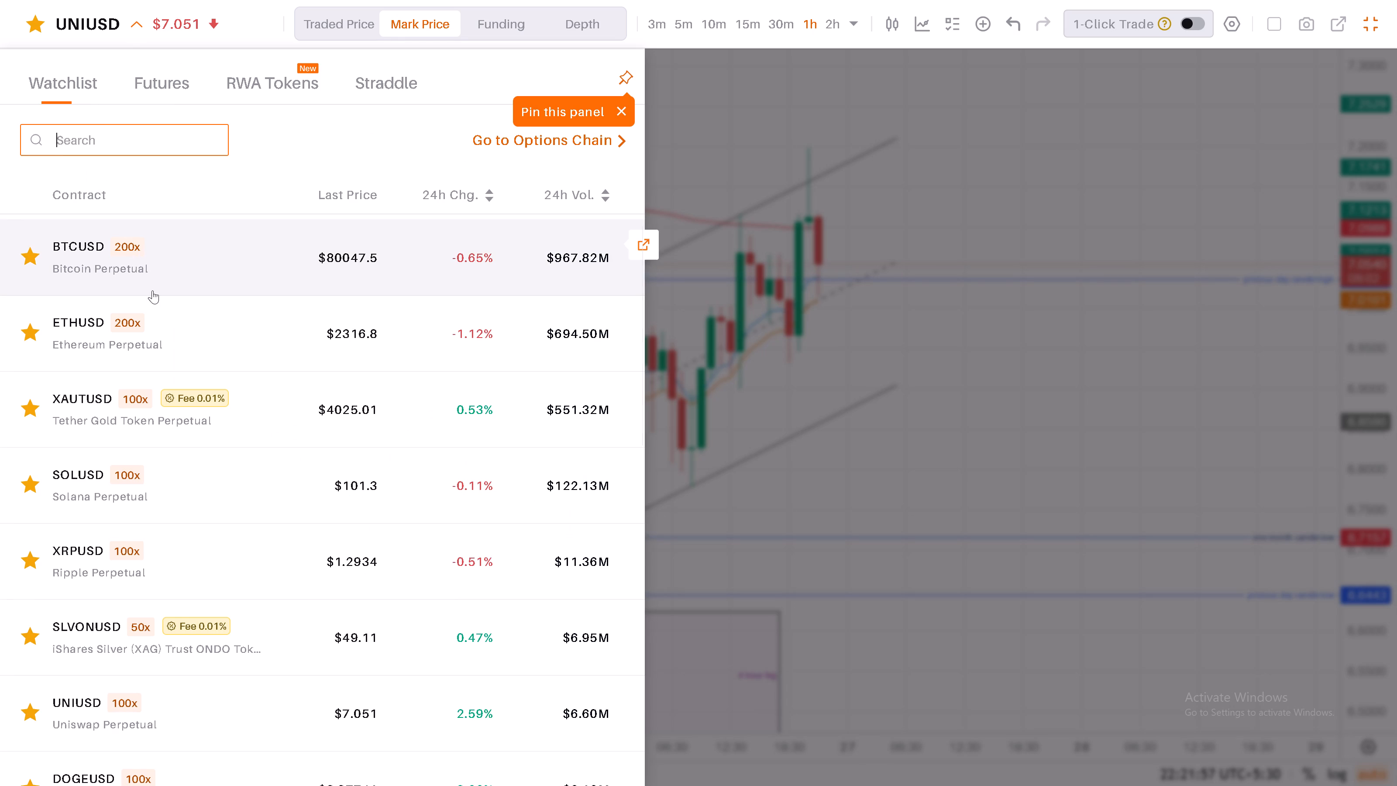
left_click(207, 565)
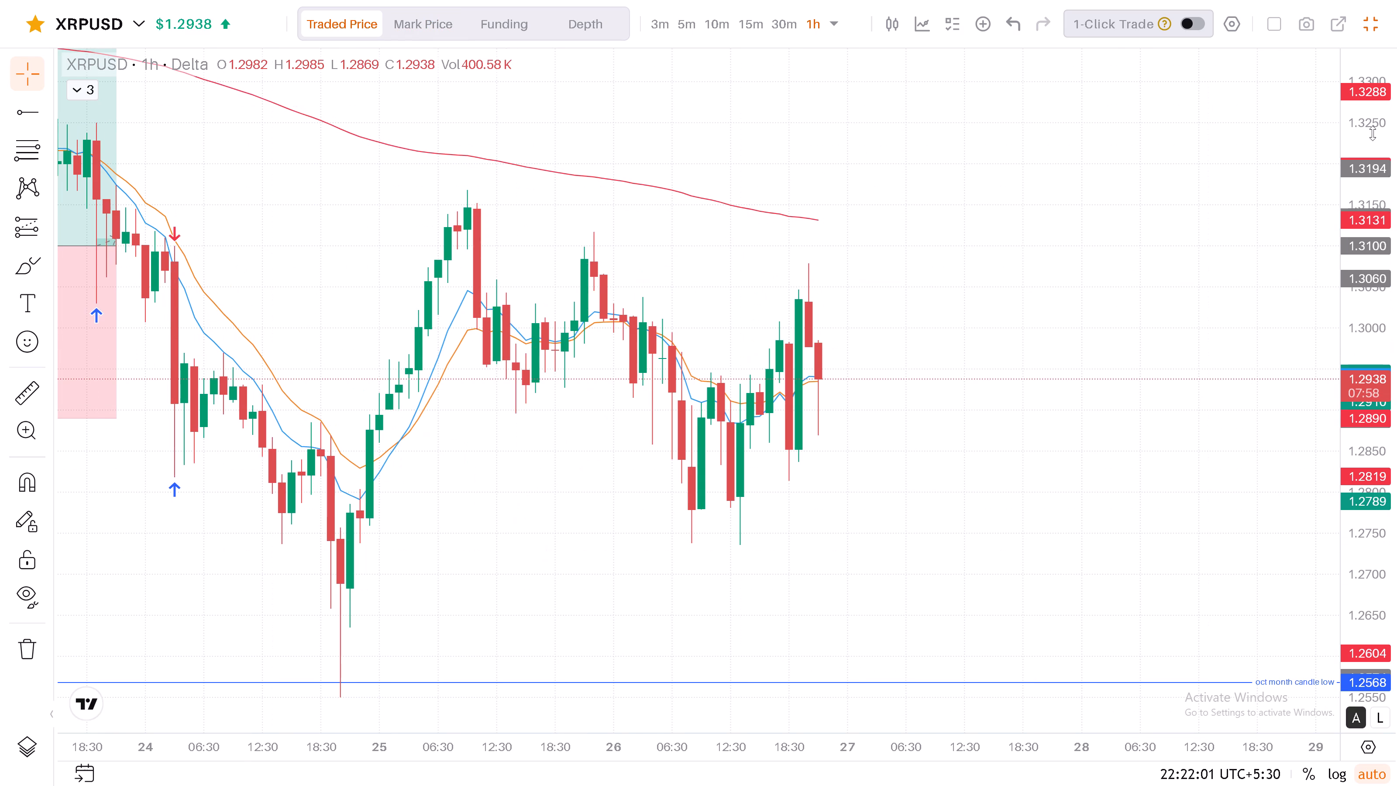
left_click_drag(1373, 133, 1321, 452)
left_click(1321, 452)
scroll(972, 361, "down", 4)
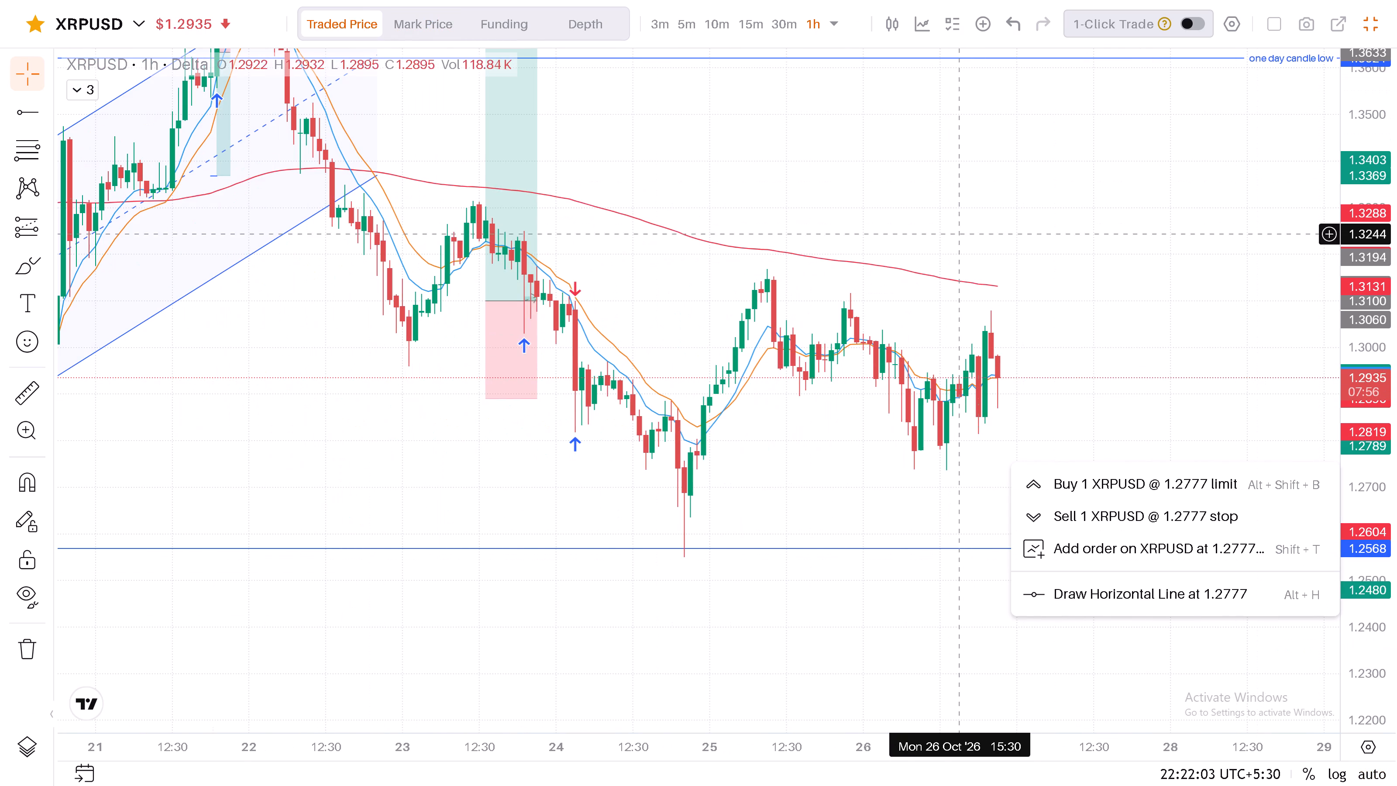
left_click(977, 198)
left_click_drag(1116, 191, 1151, 249)
double_click(1151, 249)
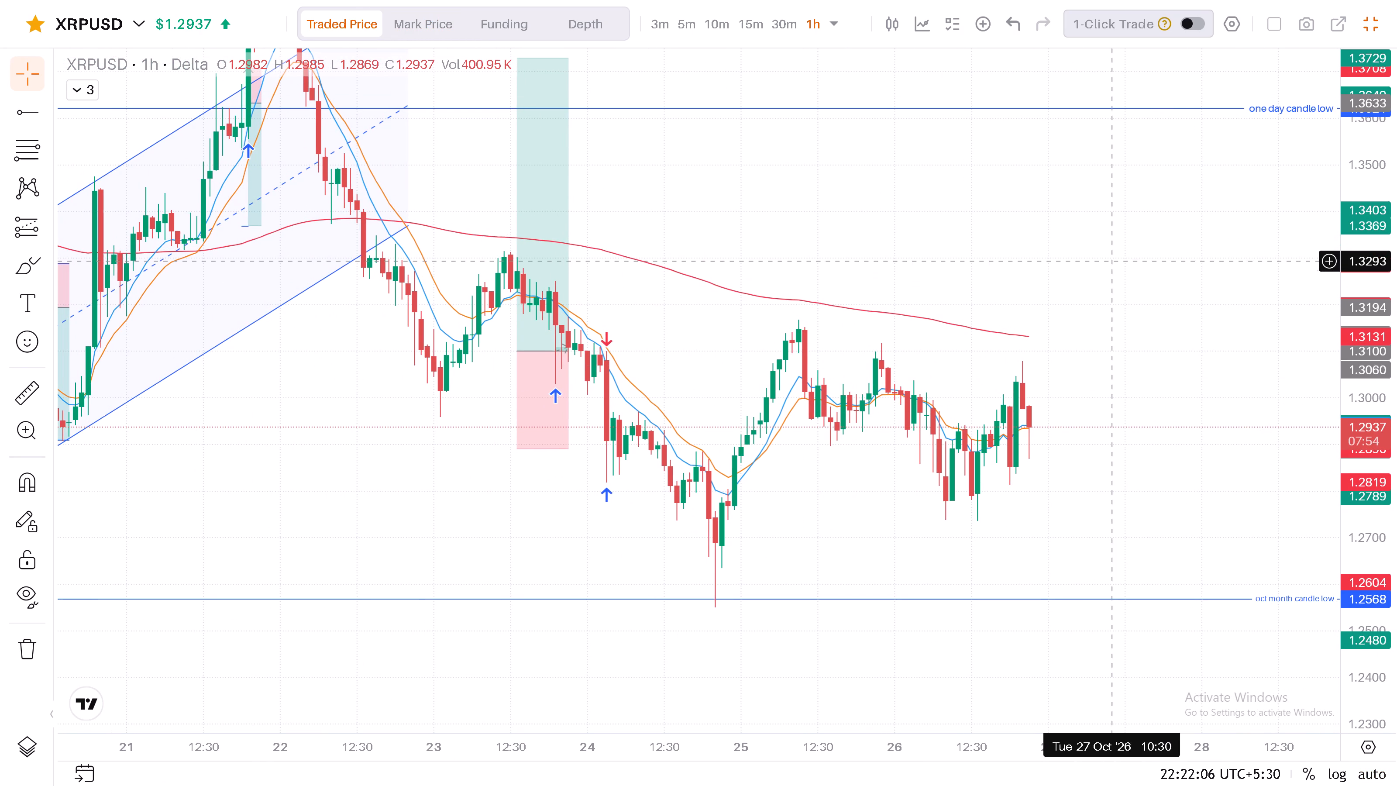
left_click_drag(995, 245, 1007, 275)
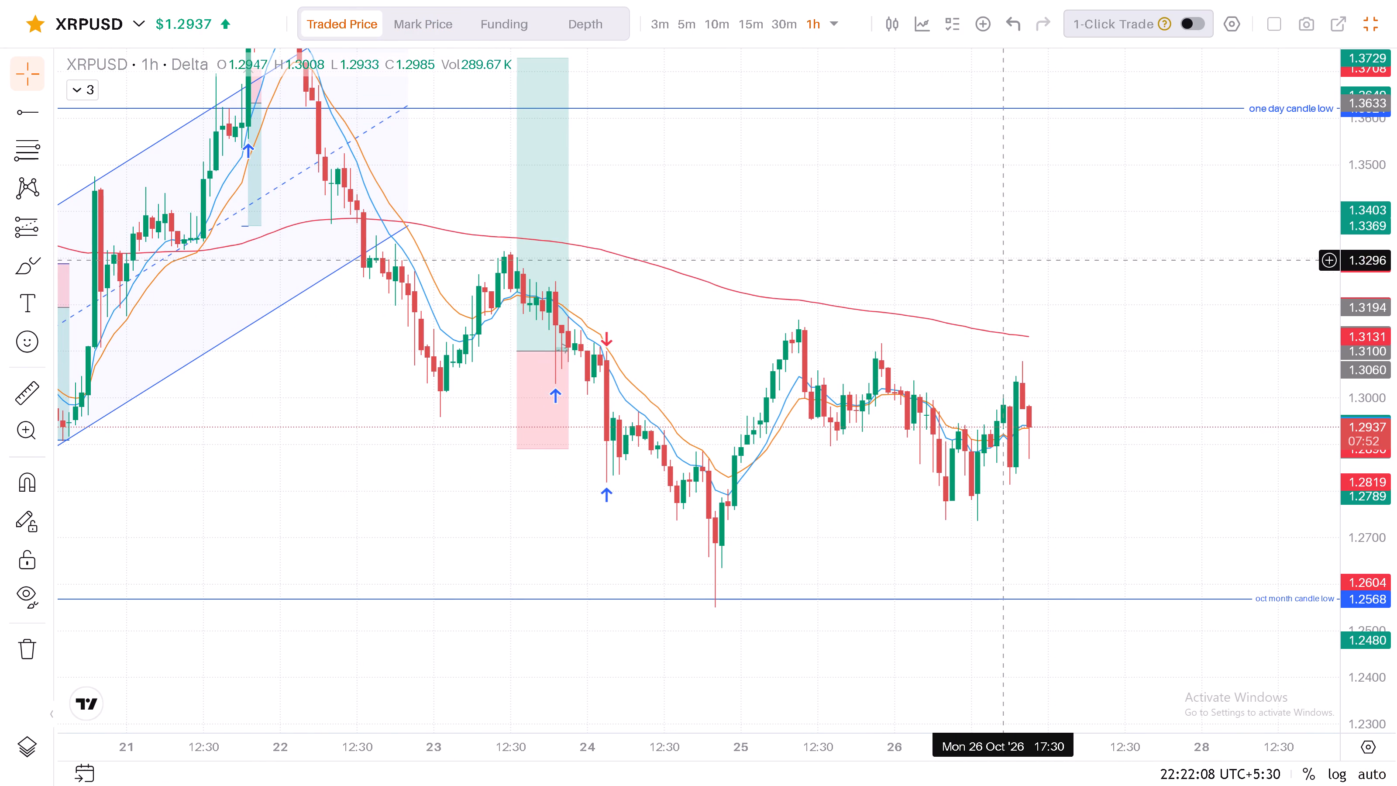
left_click_drag(1007, 275, 1012, 284)
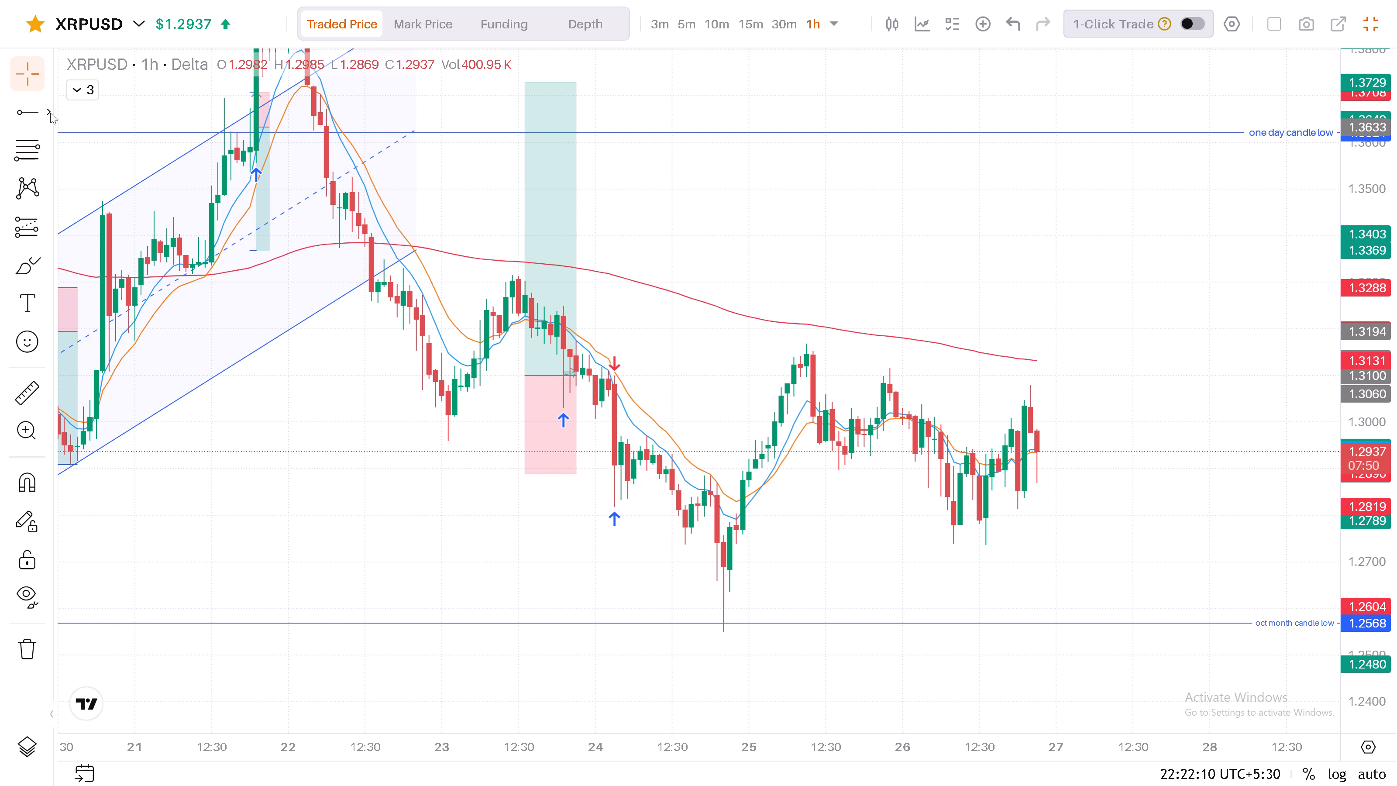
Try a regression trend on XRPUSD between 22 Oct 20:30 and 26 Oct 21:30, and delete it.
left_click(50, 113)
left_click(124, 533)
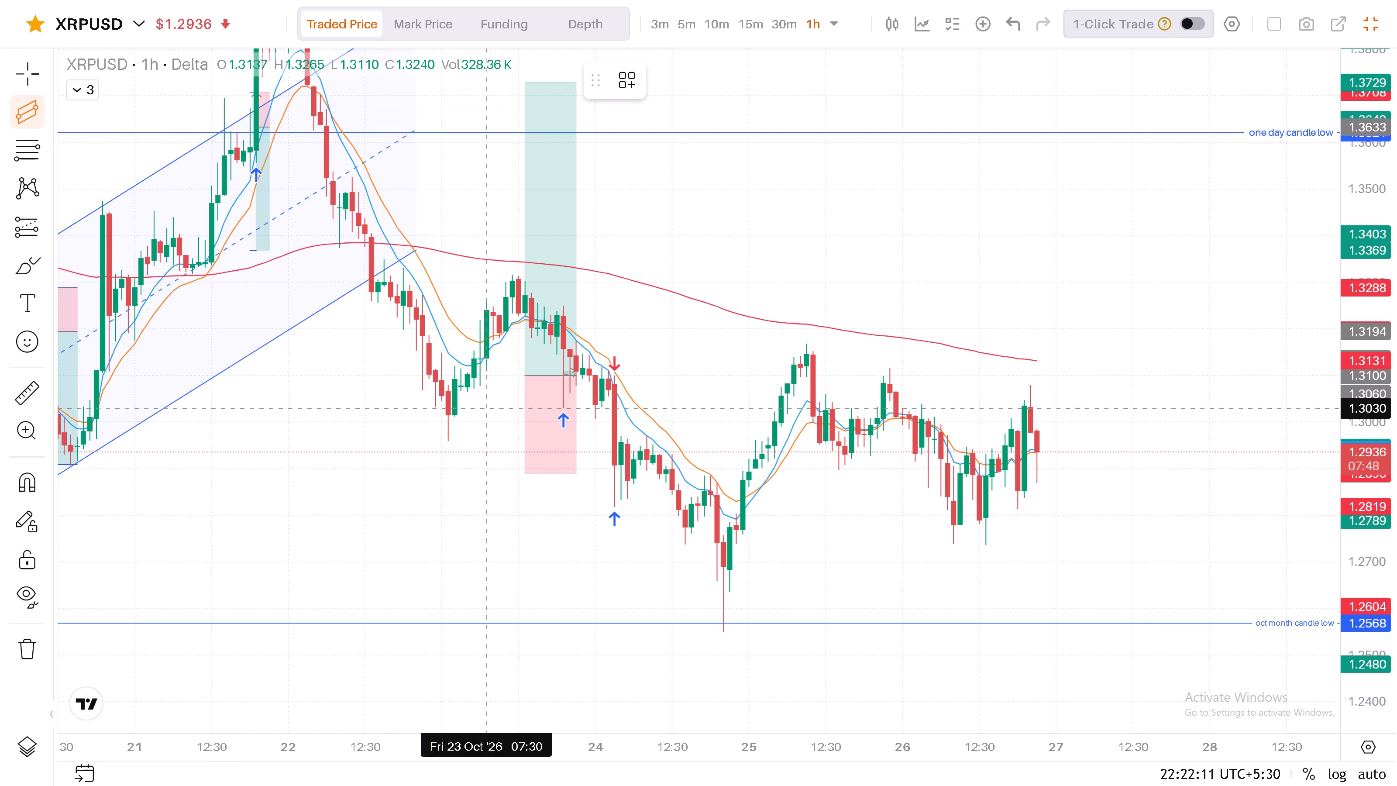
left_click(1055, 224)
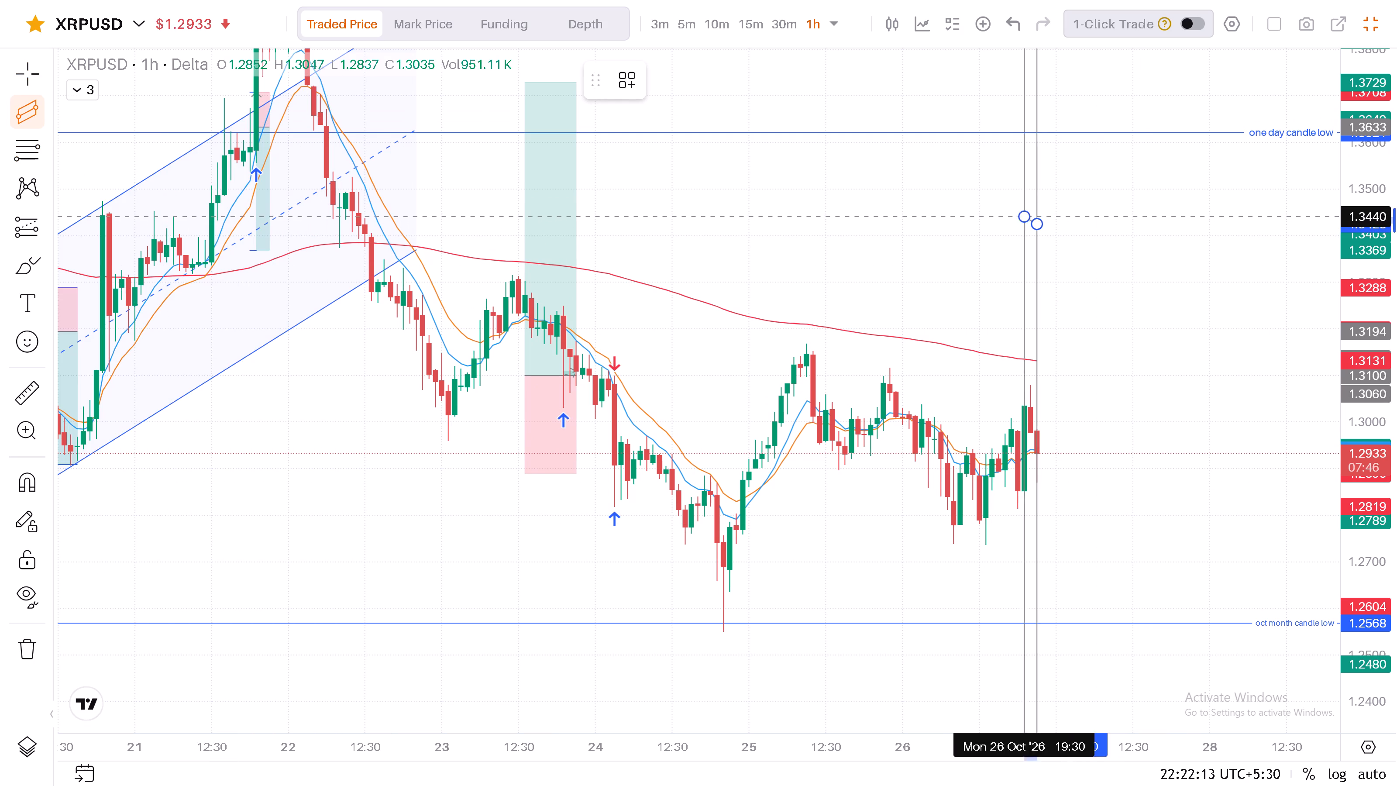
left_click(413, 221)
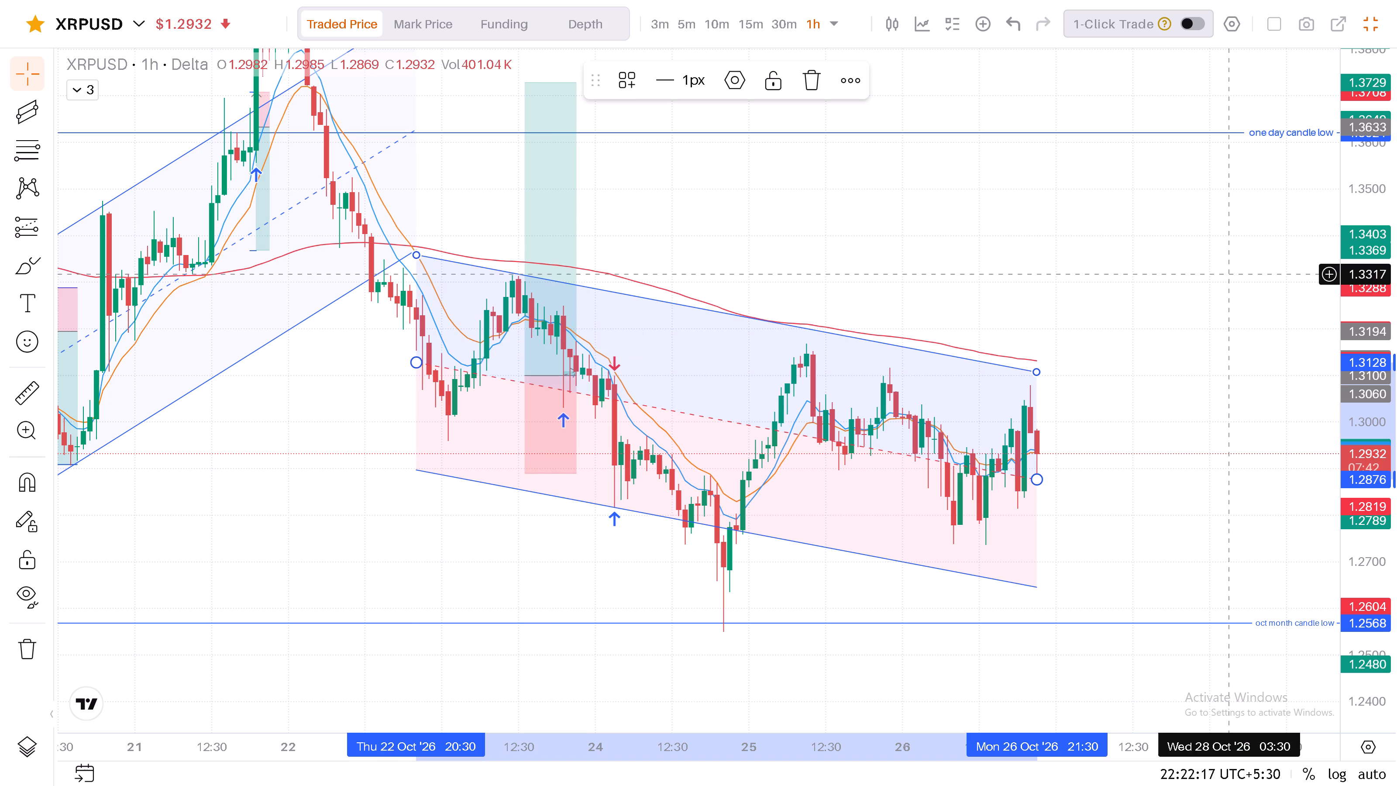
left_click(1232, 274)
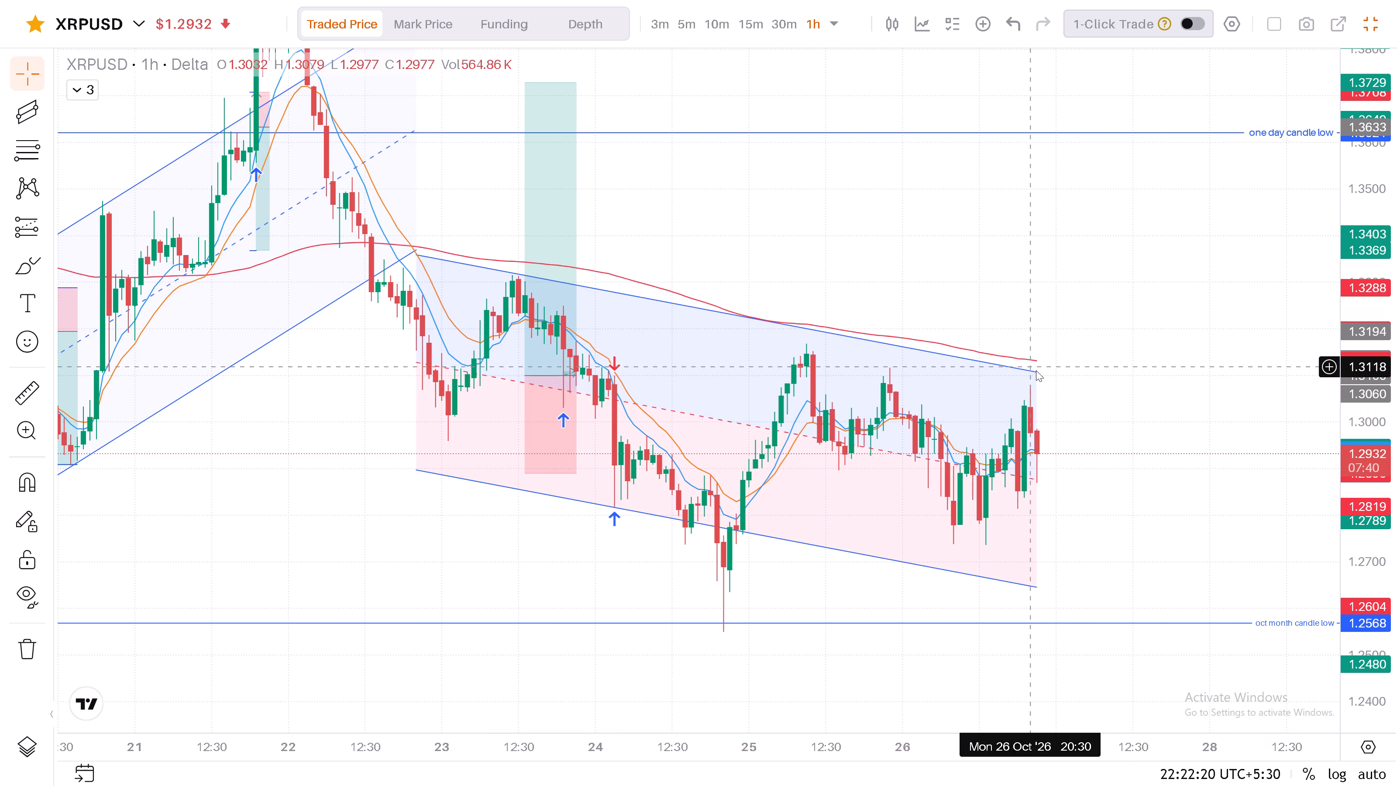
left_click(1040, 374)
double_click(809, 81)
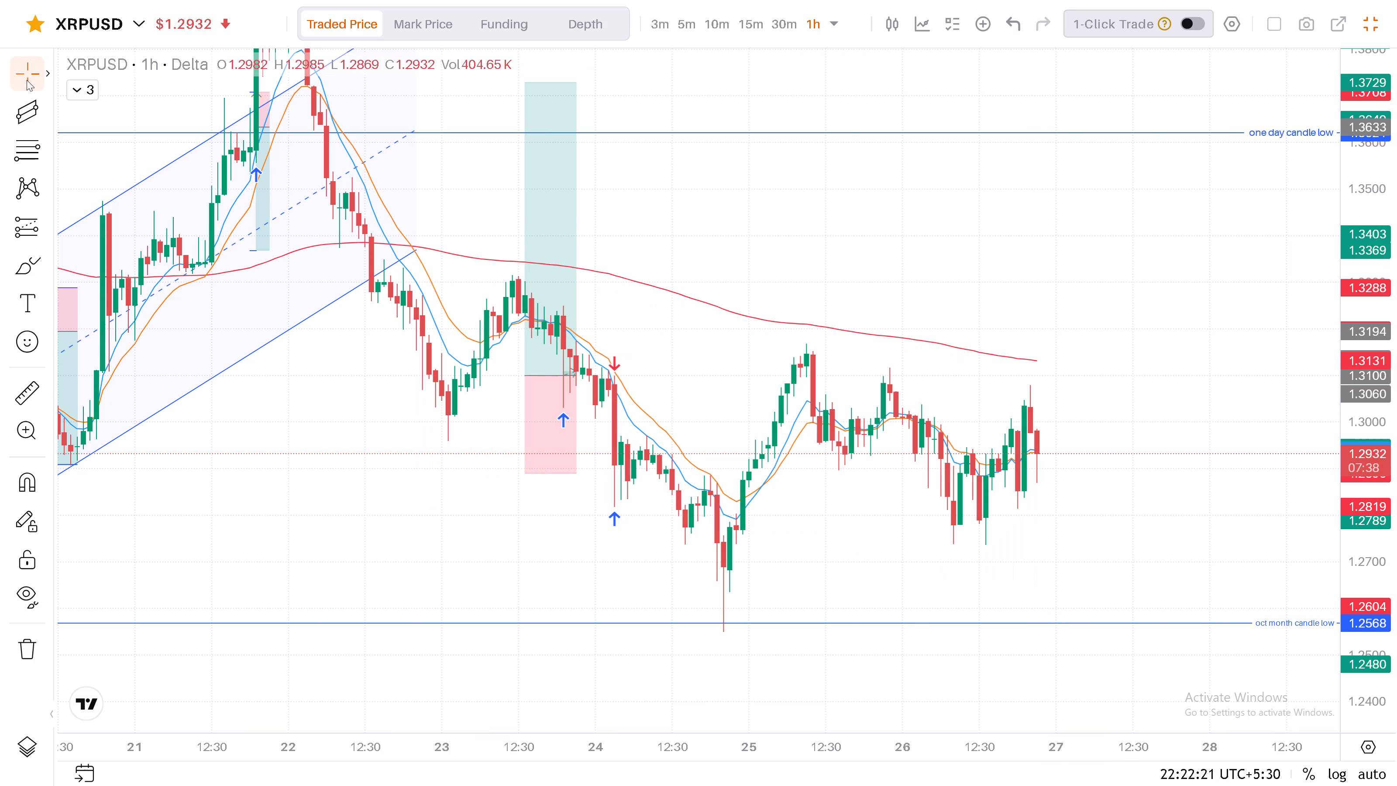
Draw a falling parallel channel on XRPUSD, upper line from about 1.3350 (22 Oct) to 1.3077 (26 Oct), lower line ending near 1.2715.
left_click(47, 111)
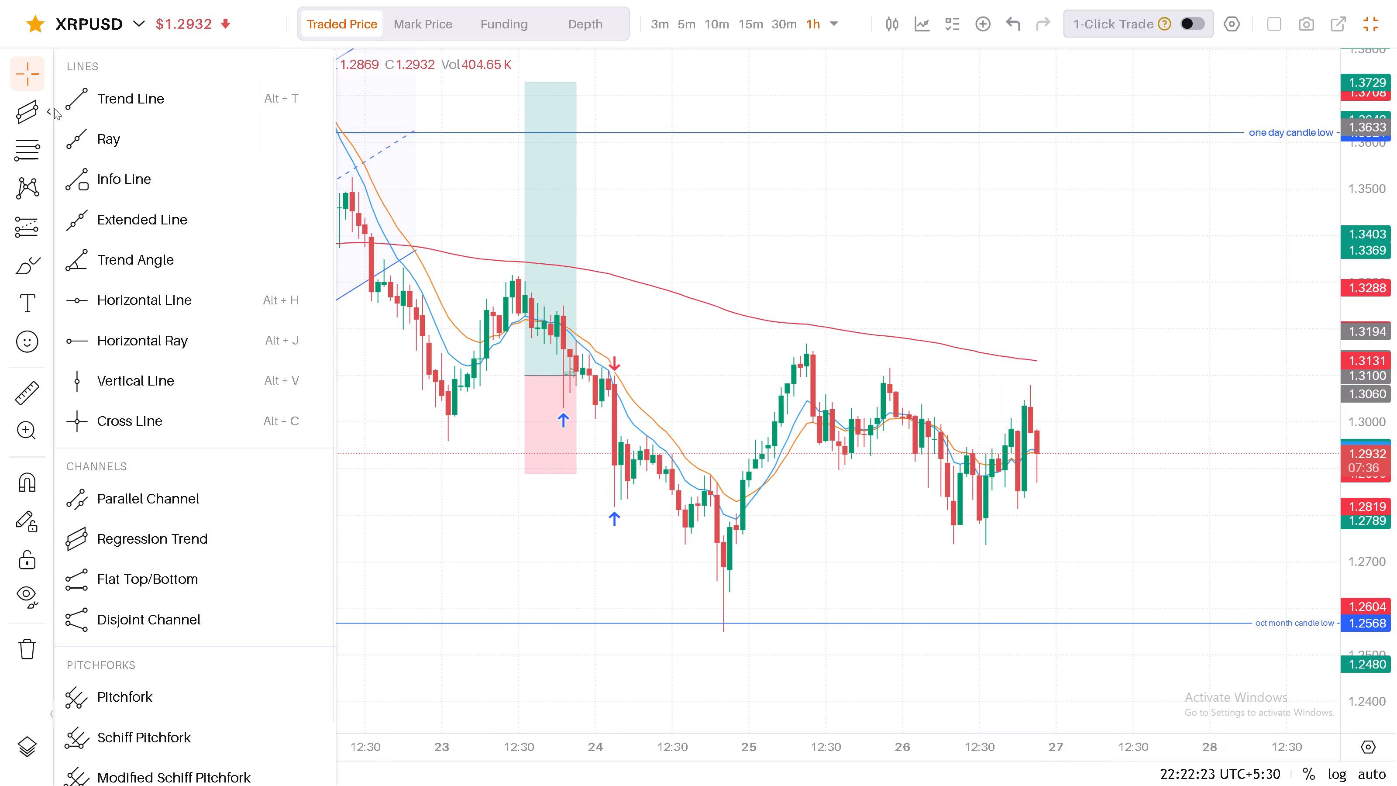
left_click(121, 492)
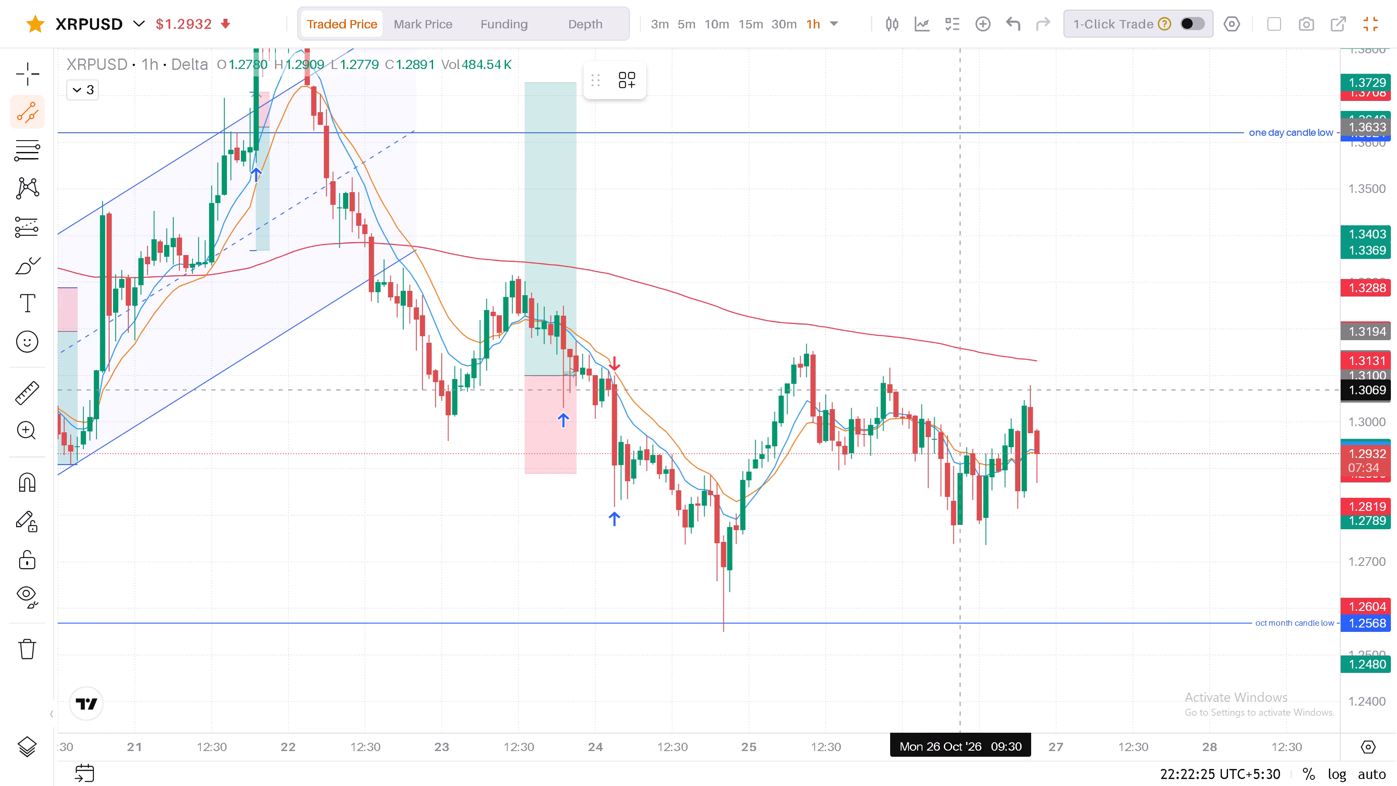
left_click(1031, 386)
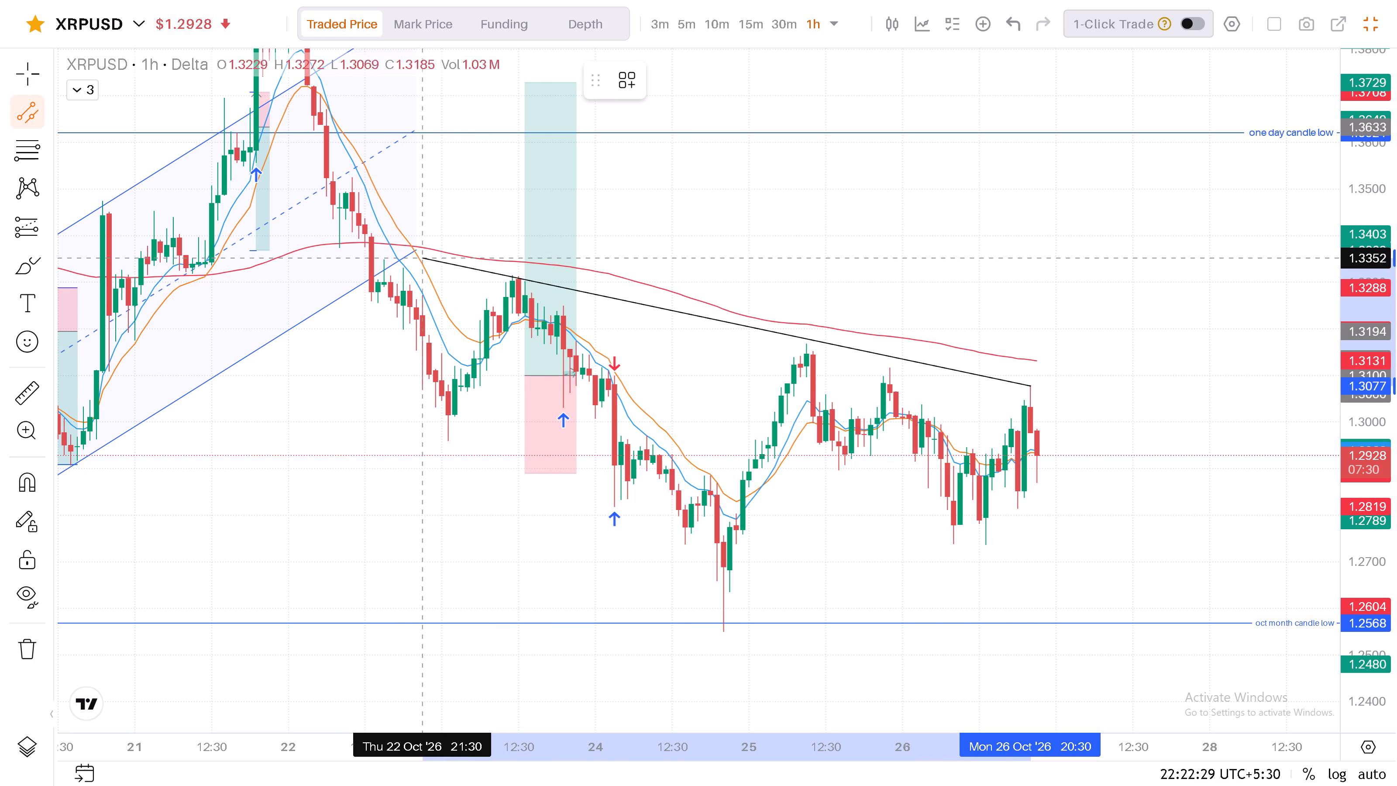
left_click(373, 259)
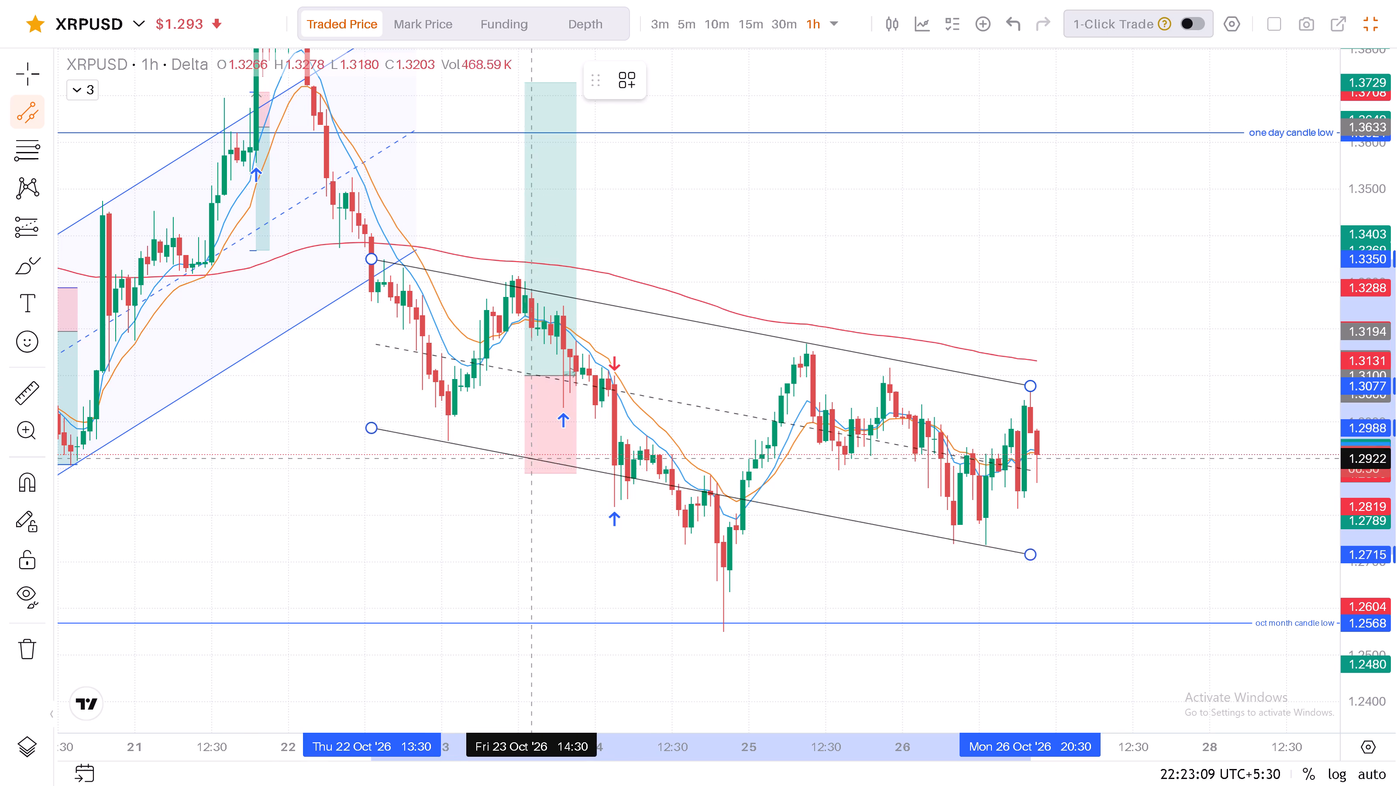
left_click(557, 462)
left_click(951, 209)
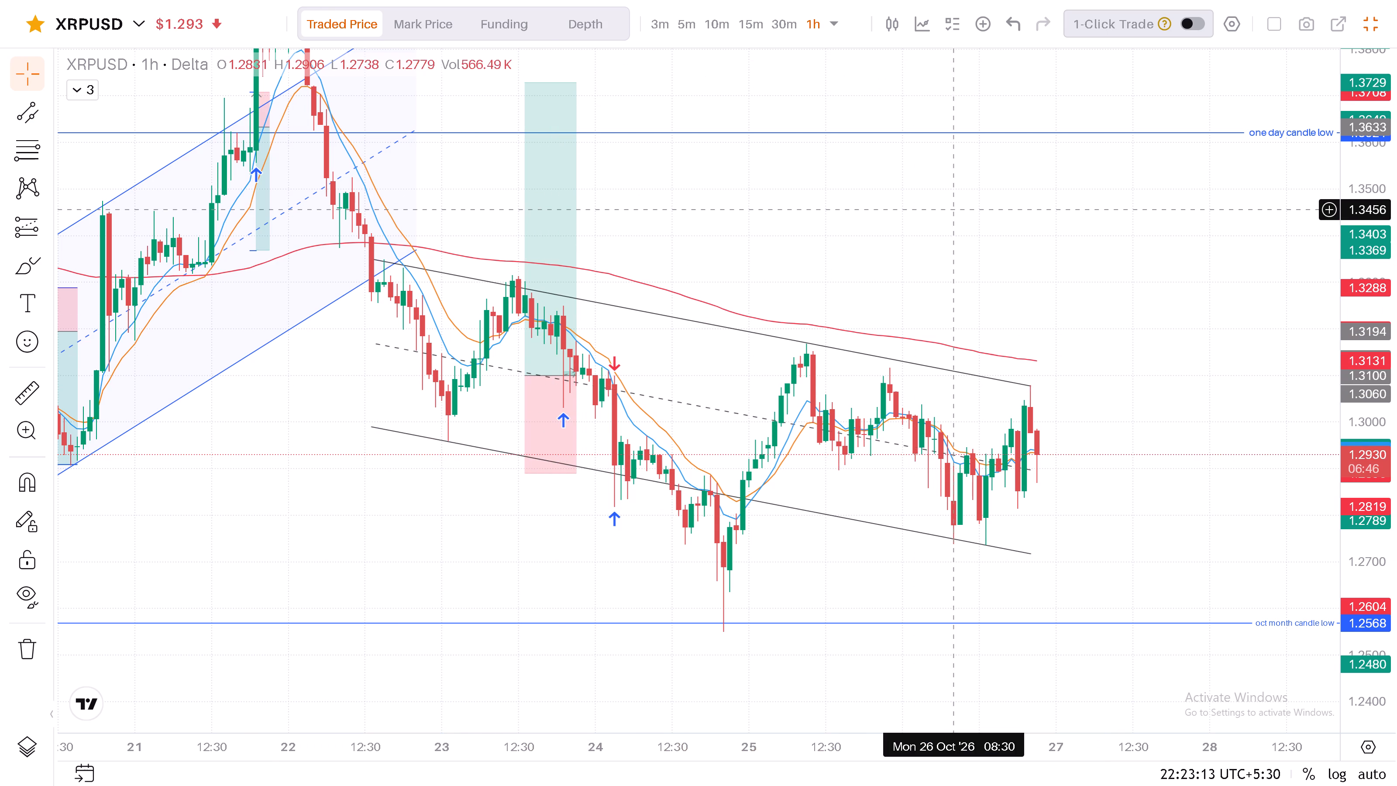
Look through the starred perpetuals in the watchlist and reopen the UNIUSD chart.
left_click_drag(921, 205, 874, 221)
double_click(874, 221)
double_click(139, 15)
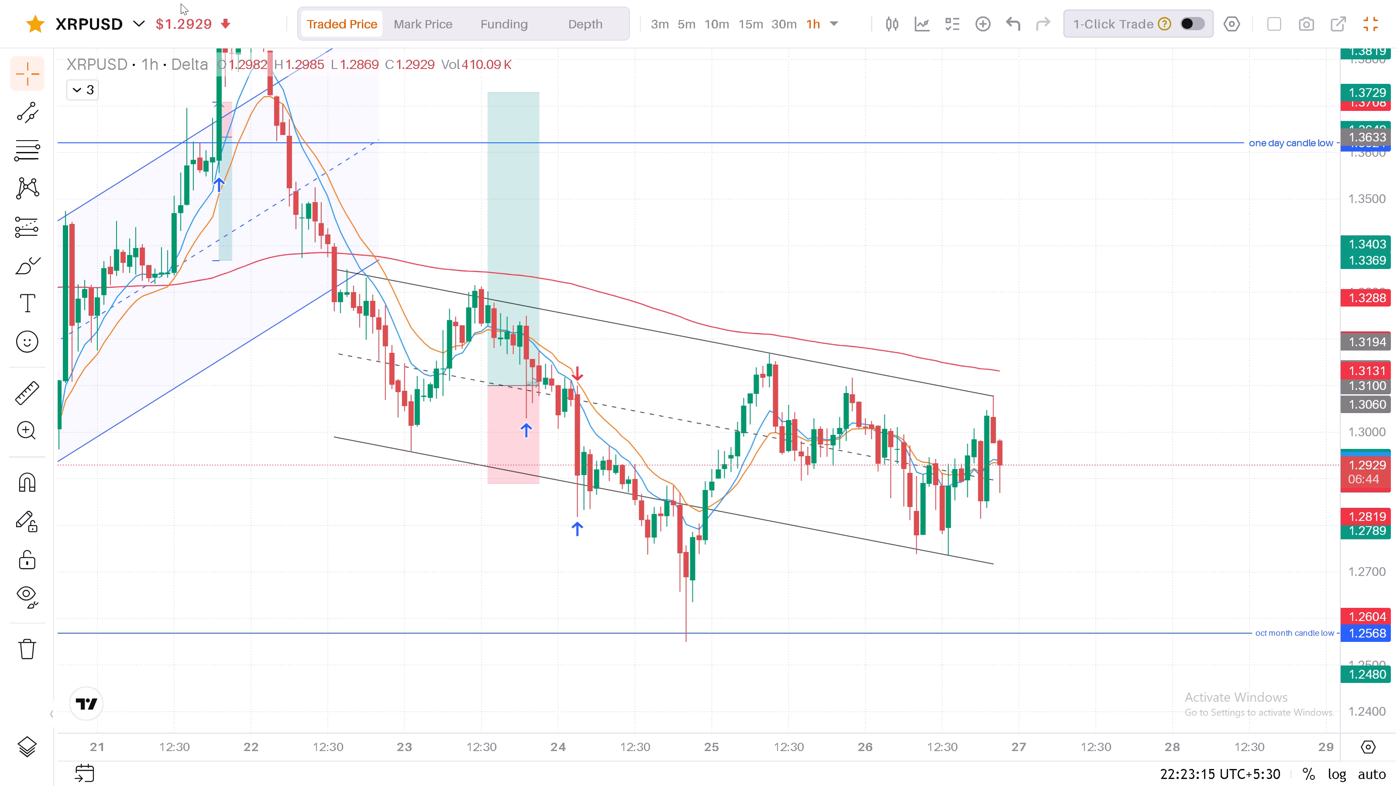
left_click(136, 22)
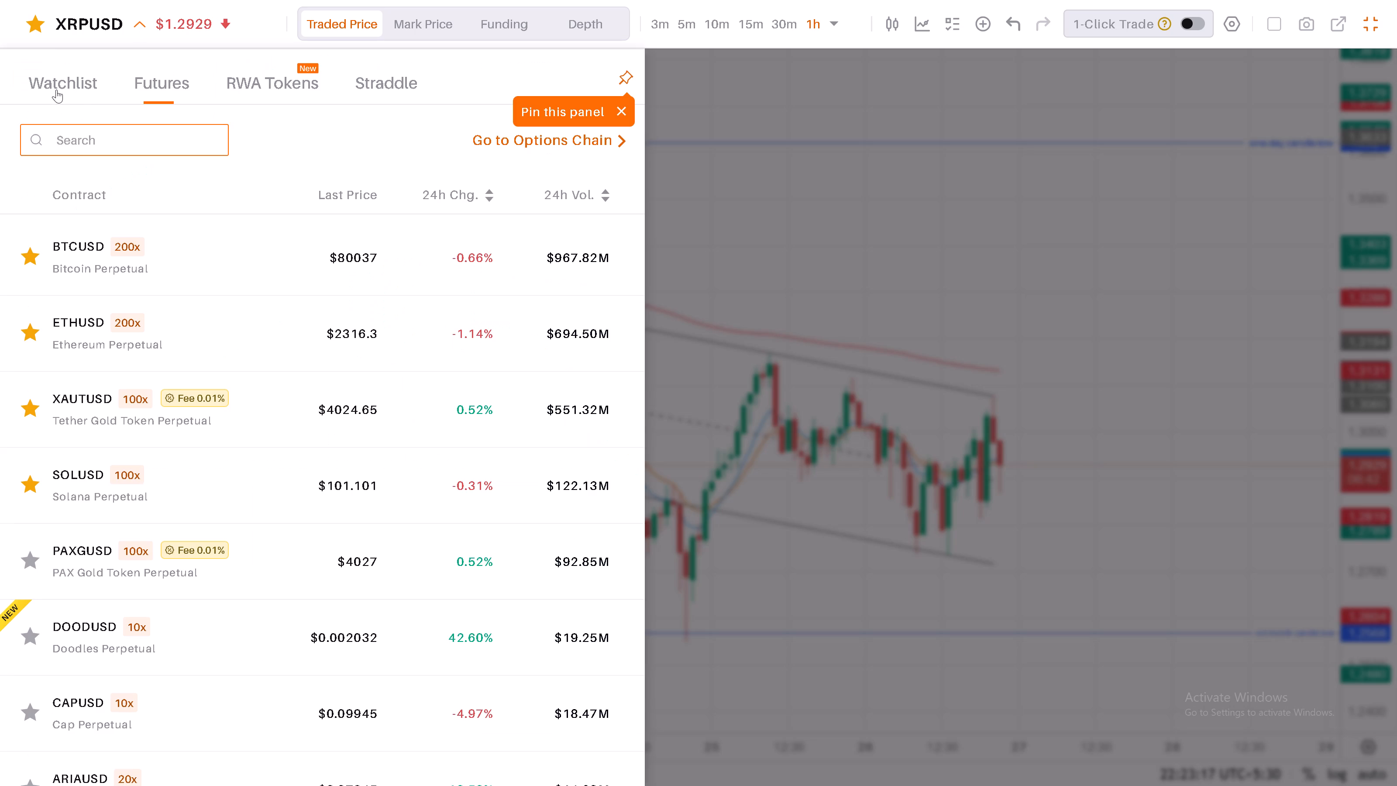
left_click(56, 90)
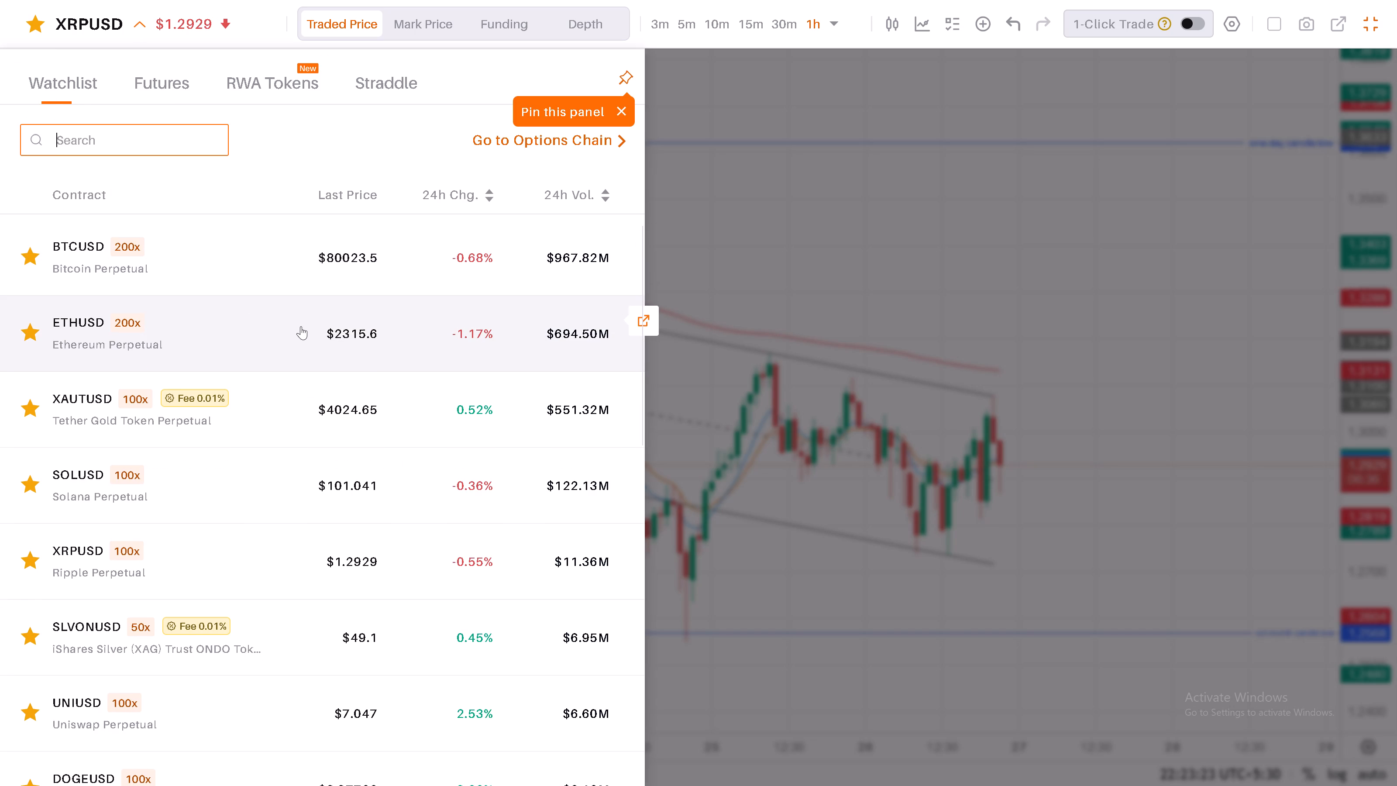
scroll(303, 336, "down", 2)
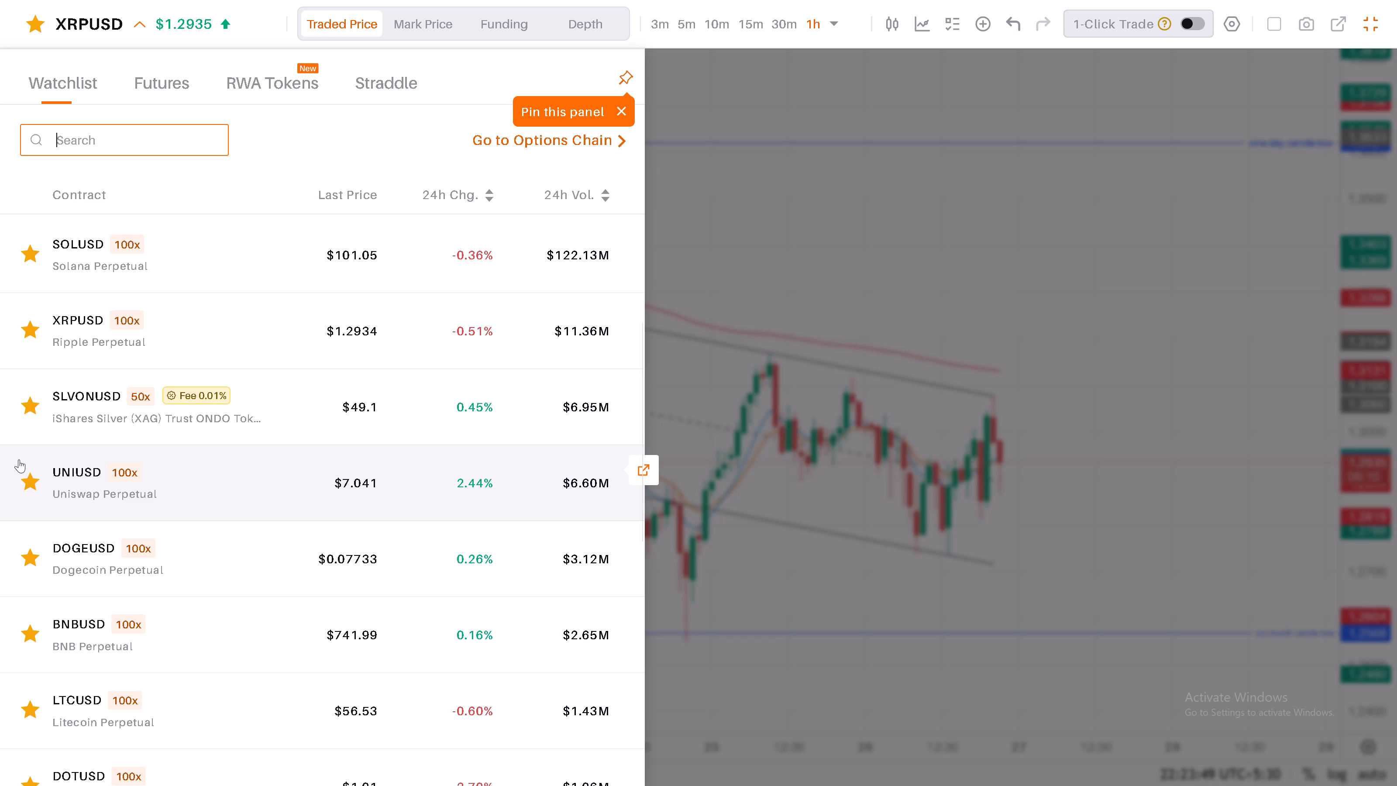
left_click(122, 476)
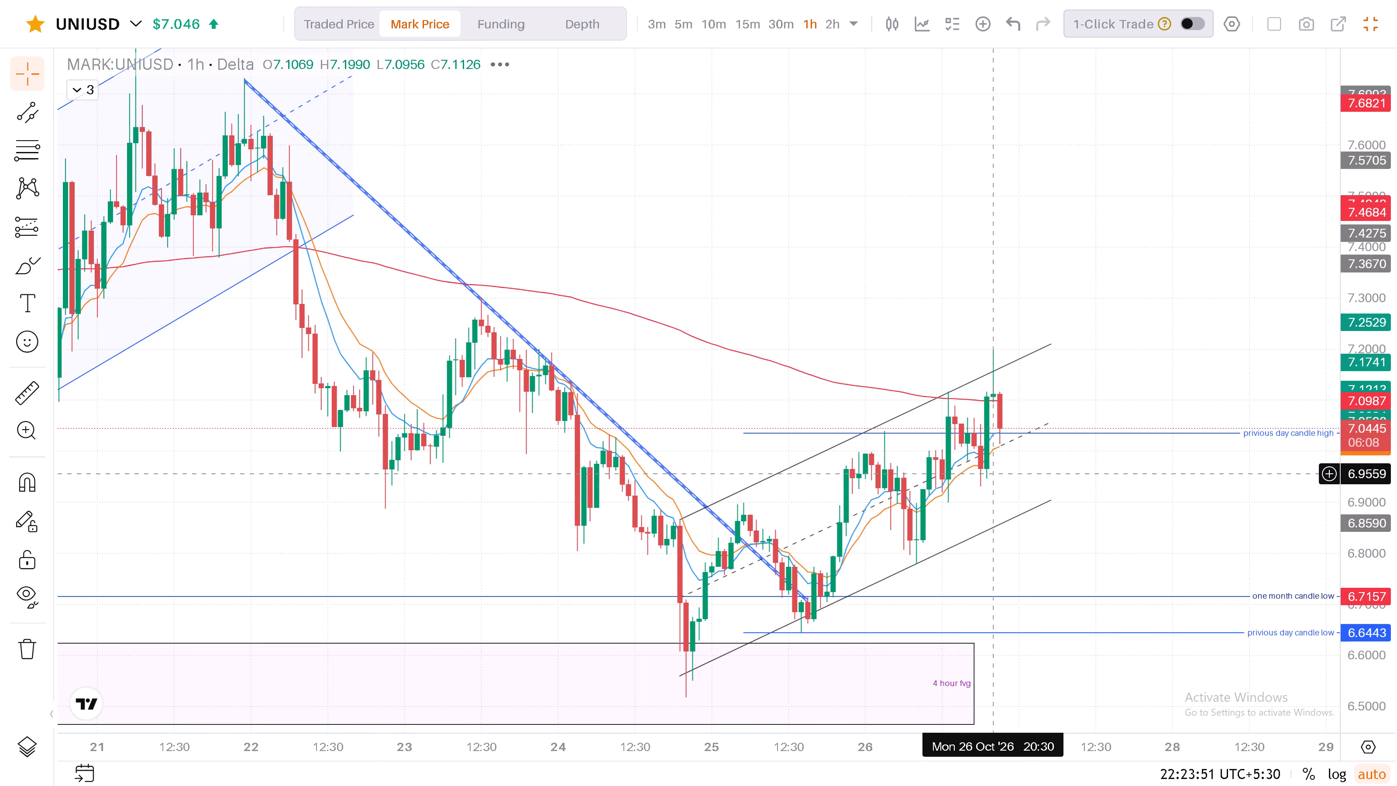
Examine UNIUSD's rising channel and recent pullback on the 1-hour, 15-minute and 5-minute charts.
left_click_drag(1358, 269, 1361, 401)
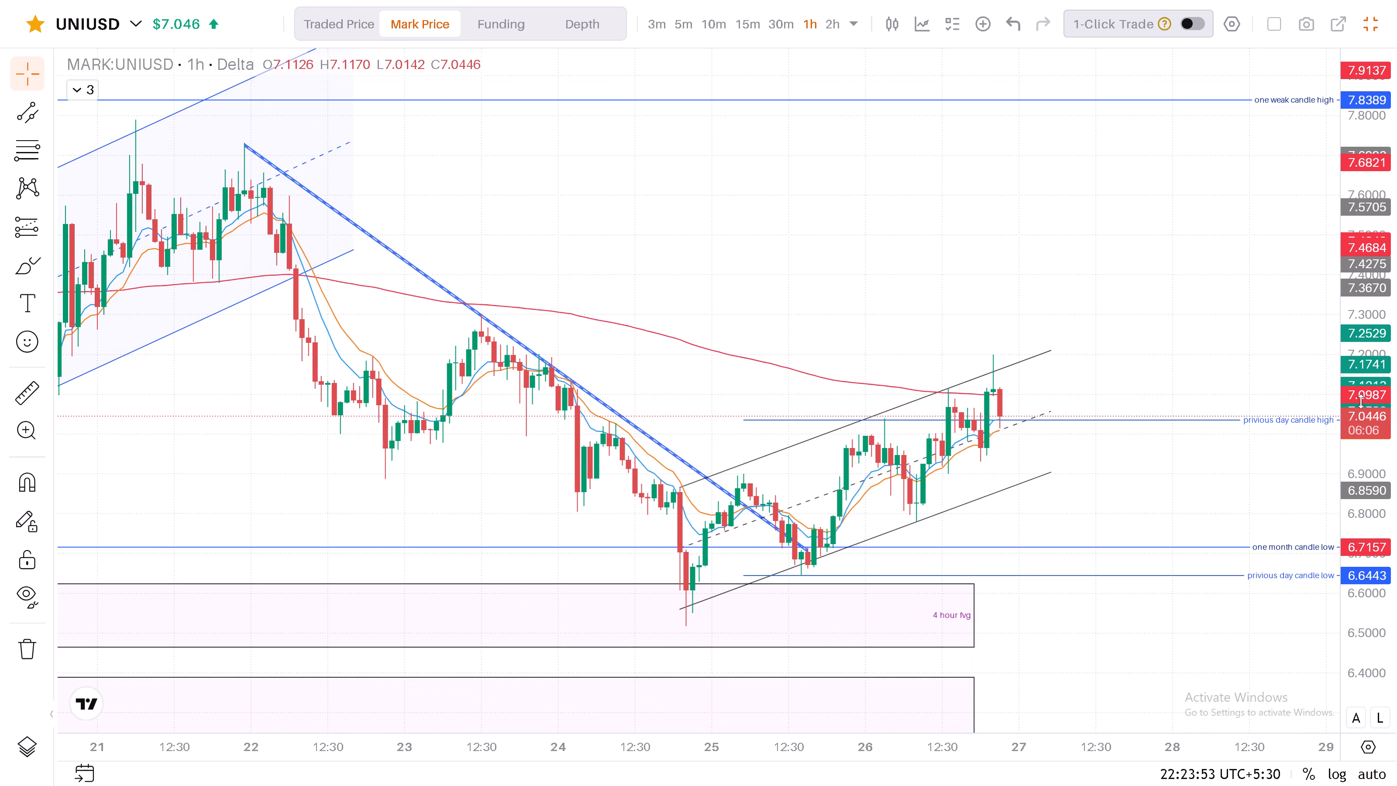
left_click_drag(1361, 401, 1355, 456)
left_click(1355, 456)
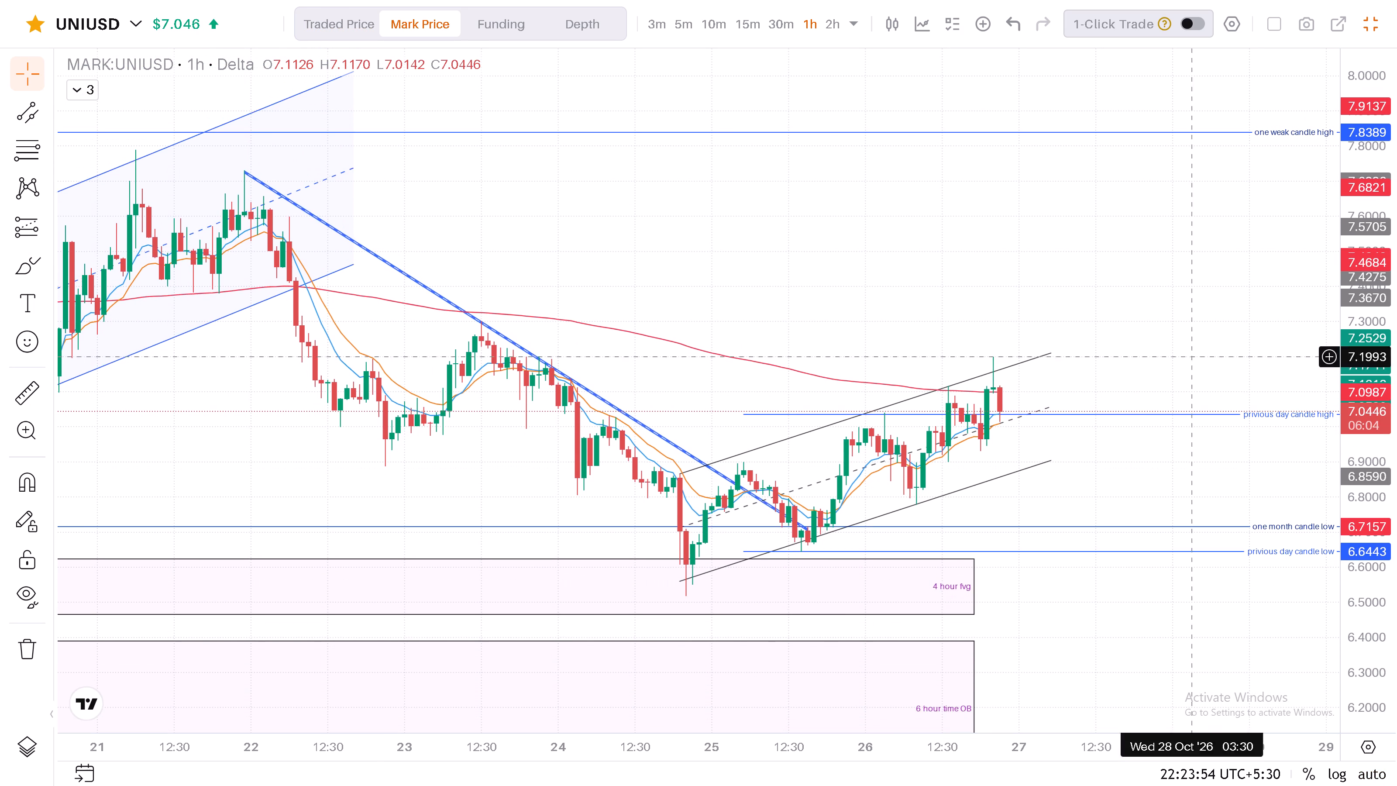
scroll(823, 240, "up", 2)
left_click_drag(1060, 200, 953, 222)
left_click(755, 22)
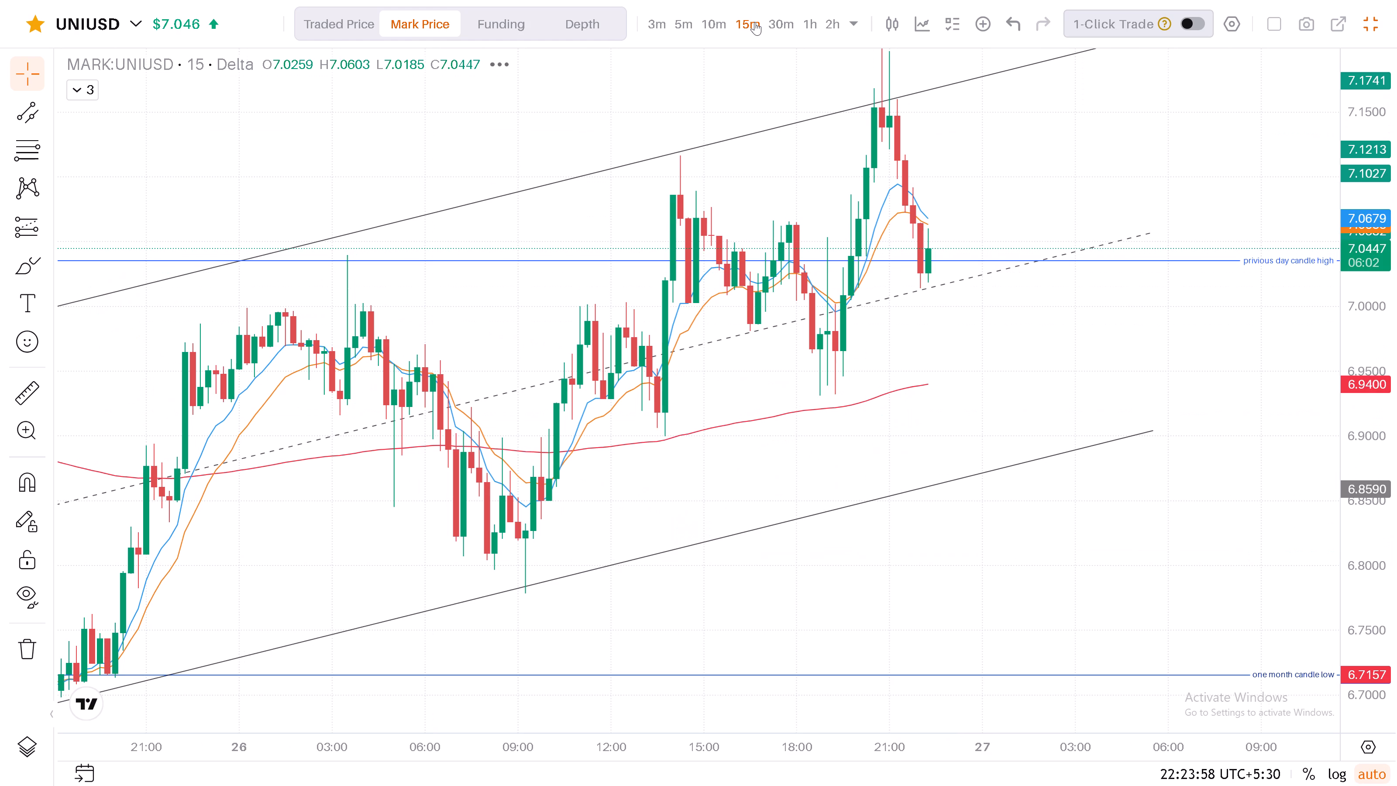
left_click_drag(1365, 215, 1349, 402)
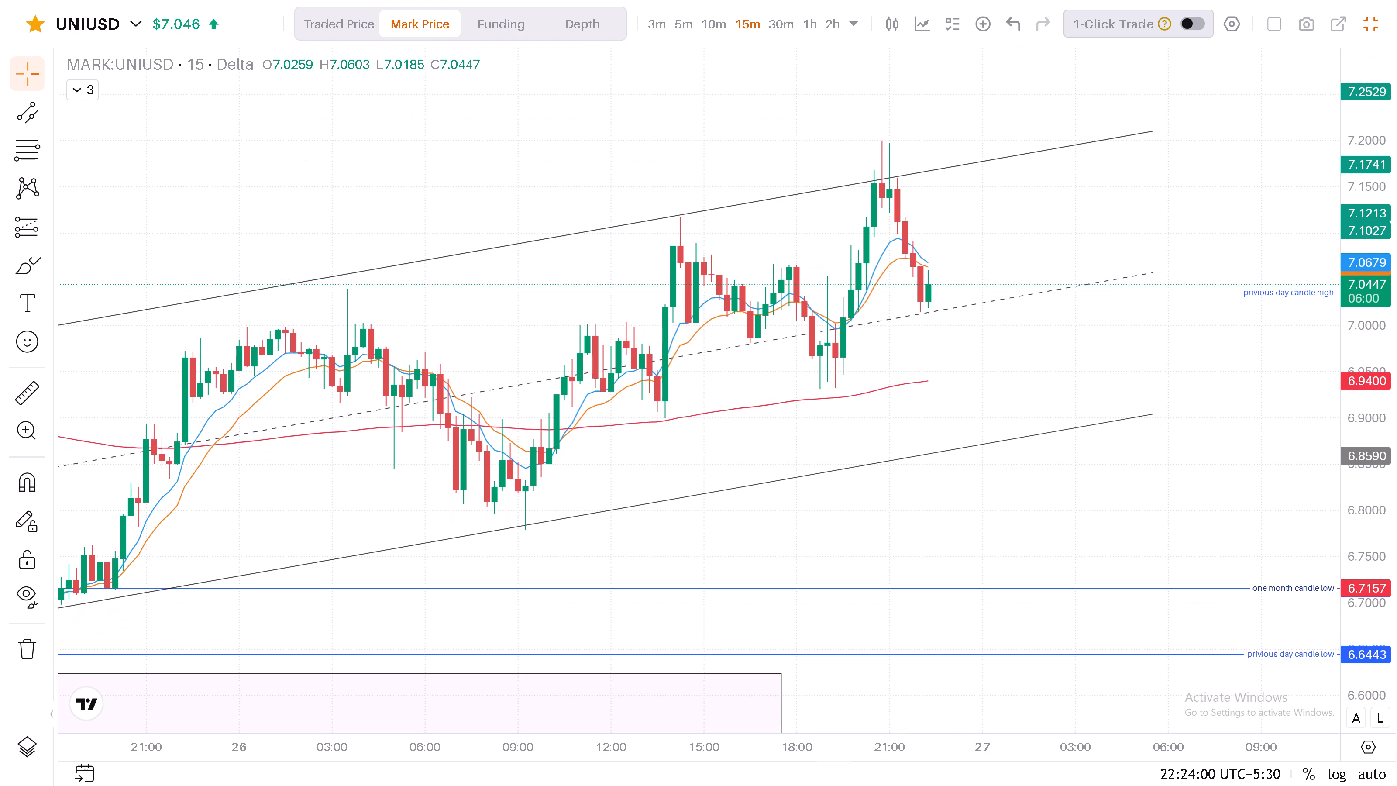
left_click(678, 25)
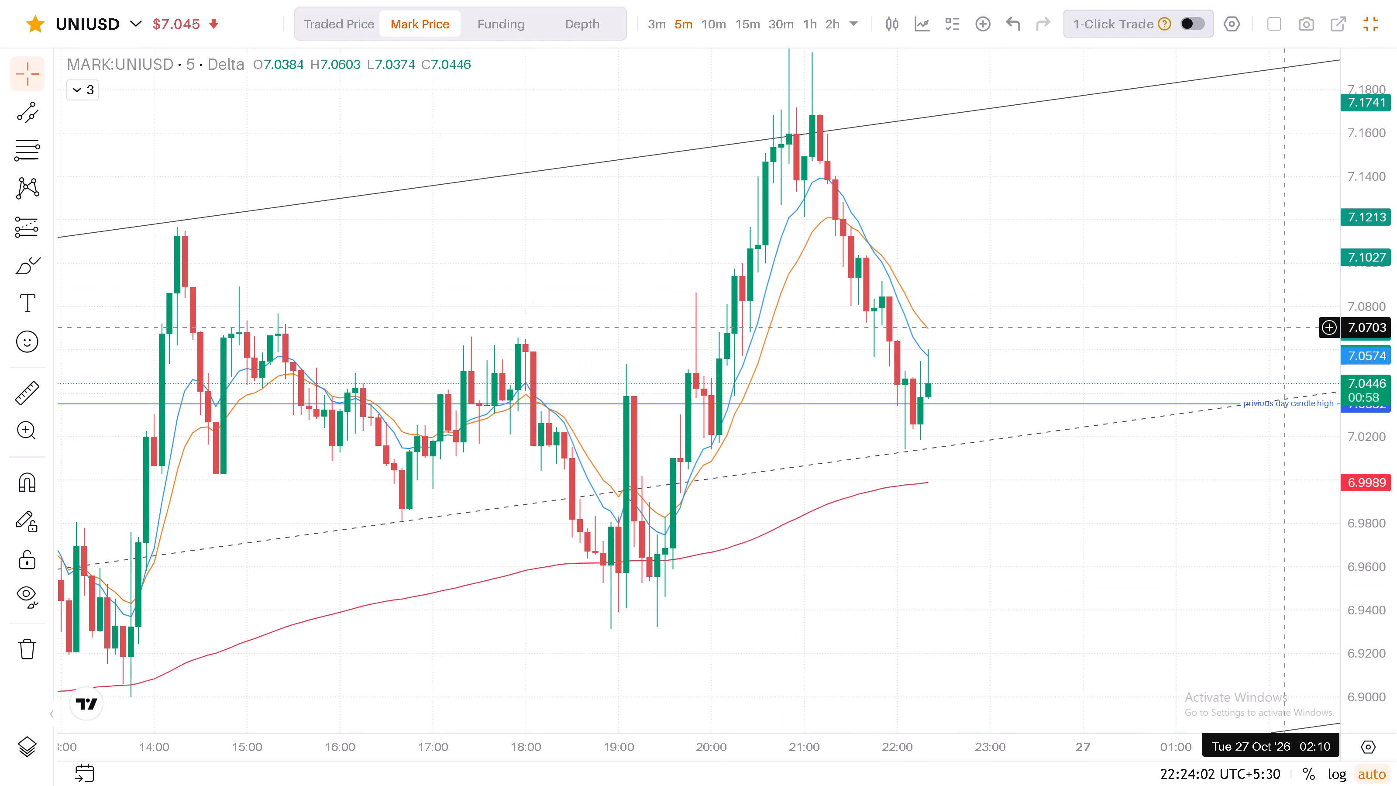
left_click_drag(1367, 192, 1373, 291)
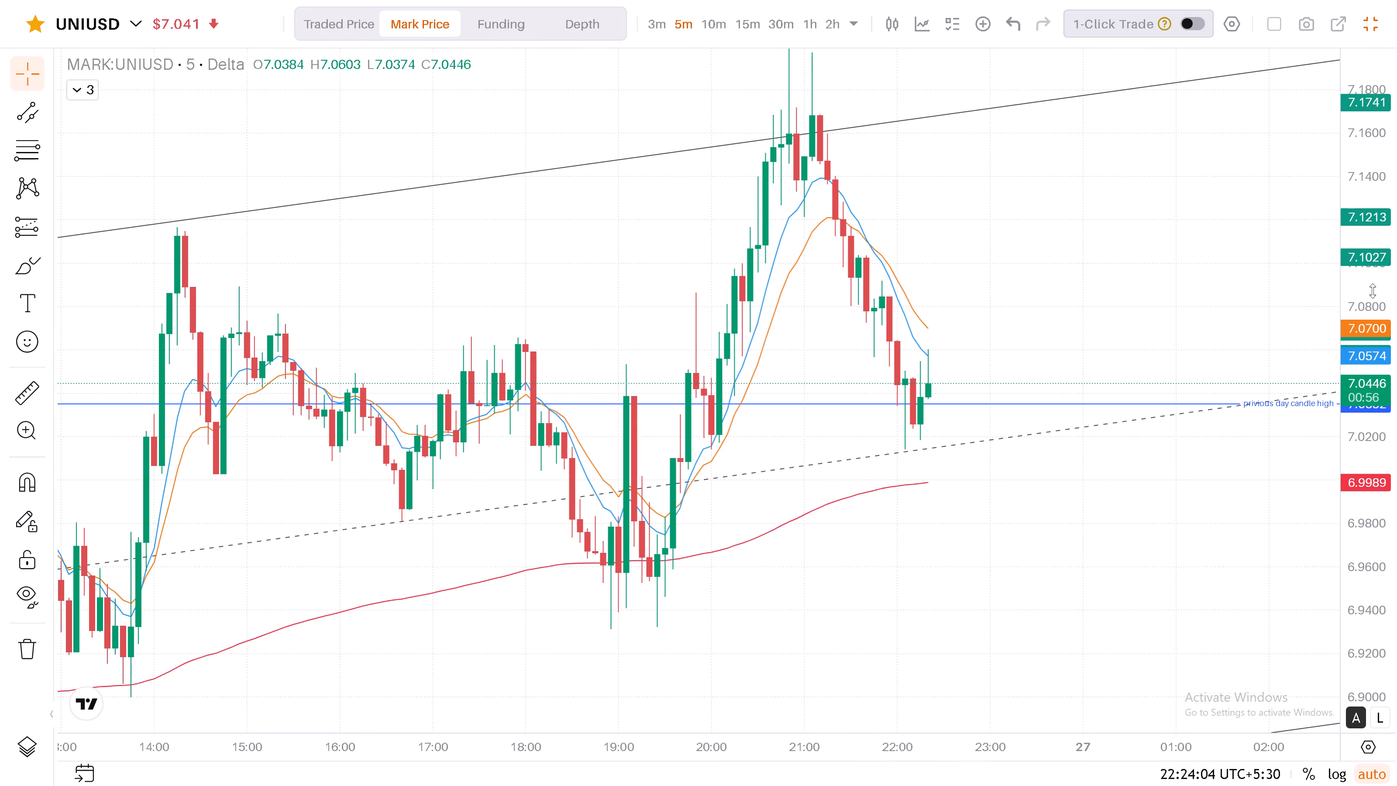
left_click_drag(1373, 291, 1366, 463)
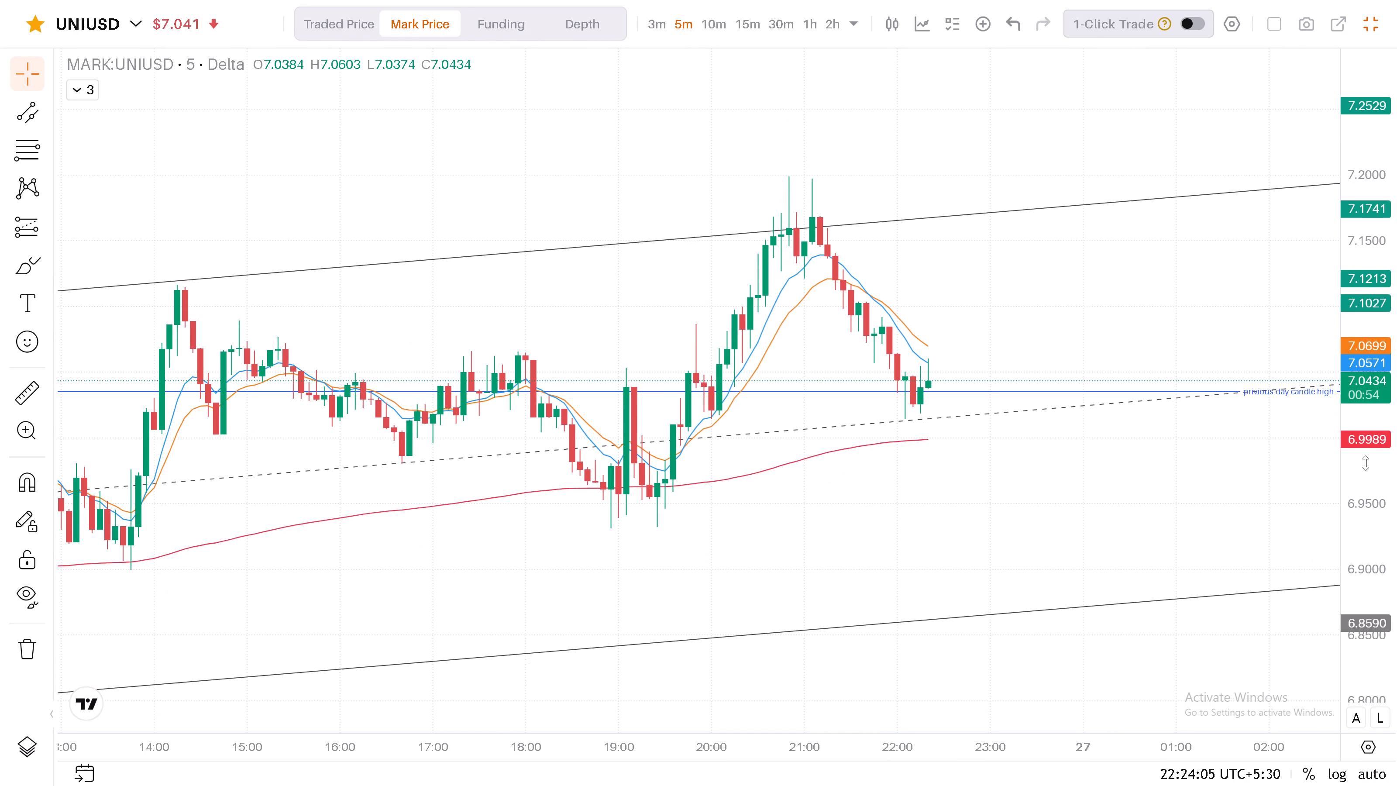
left_click_drag(1366, 463, 1367, 475)
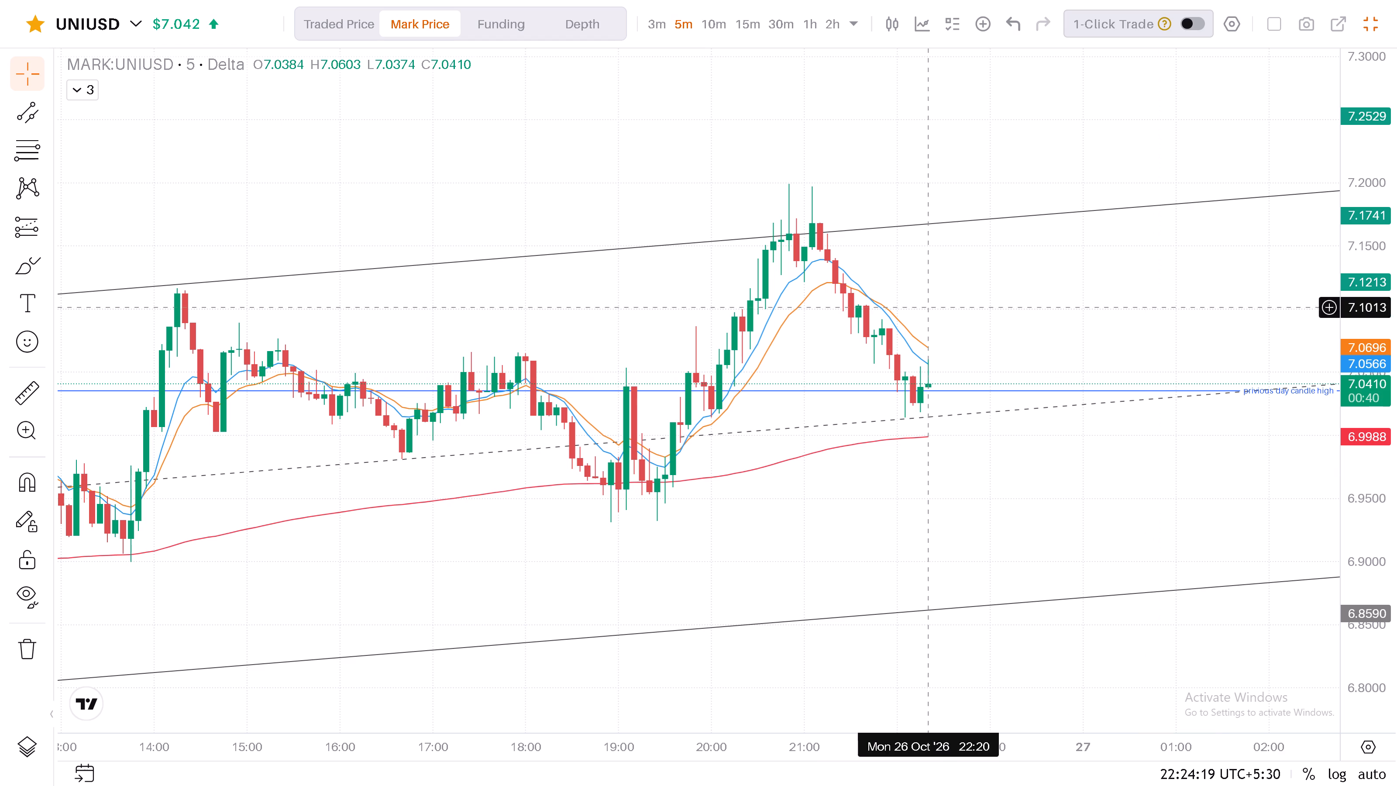
Return UNIUSD to the 1-hour chart and review the rising channel against the previous day's high and low levels.
left_click(803, 21)
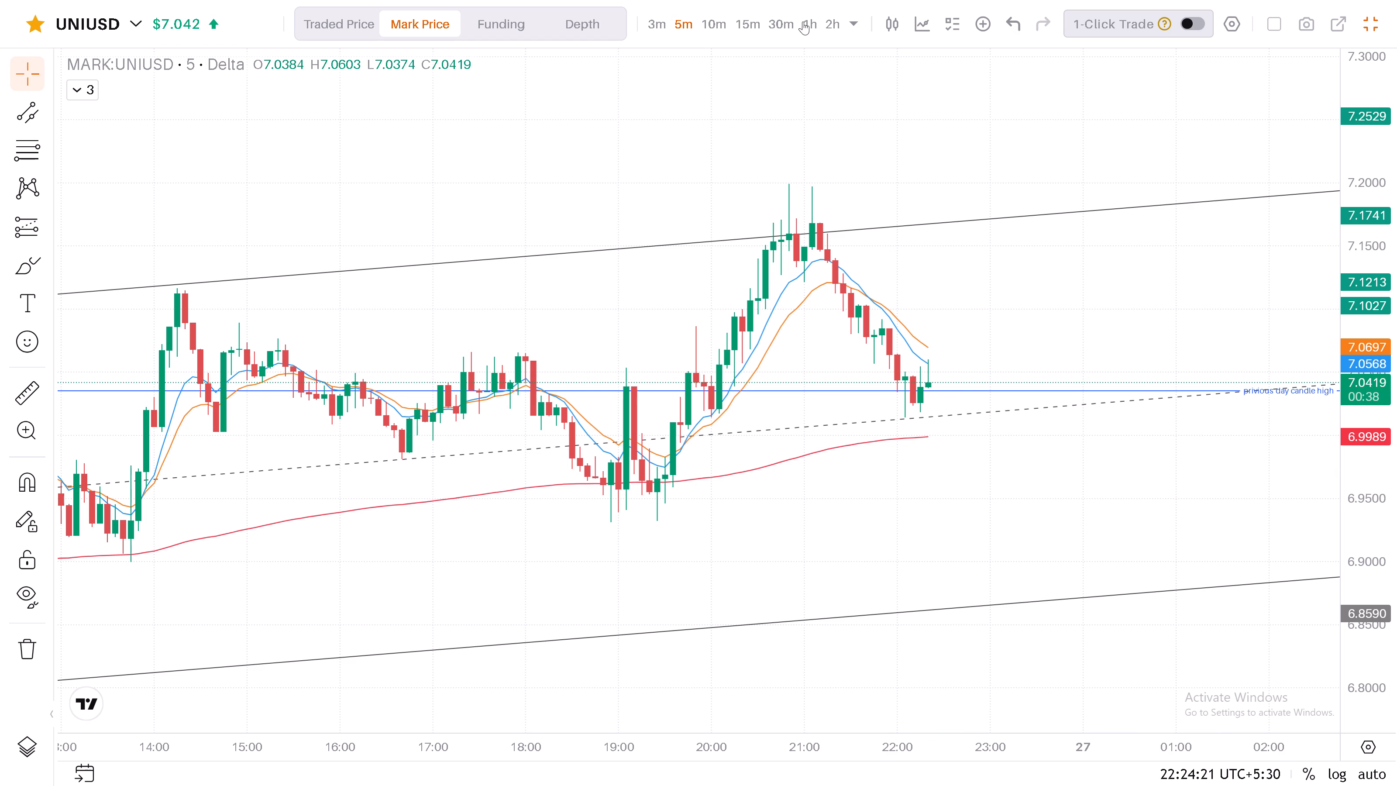
left_click_drag(1358, 167, 1358, 186)
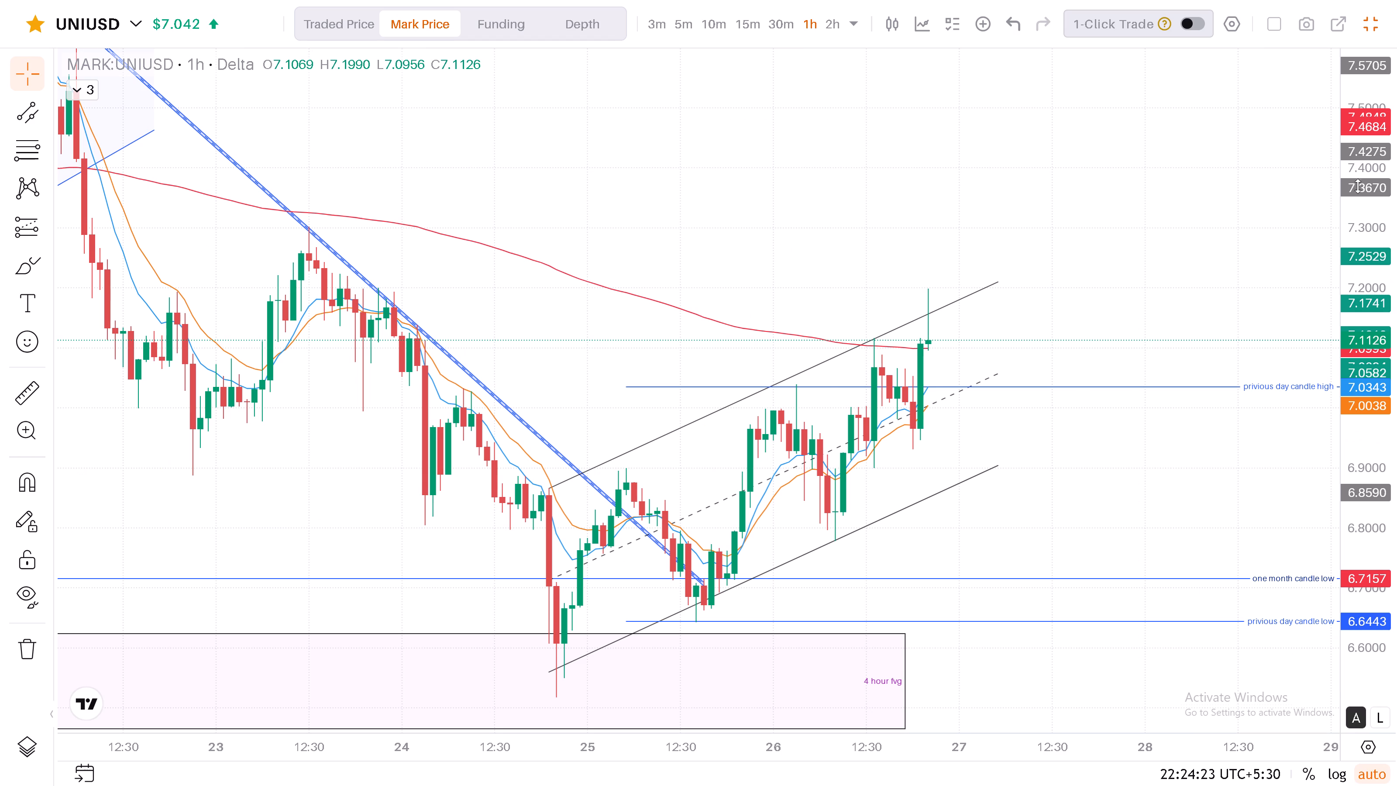
left_click_drag(1358, 186, 1348, 337)
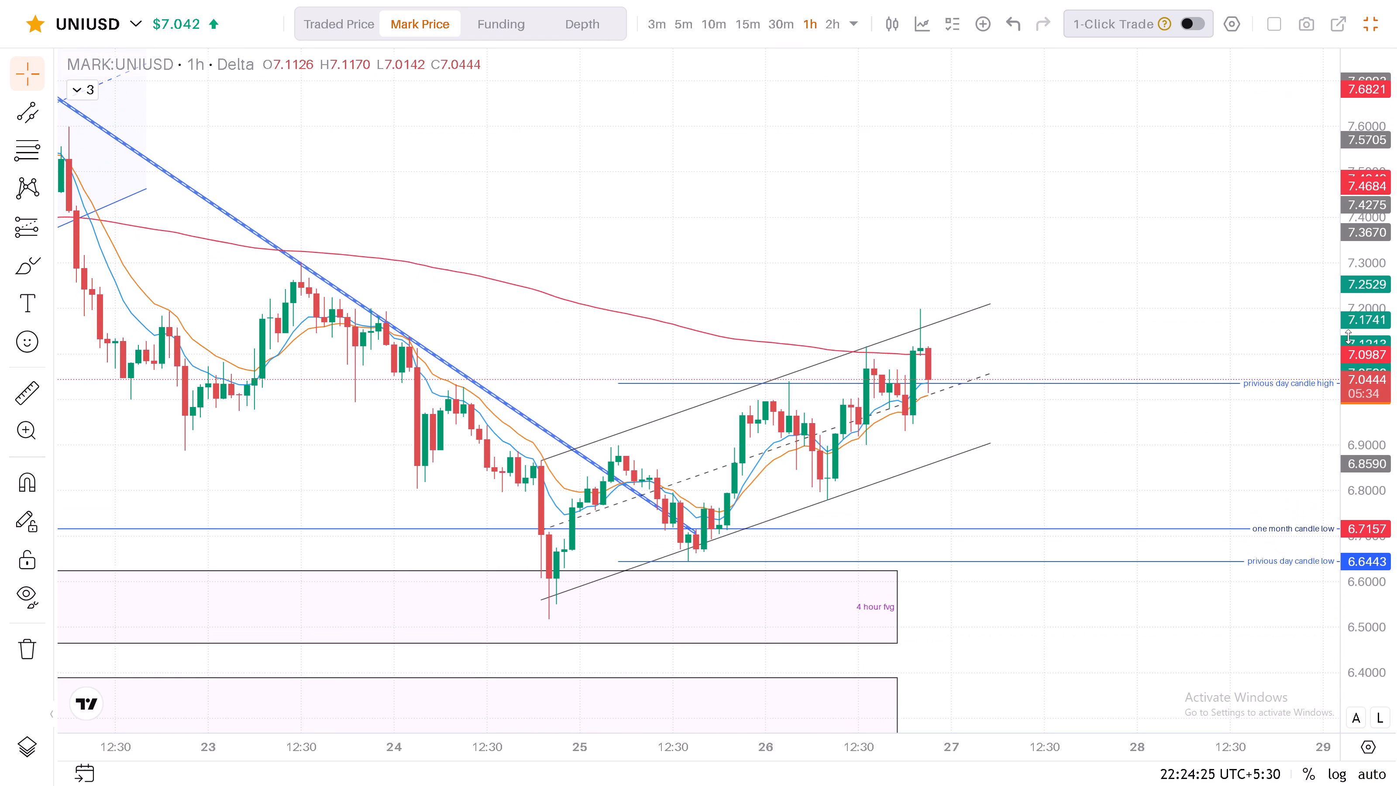
left_click_drag(1348, 337, 1354, 334)
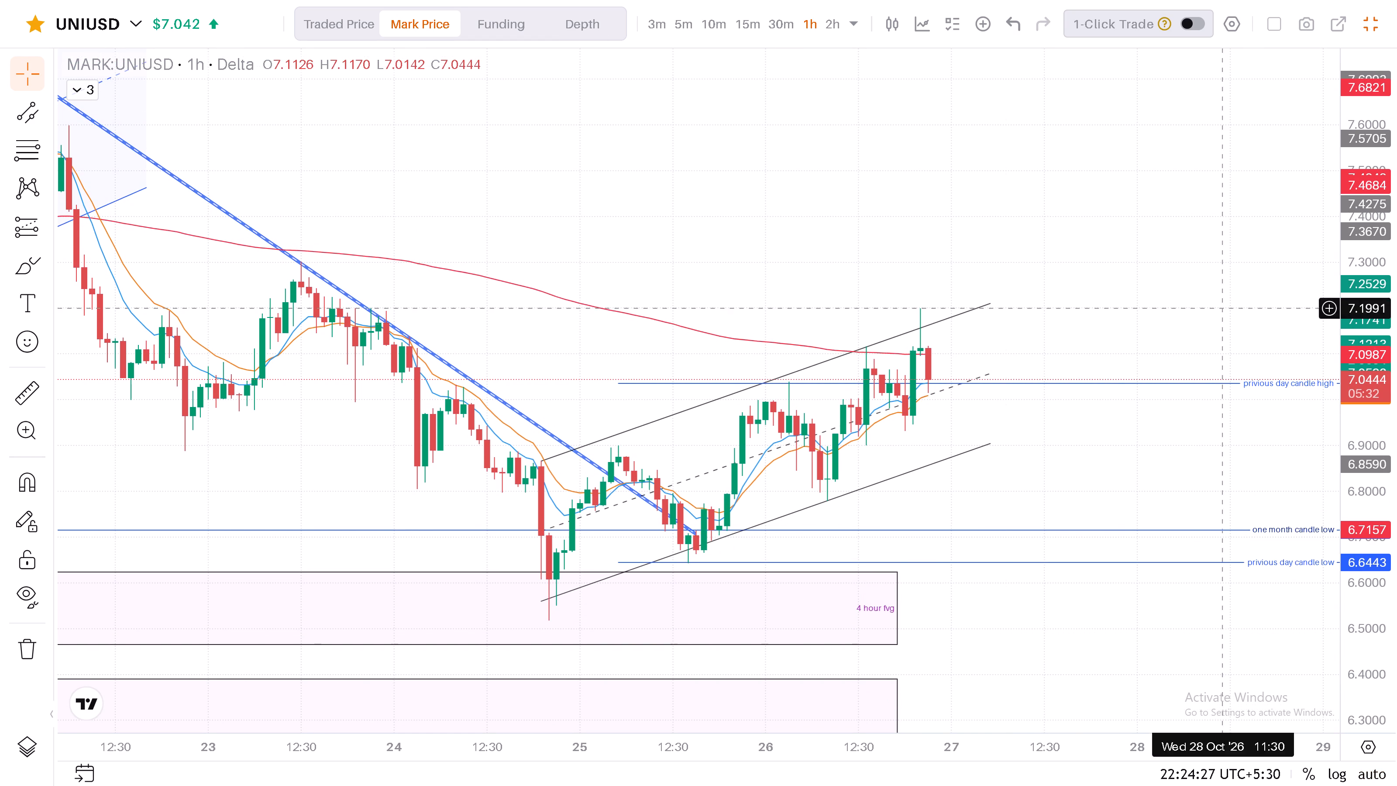
scroll(936, 266, "up", 3)
left_click_drag(657, 219, 977, 186)
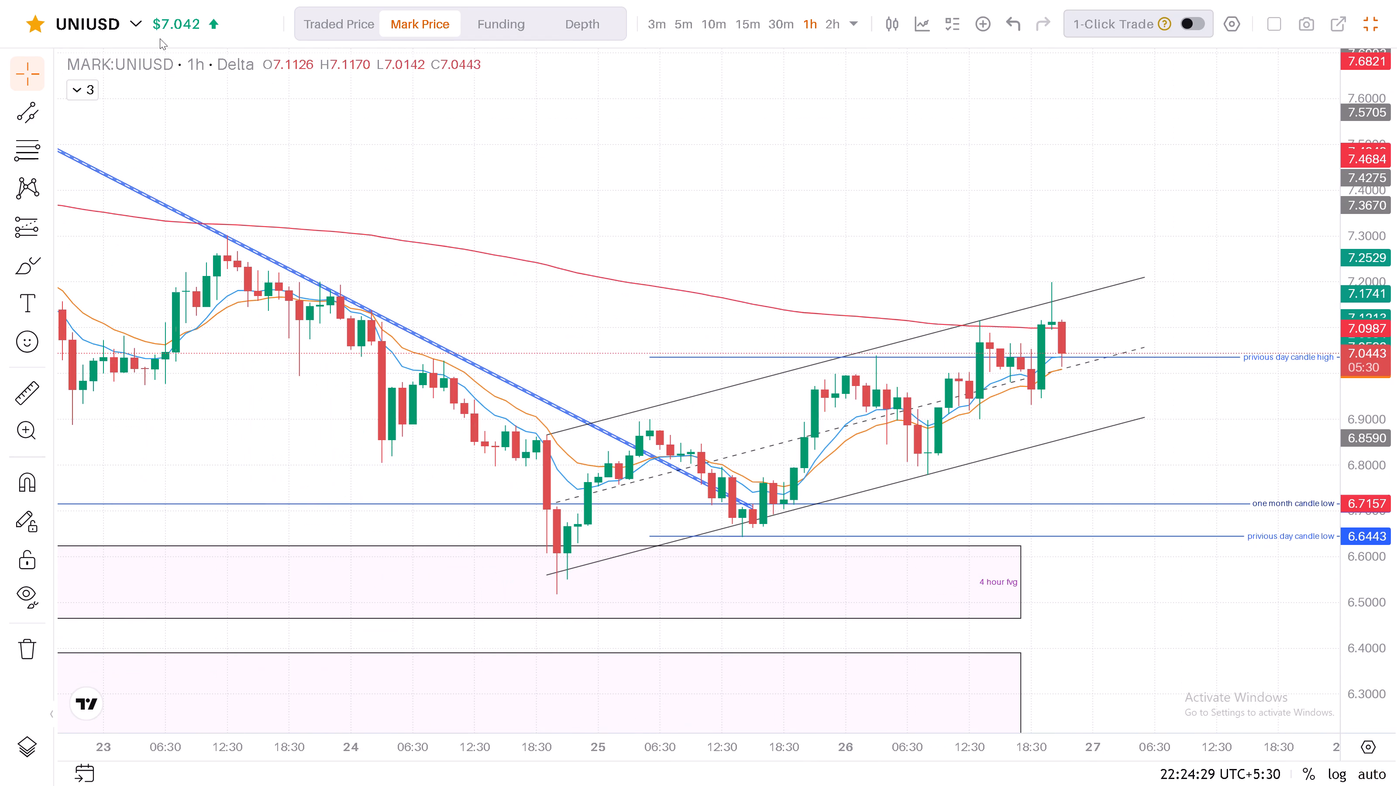
Switch to the DOGEUSD perpetual from the watchlist and view its 1-hour chart with a wider price range.
left_click(137, 26)
left_click(69, 73)
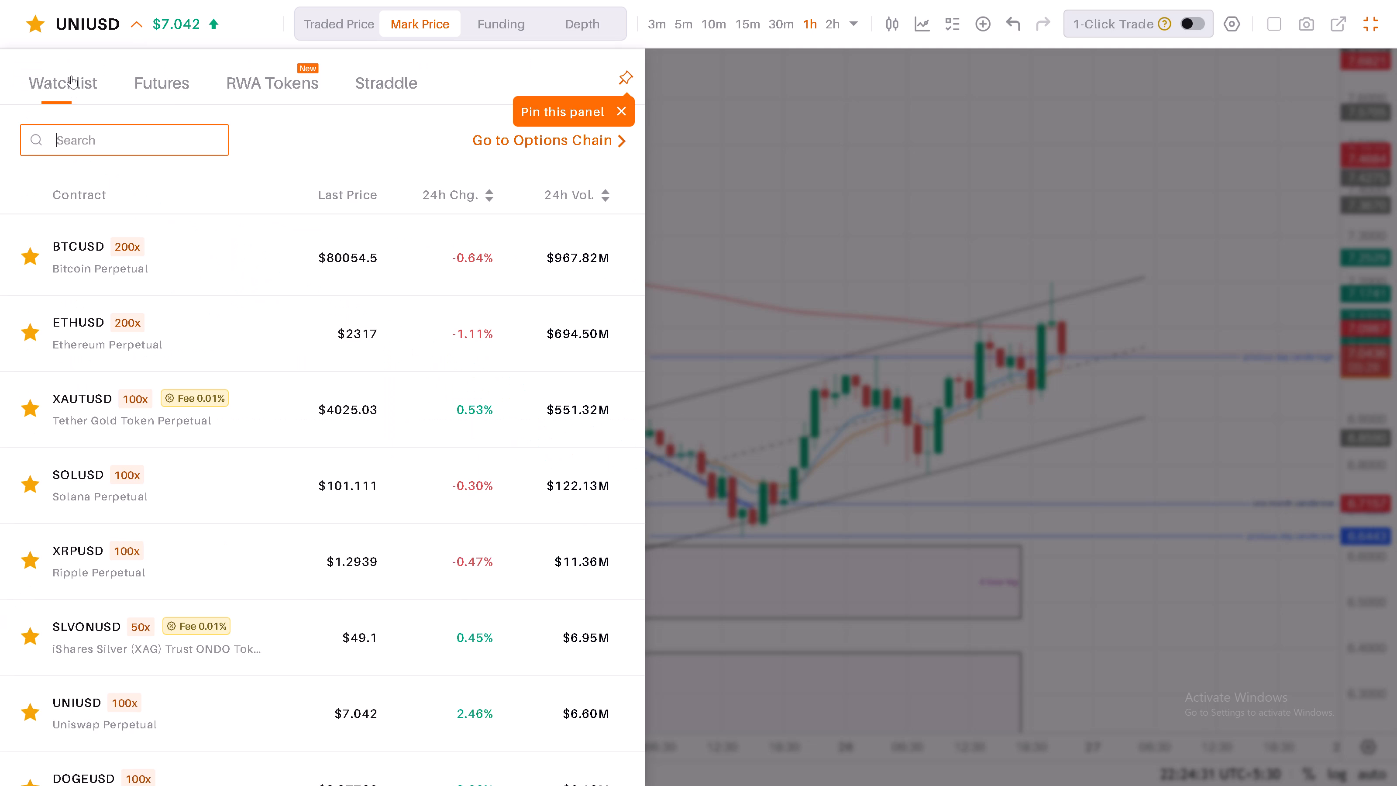
scroll(239, 655, "down", 1)
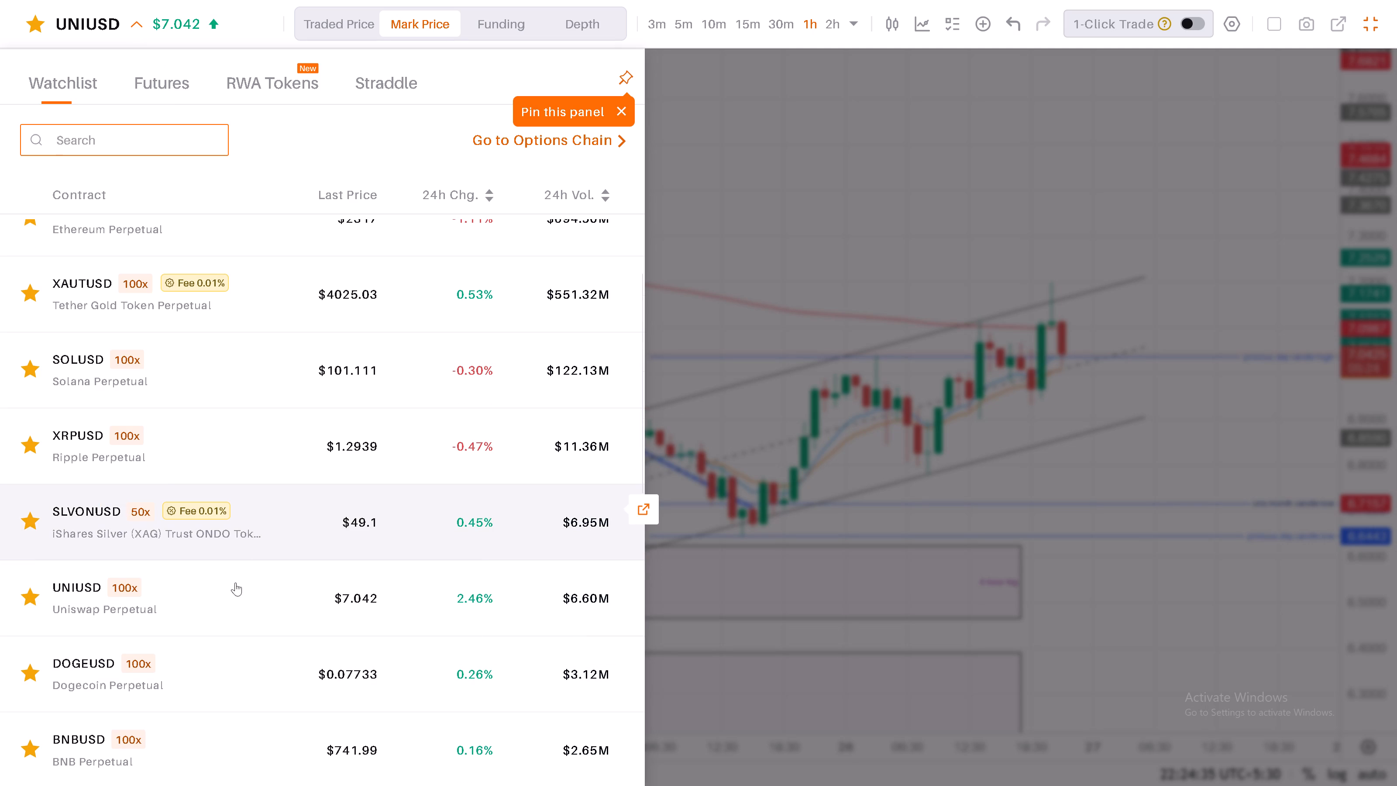
left_click(224, 654)
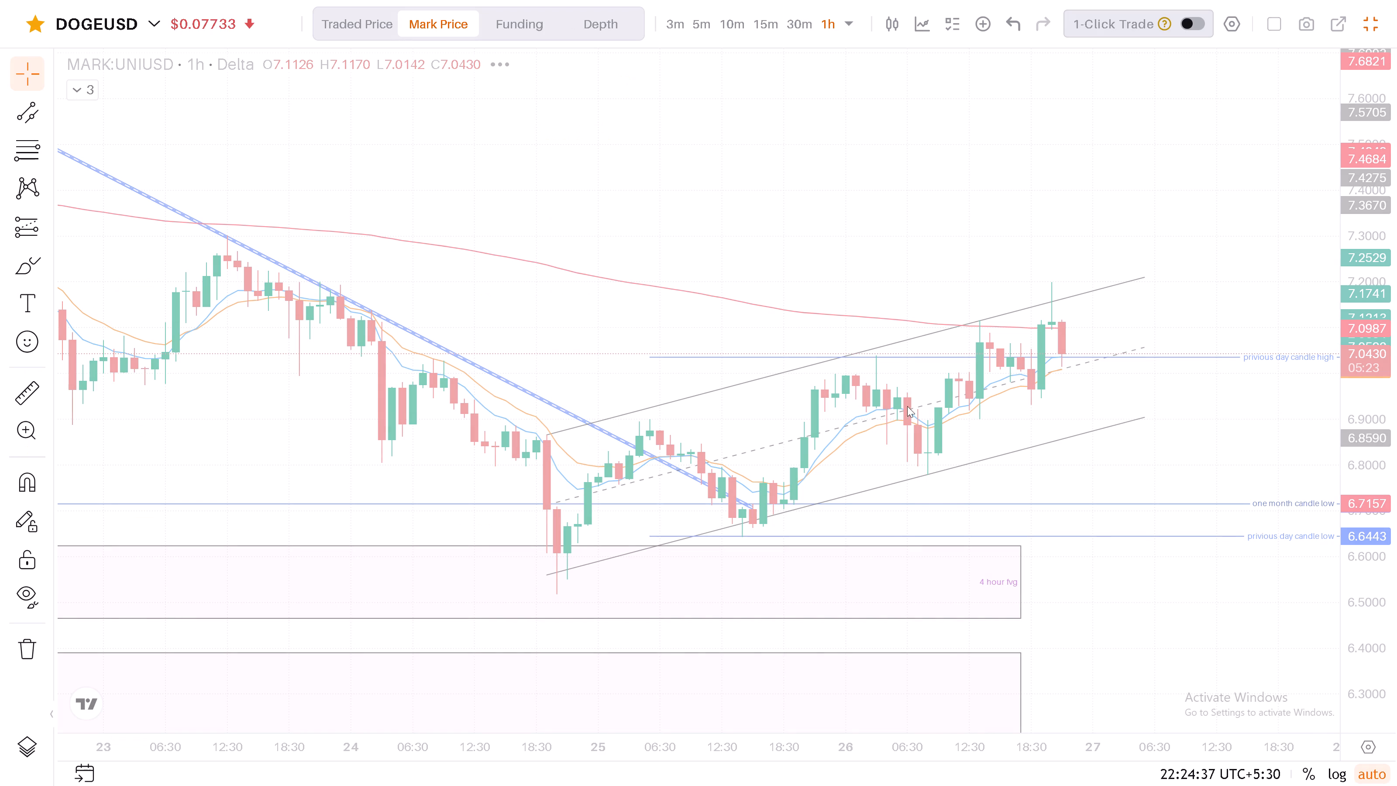
left_click_drag(1353, 219, 1362, 370)
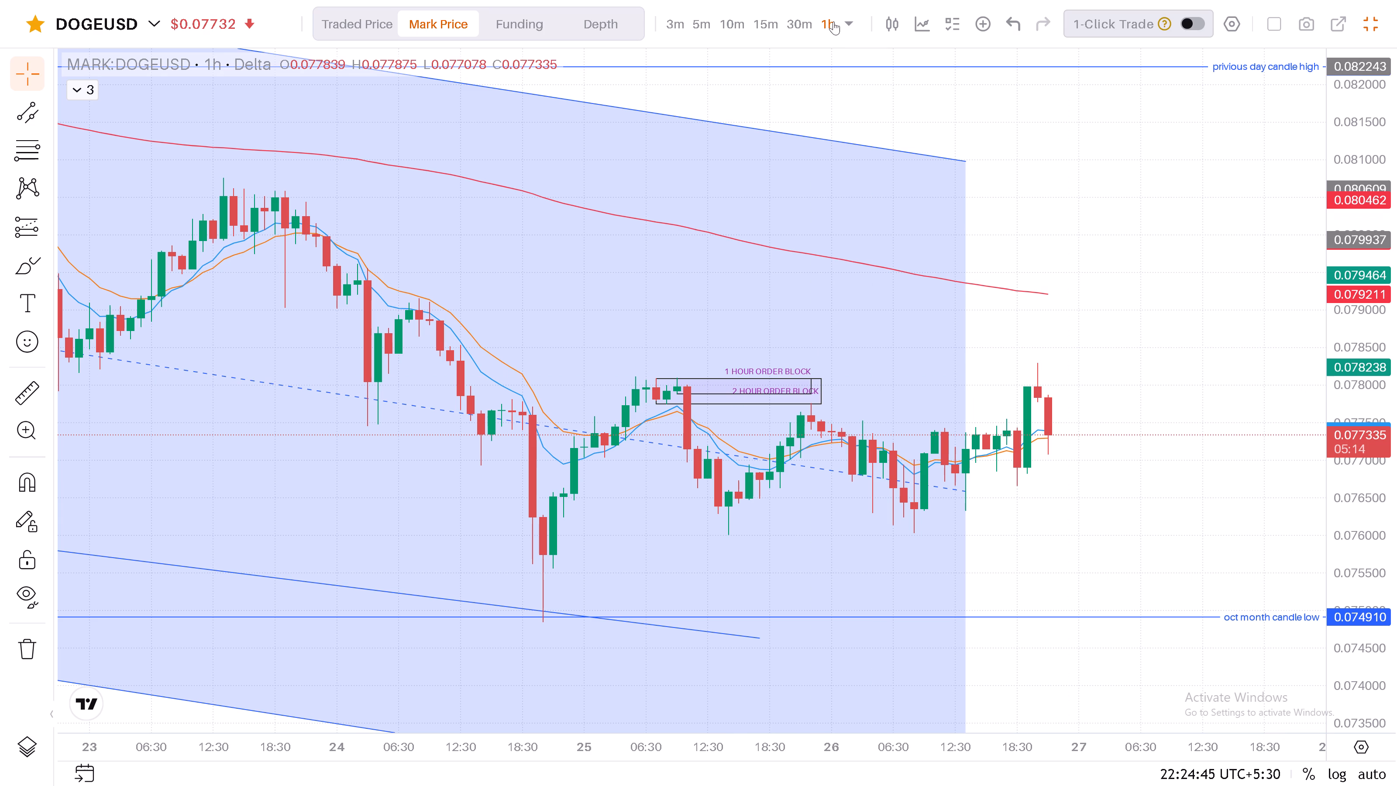
Examine DOGEUSD on the 15-minute chart, comparing the 26 October price swings with the 1-hour and 2-hour order blocks.
left_click(766, 27)
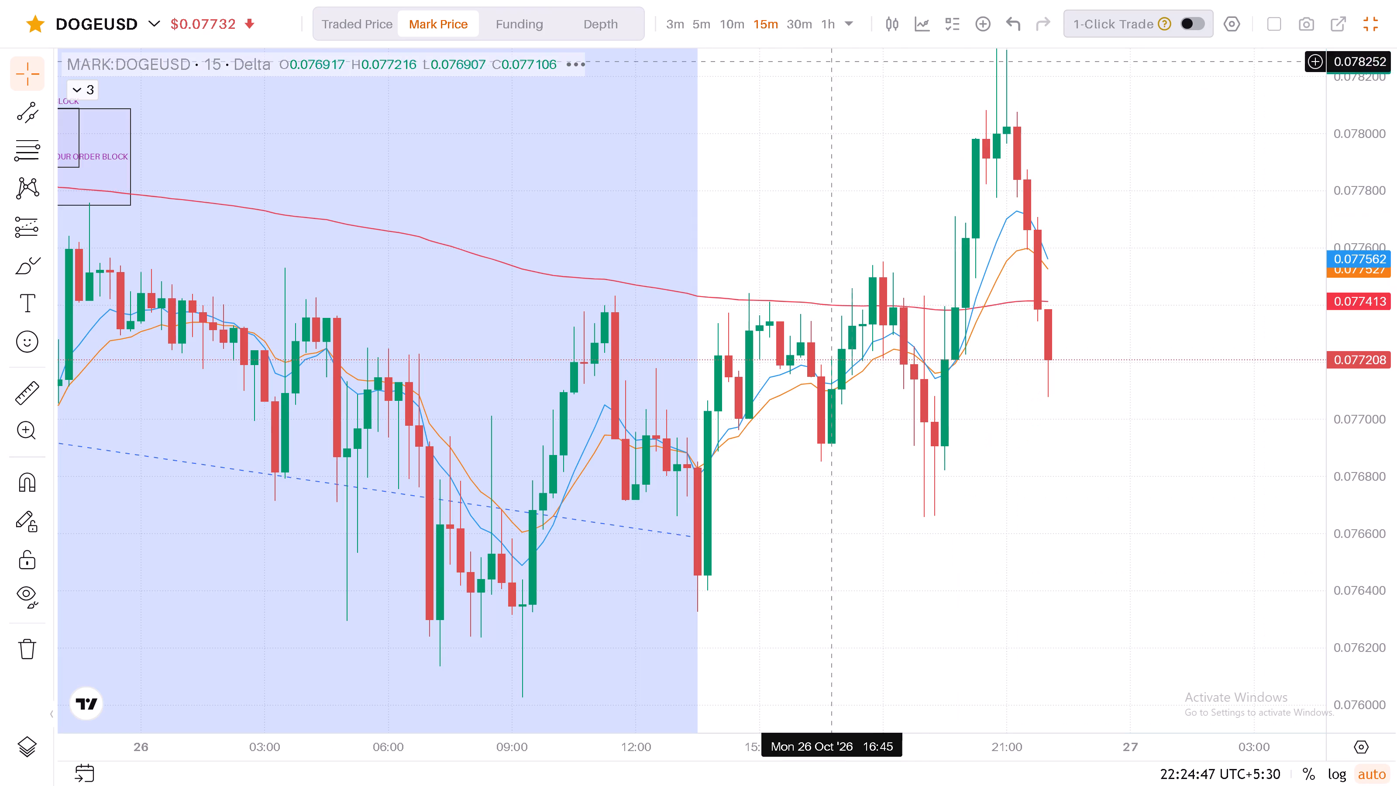
left_click_drag(1359, 272, 1347, 438)
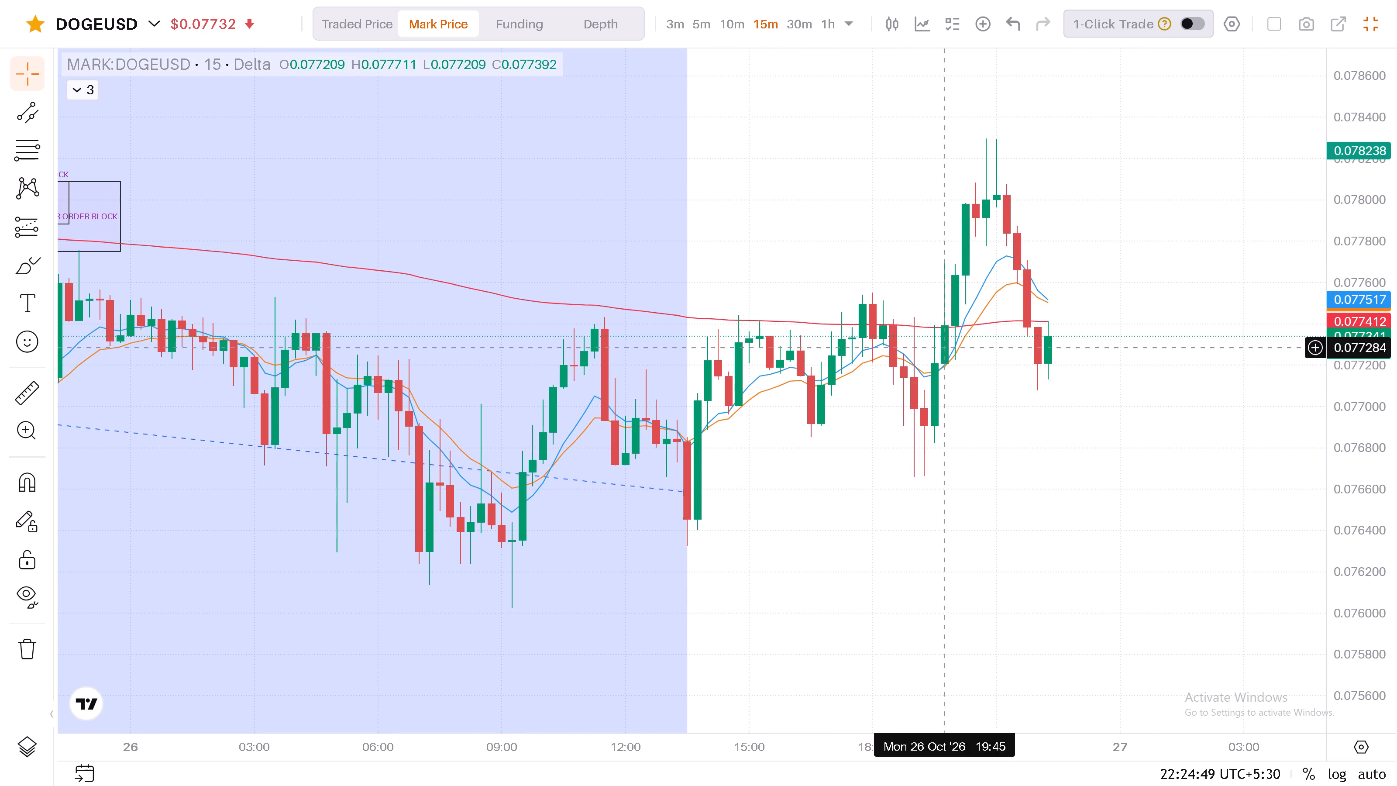
left_click_drag(747, 233, 1115, 363)
scroll(764, 360, "down", 4)
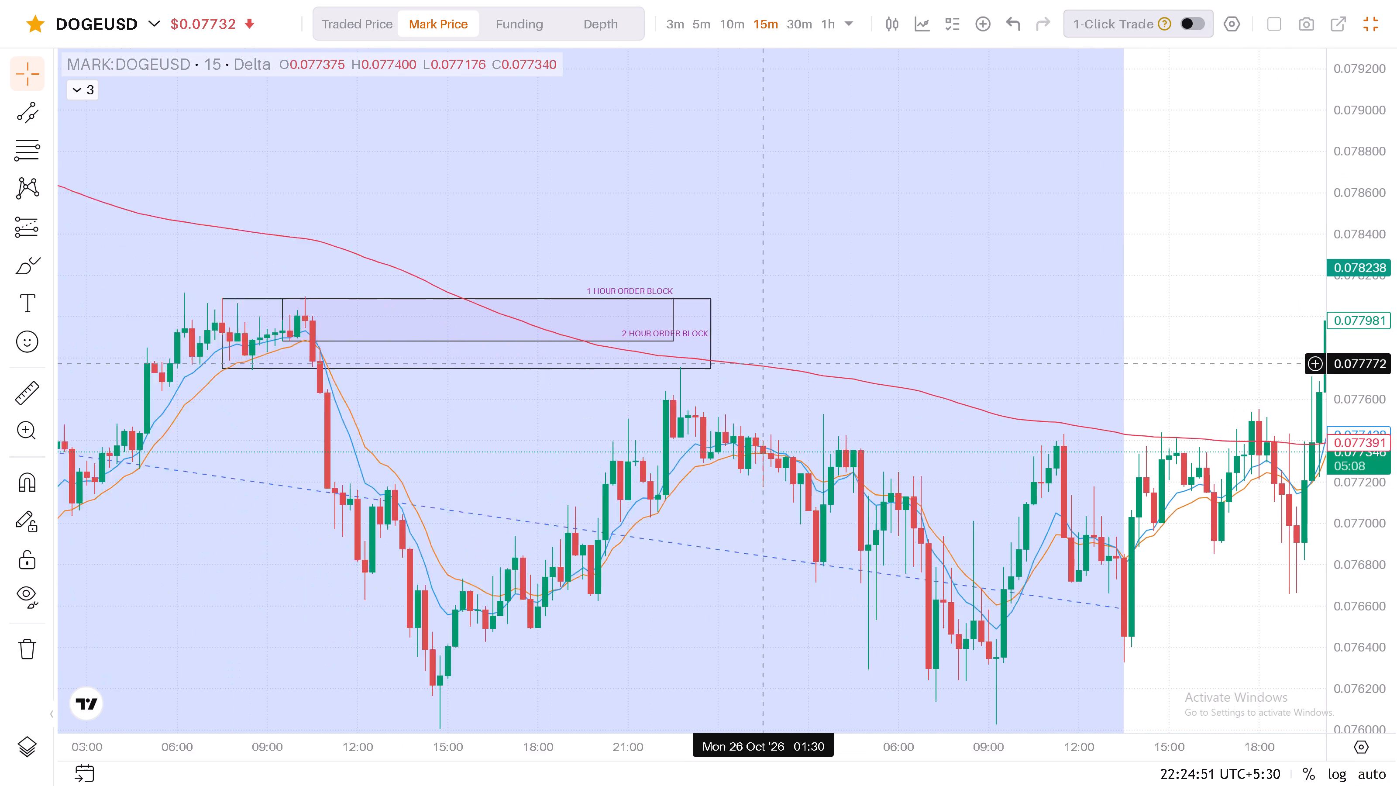
scroll(763, 364, "down", 3)
left_click_drag(1094, 297, 853, 319)
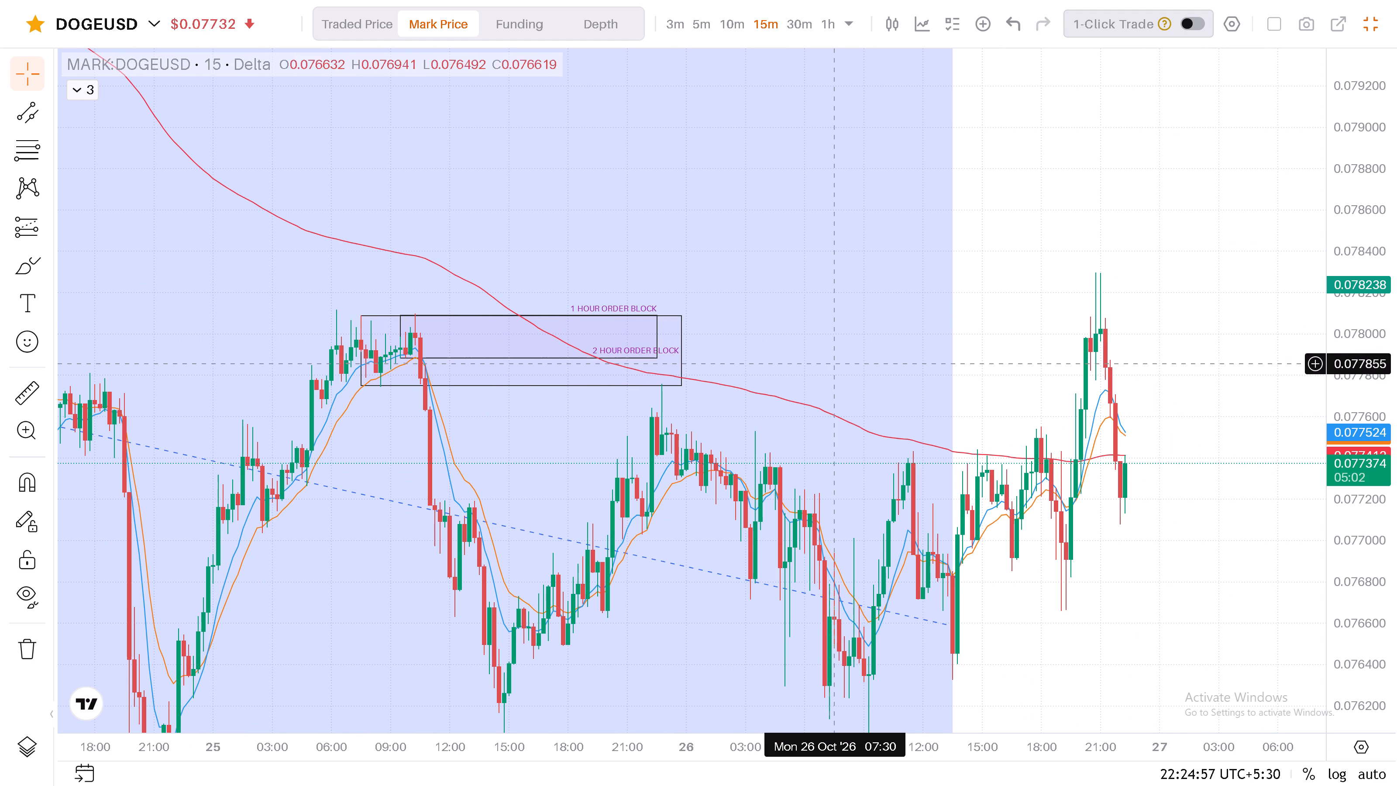
scroll(847, 338, "down", 5)
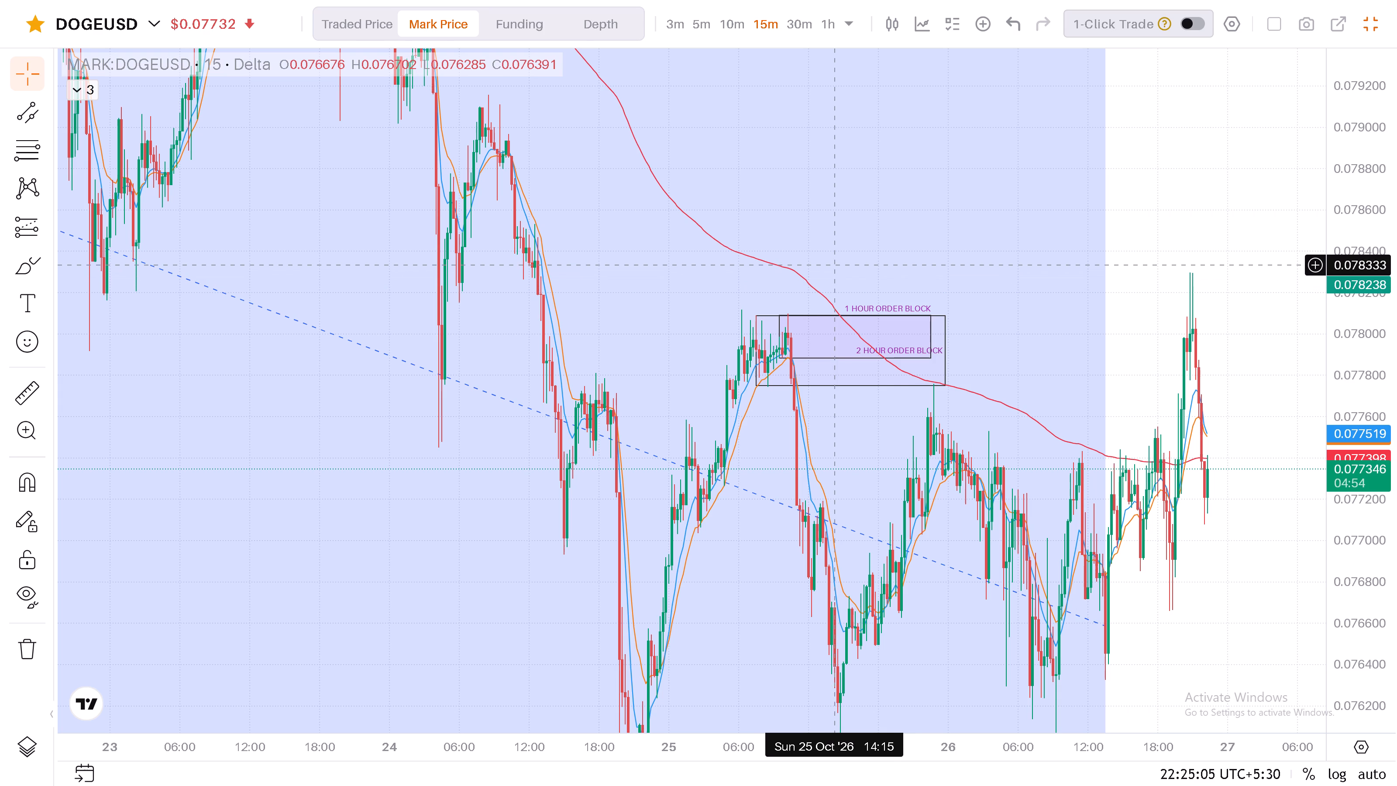
scroll(834, 265, "up", 10)
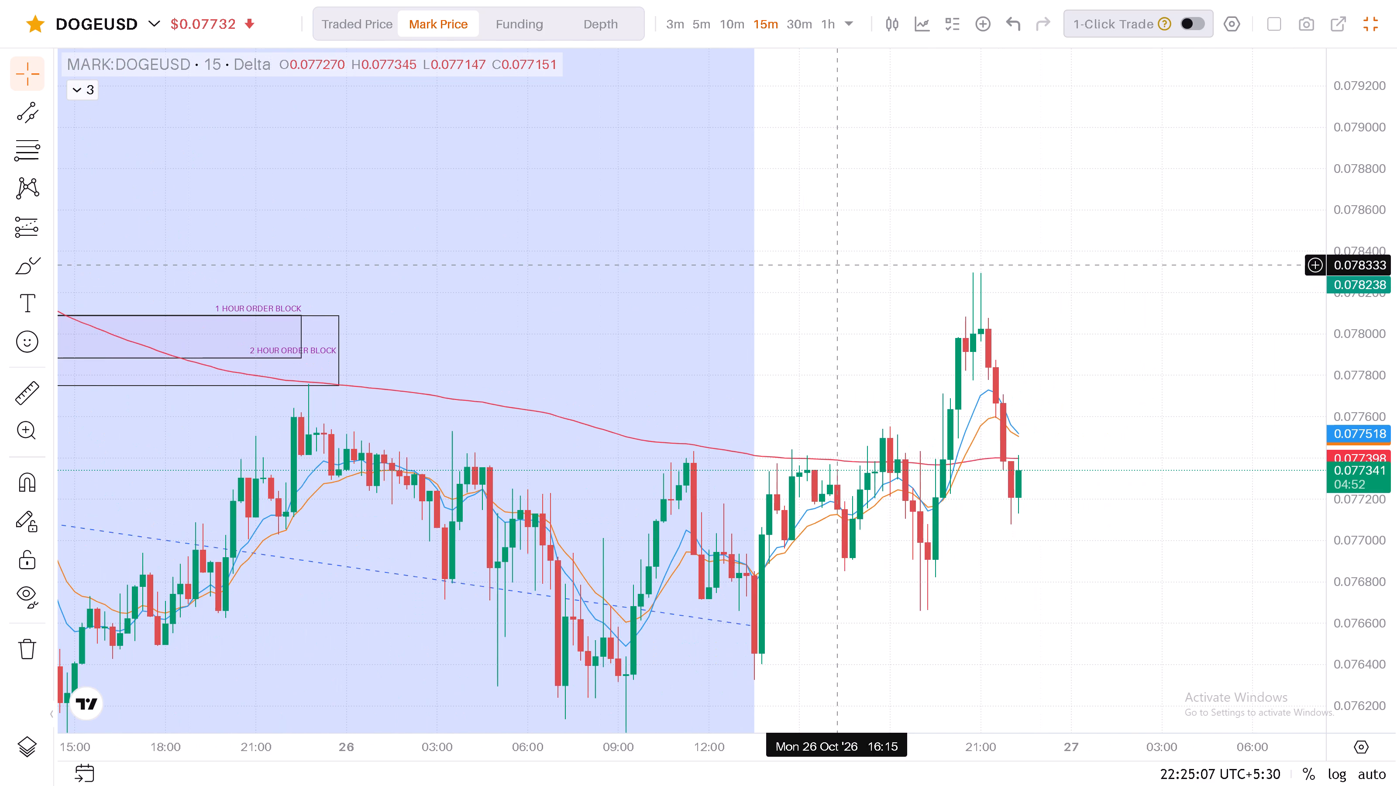
scroll(834, 265, "up", 2)
scroll(834, 265, "down", 1)
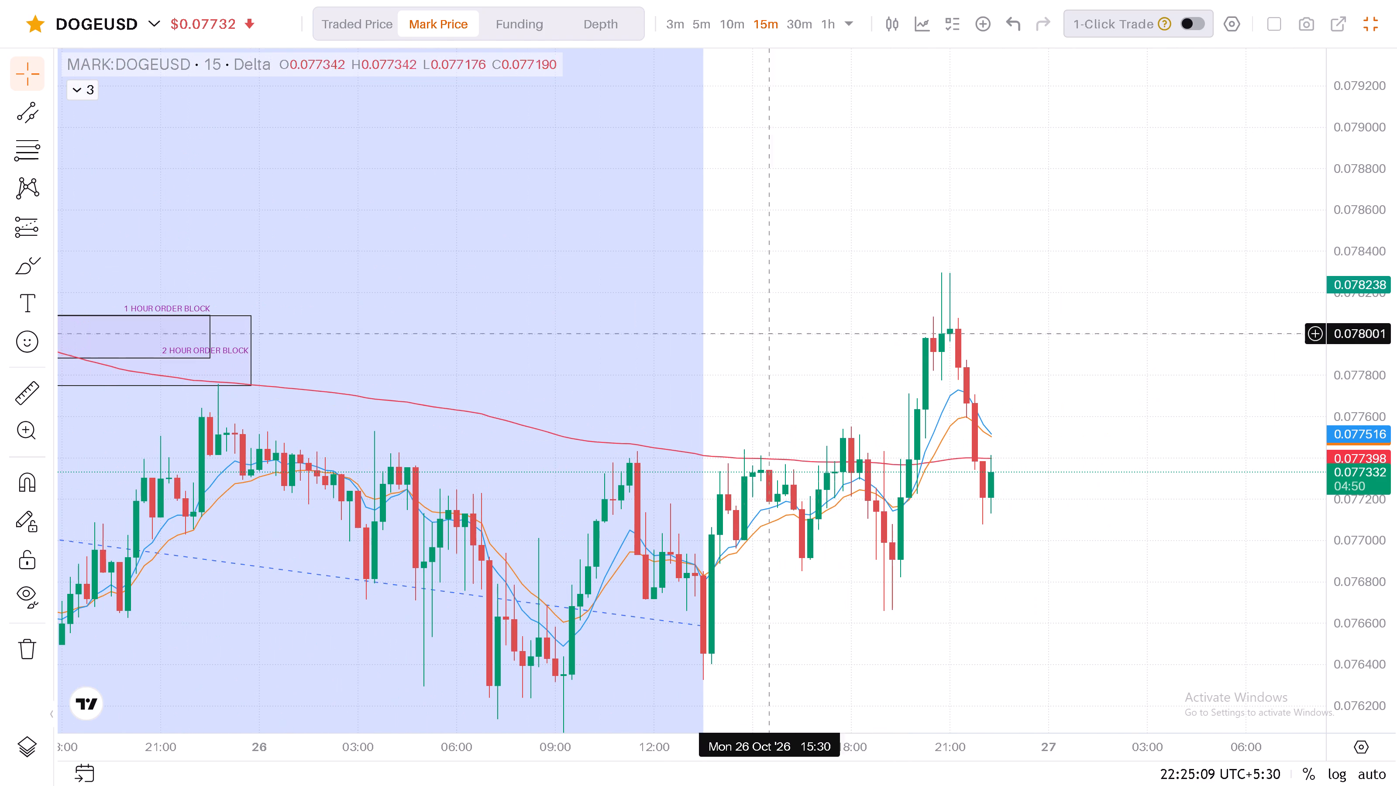
left_click_drag(738, 358, 992, 274)
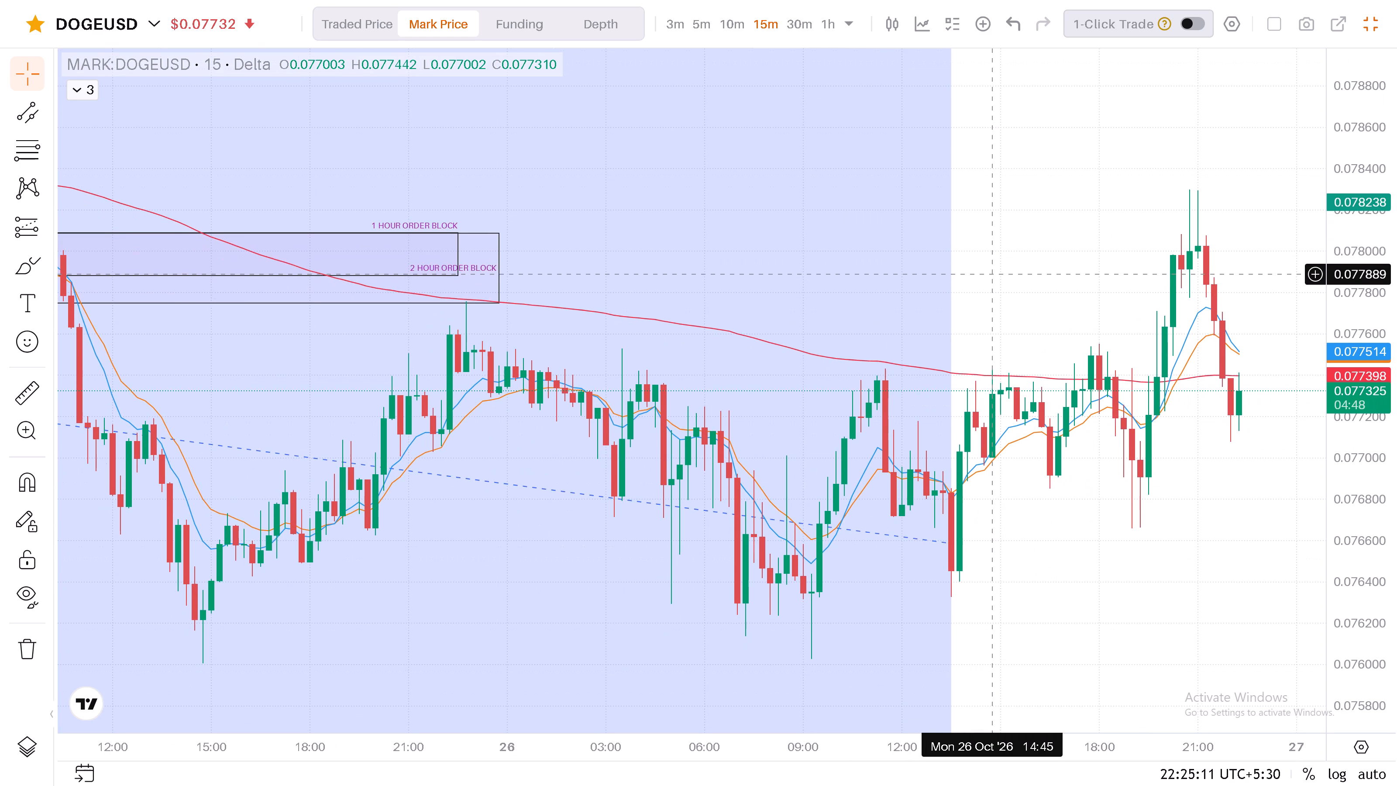
left_click_drag(992, 274, 980, 274)
left_click_drag(975, 274, 899, 275)
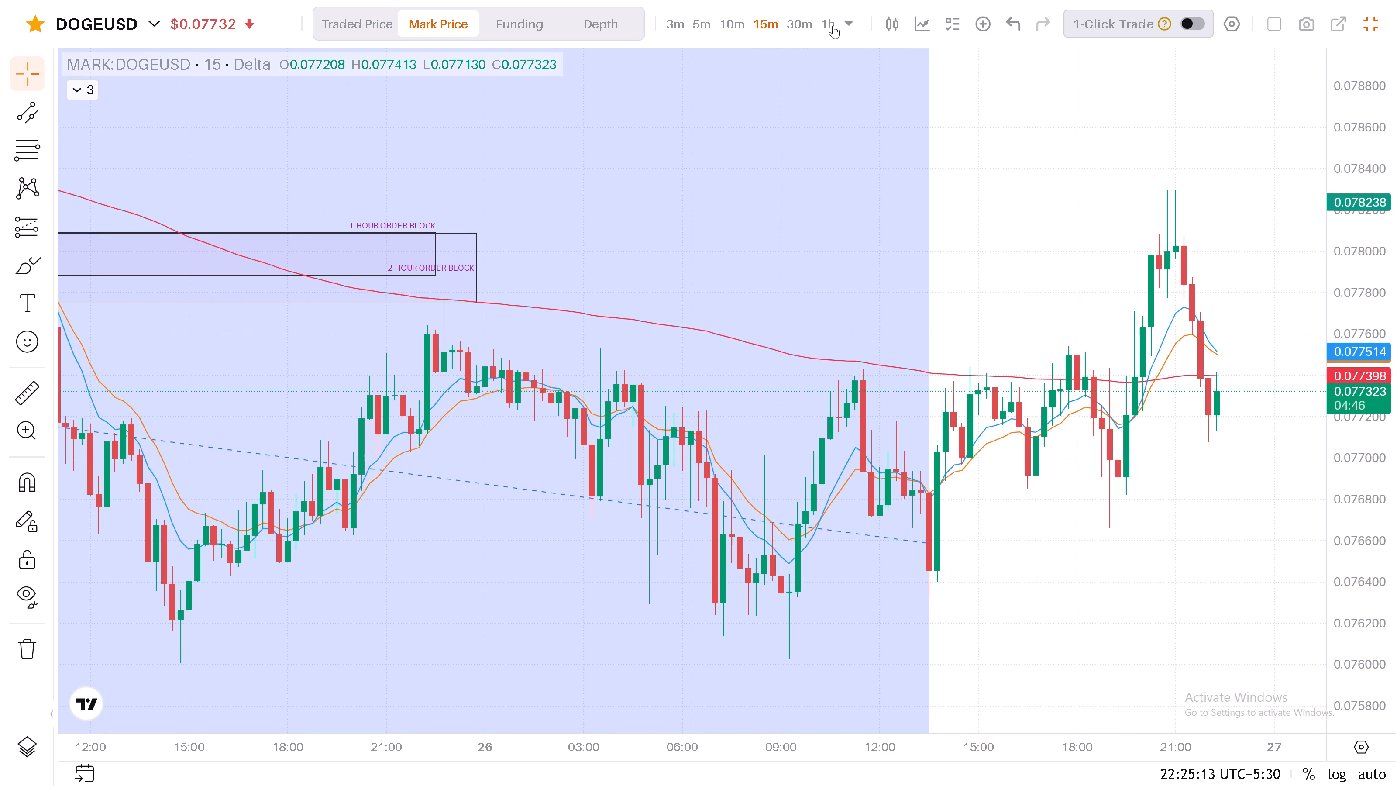
Return DOGEUSD to the 1-hour chart and view the latest candles against the falling channel.
left_click(833, 25)
left_click(848, 21)
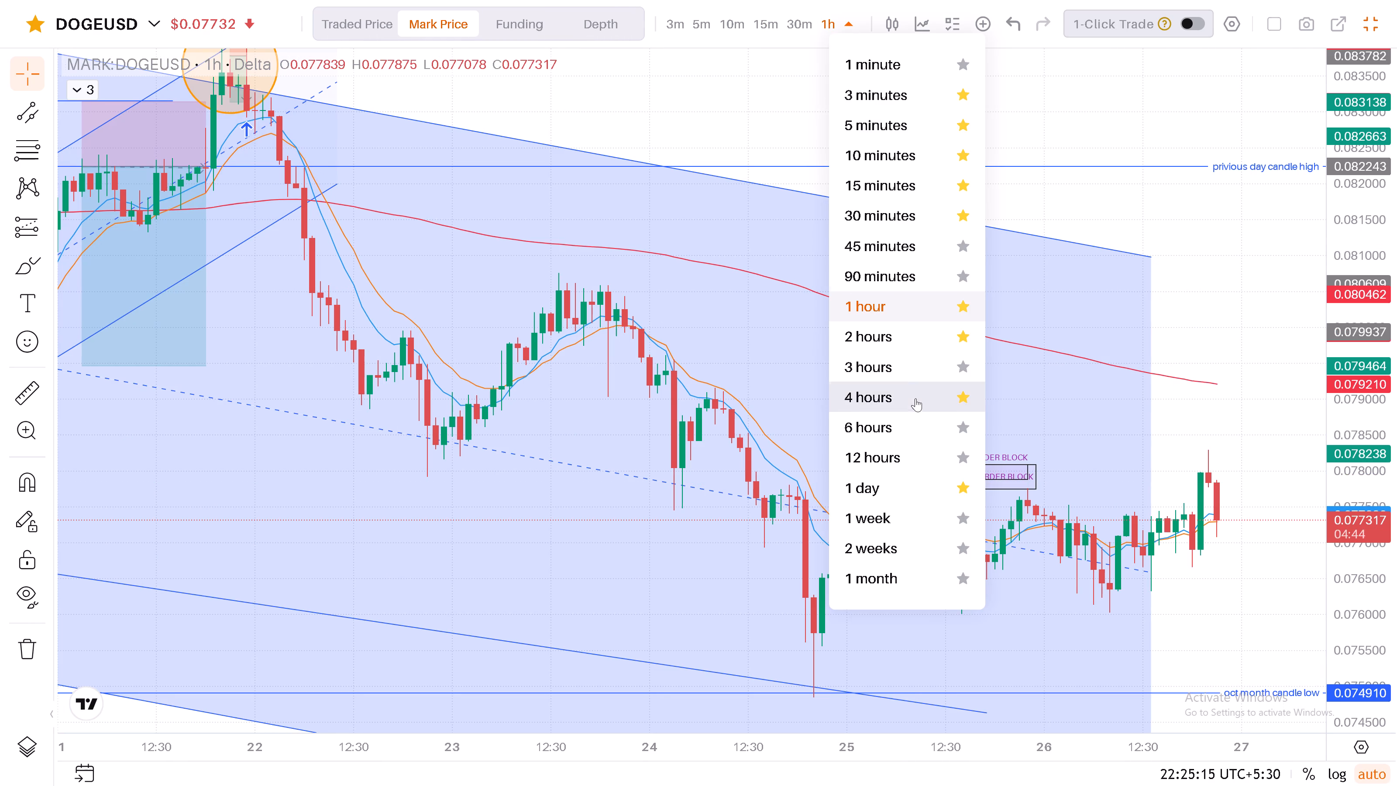
left_click(1208, 319)
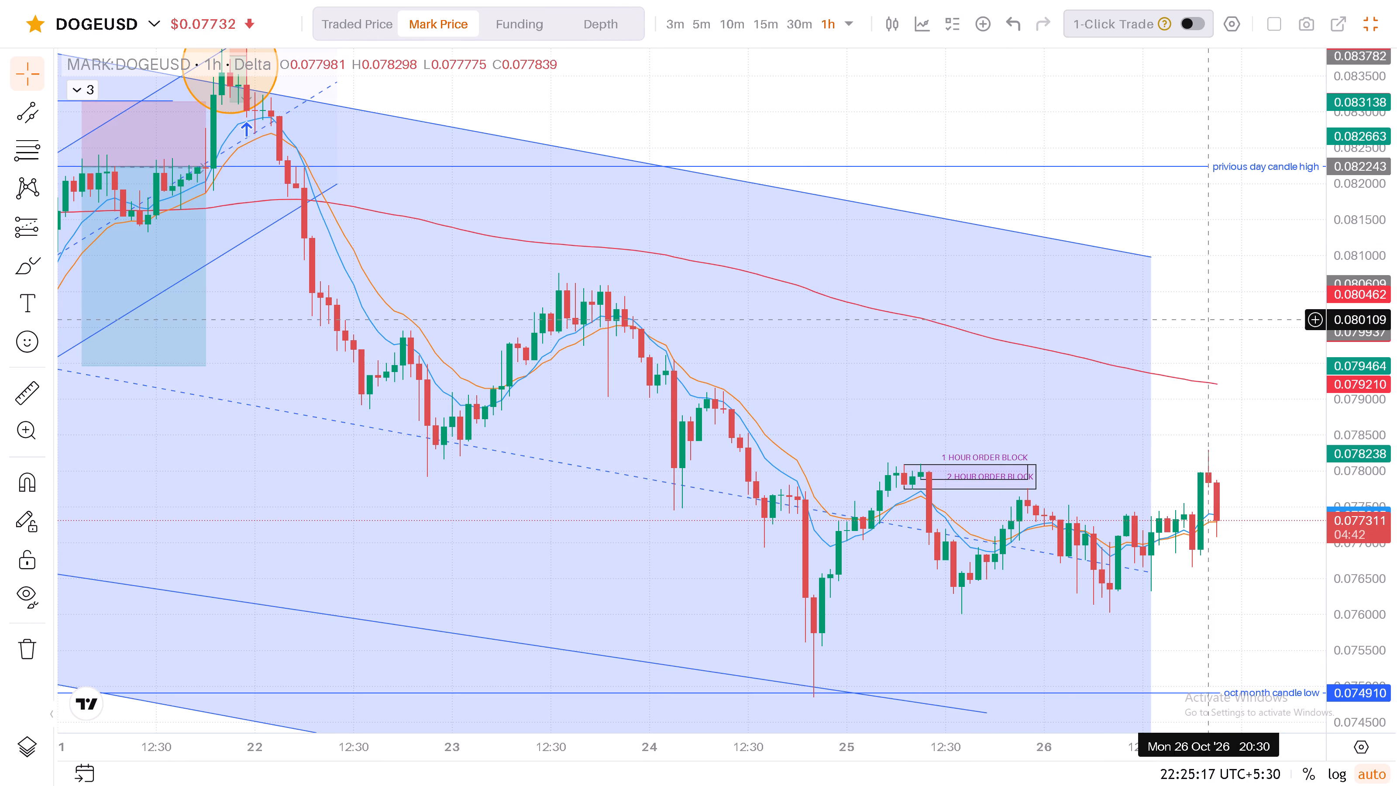
left_click_drag(1350, 300, 1353, 390)
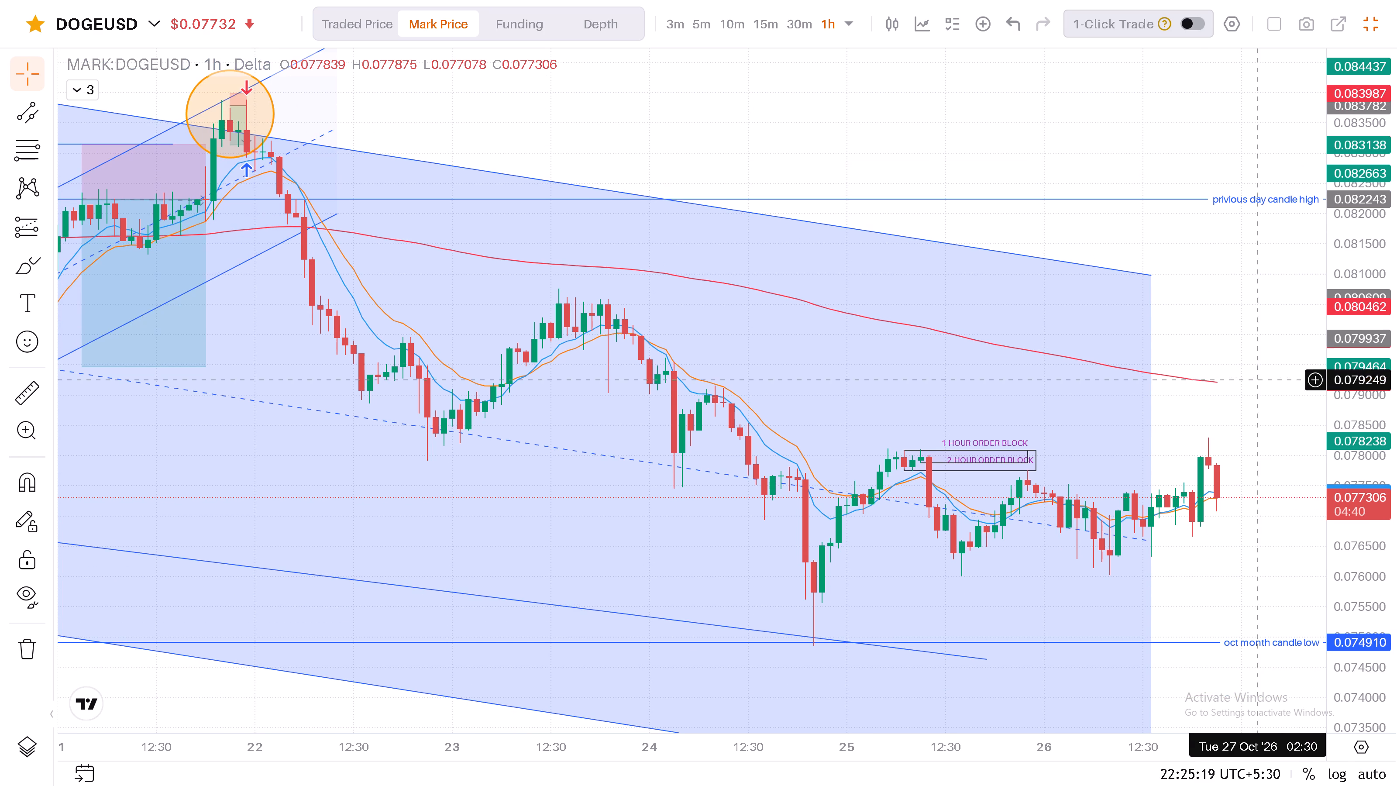
left_click_drag(1247, 355, 1182, 427)
triple_click(1182, 427)
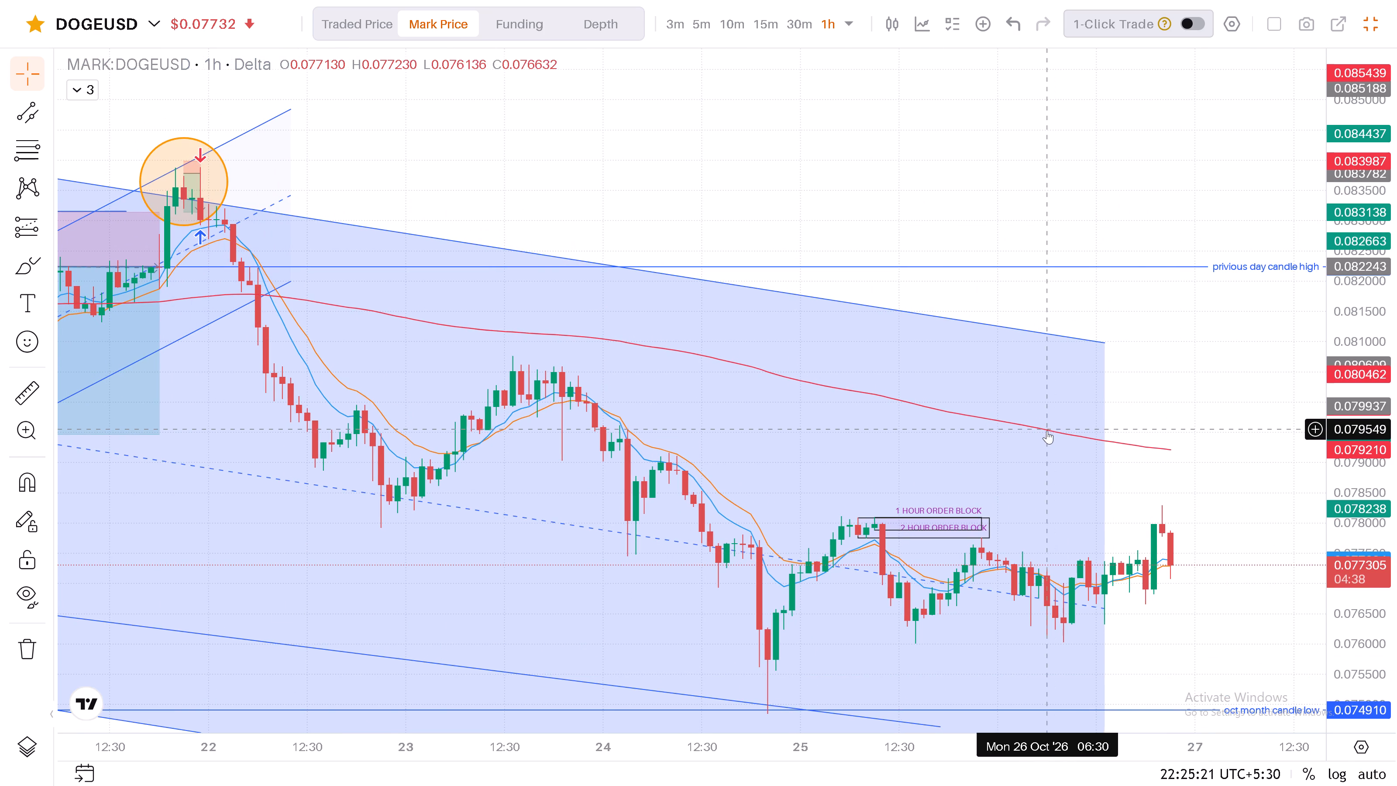
Survey DOGEUSD's 1-hour swings since 17 October within the falling channel, ending on the candles around 26 October.
scroll(1043, 436, "down", 5)
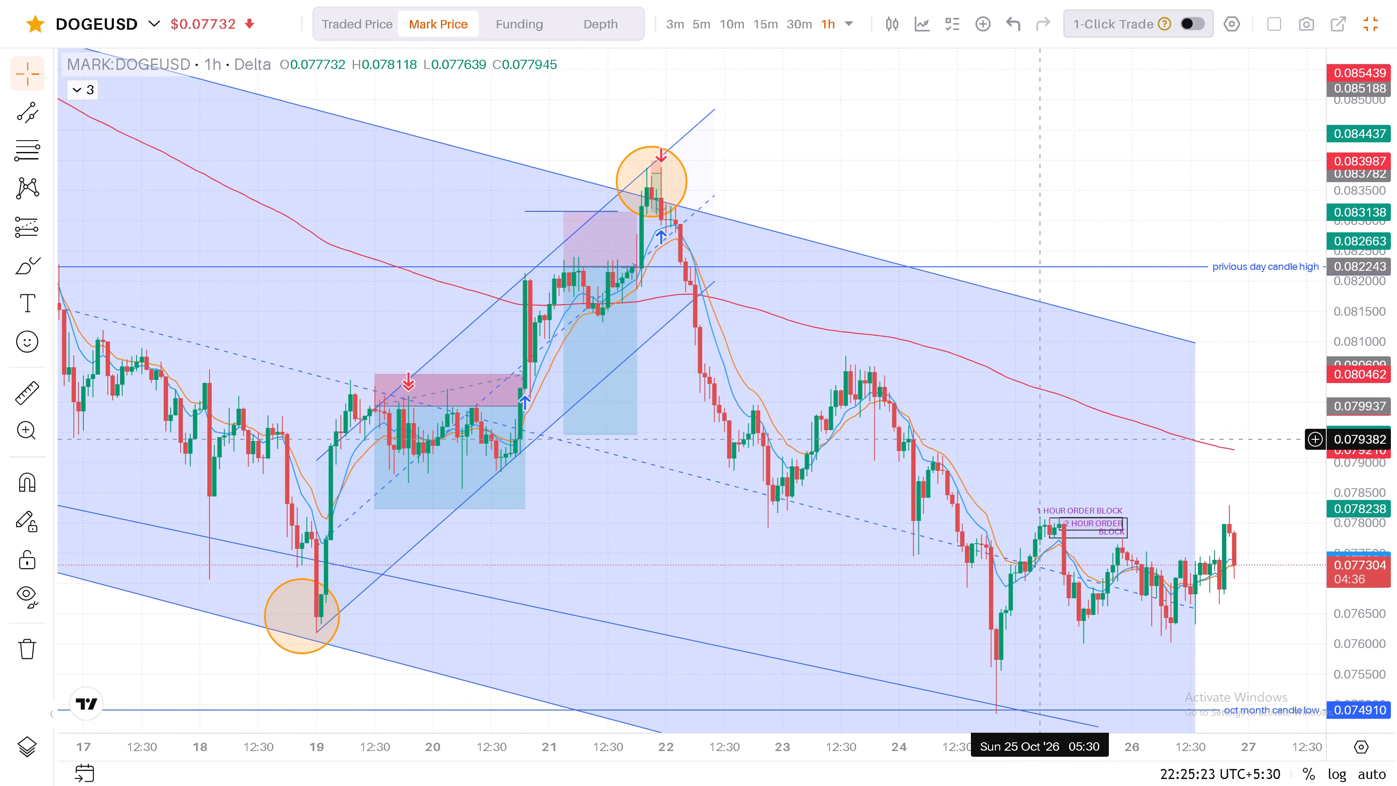
scroll(1040, 440, "up", 1)
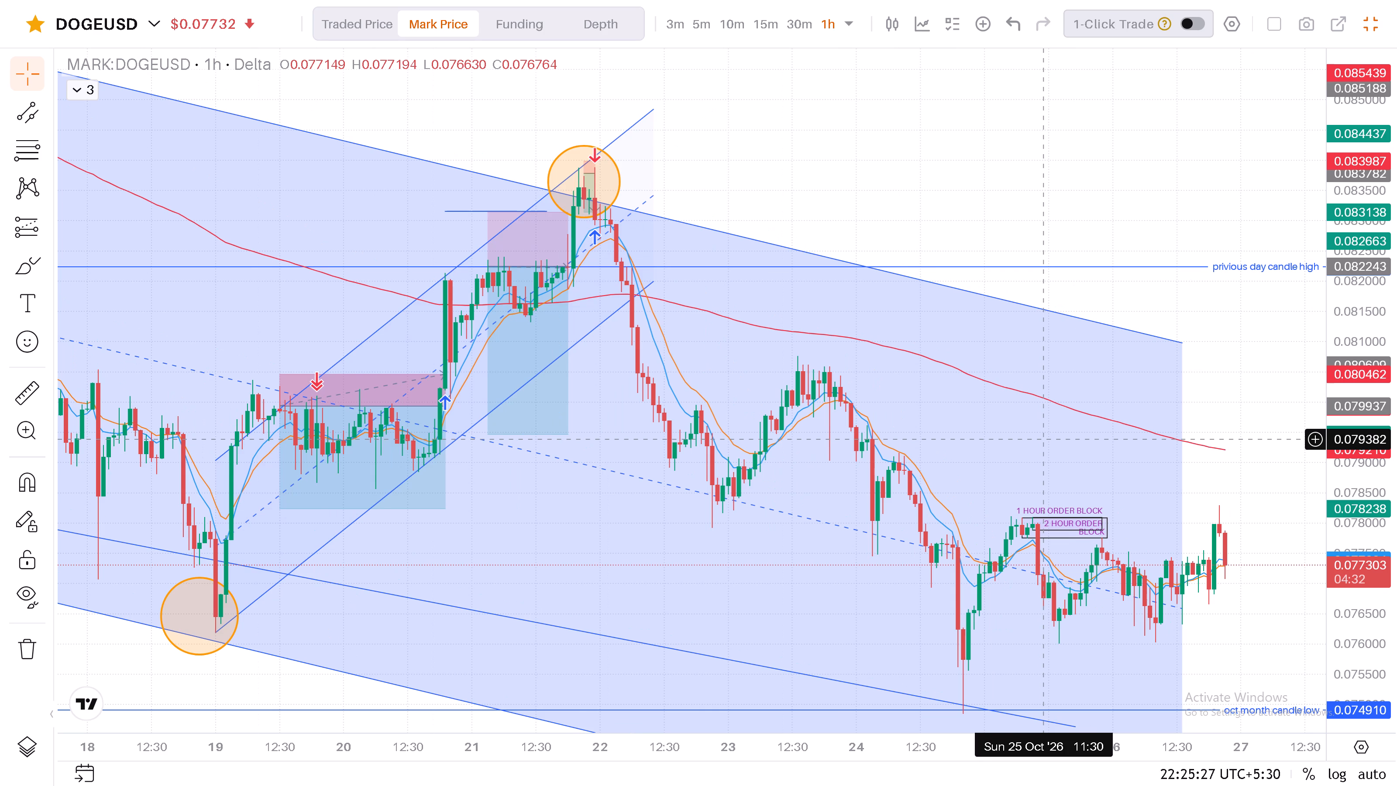
scroll(1040, 440, "down", 1)
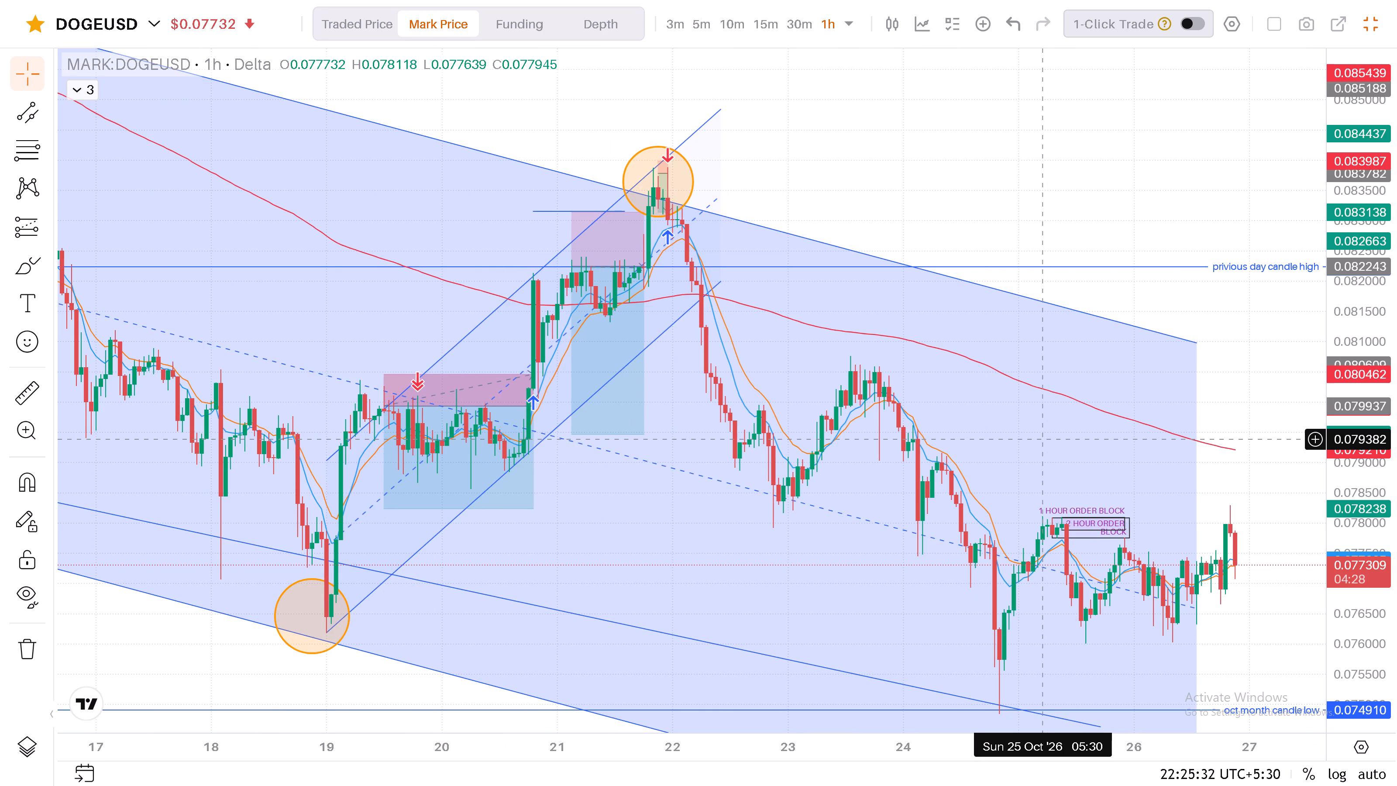
scroll(1040, 440, "up", 2)
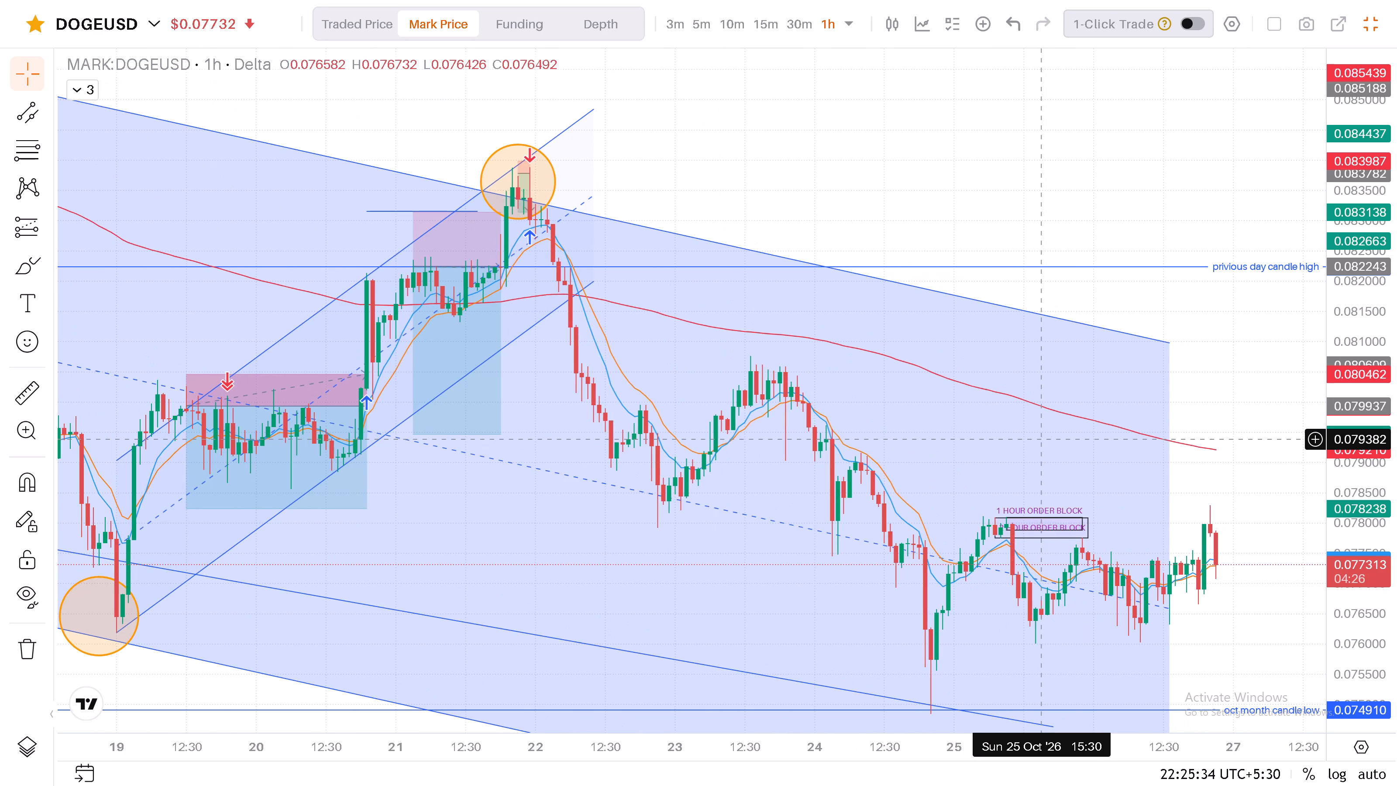
scroll(1040, 440, "up", 2)
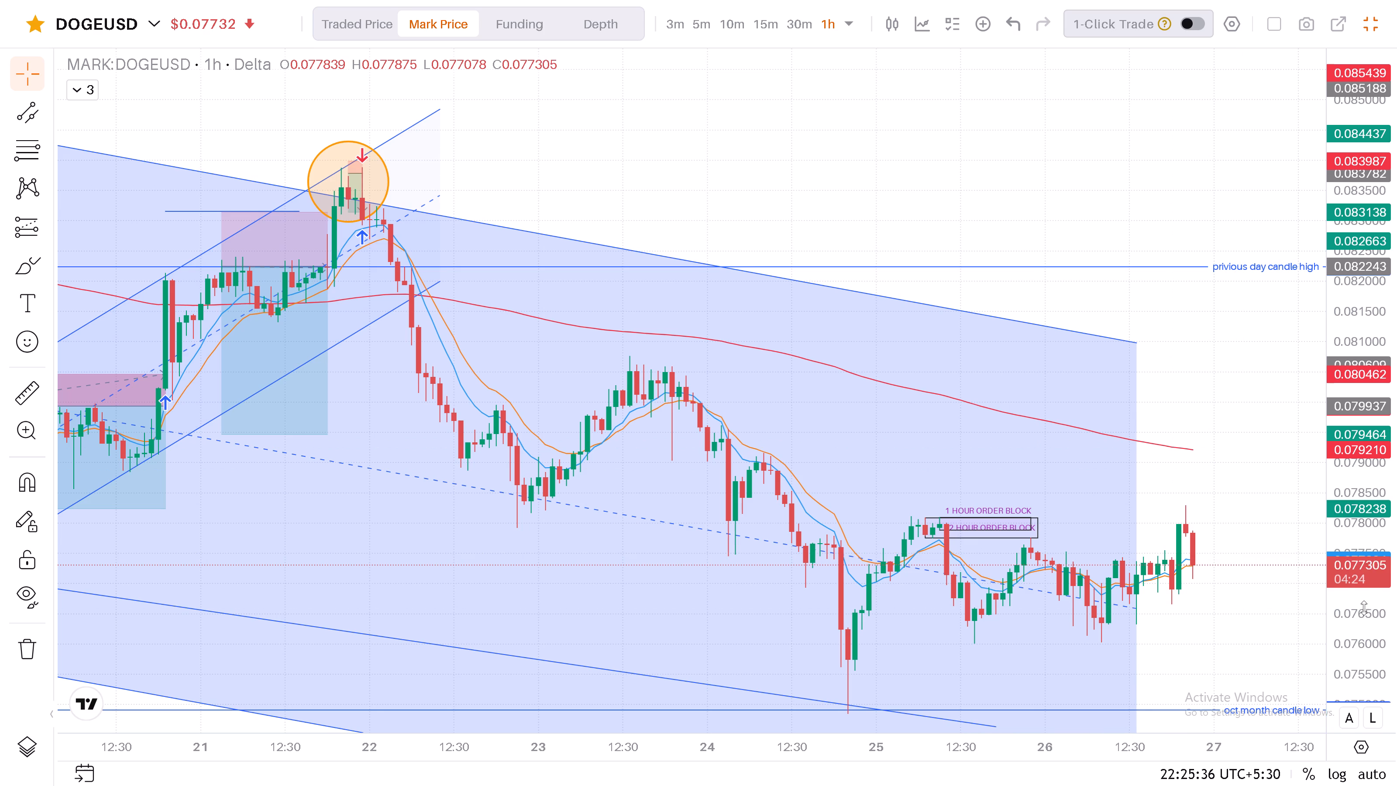
left_click_drag(1363, 614, 1364, 573)
left_click_drag(1199, 505, 976, 388)
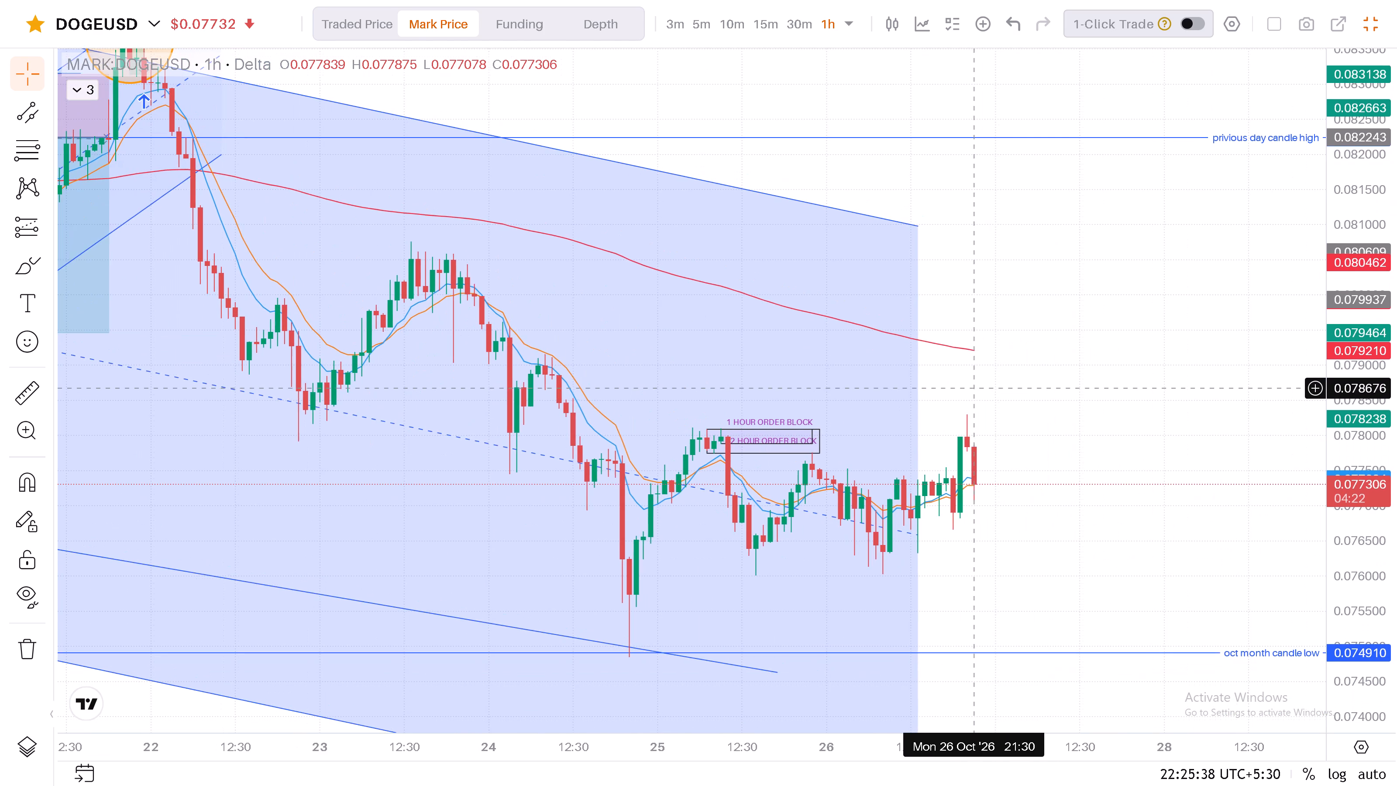
scroll(979, 386, "up", 1)
left_click_drag(1052, 344, 1008, 353)
left_click(1008, 353)
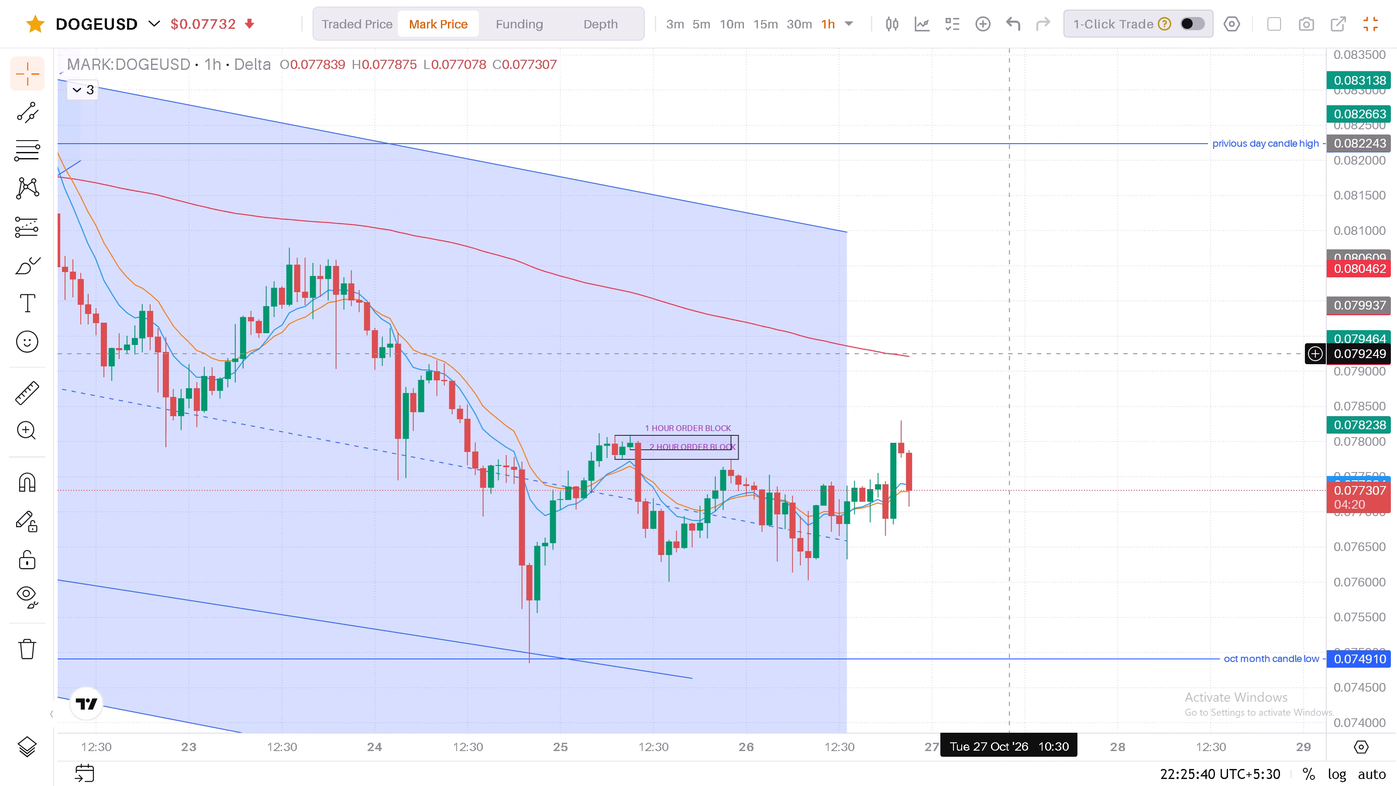